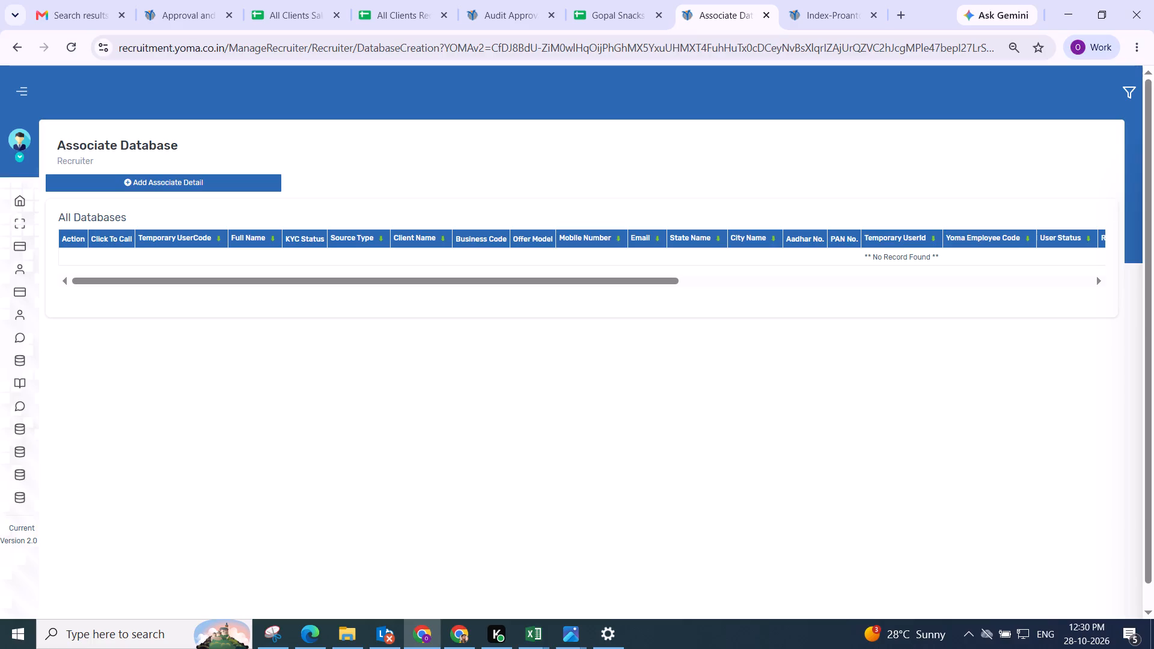
# Search Gmail for the copied mobile number from row 12 and review the matching "MT attendance to check Yoma code" email.
pyautogui.hotkey('alt', 'Tab')
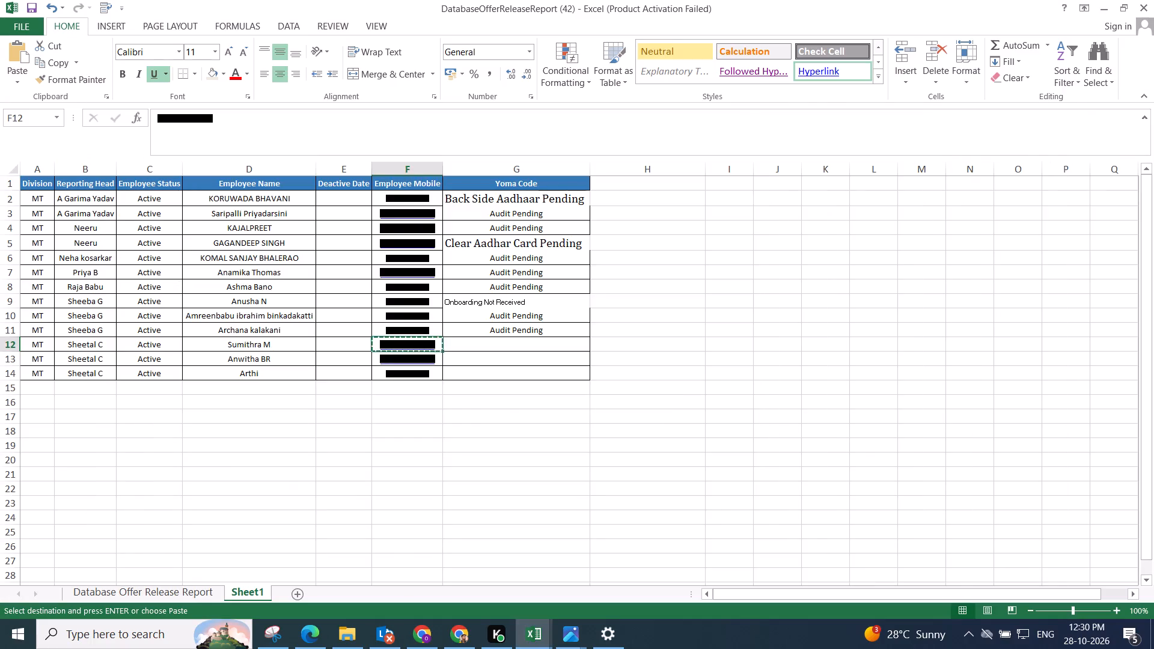
pyautogui.hotkey('alt', 'Tab')
pyautogui.click(64, 6)
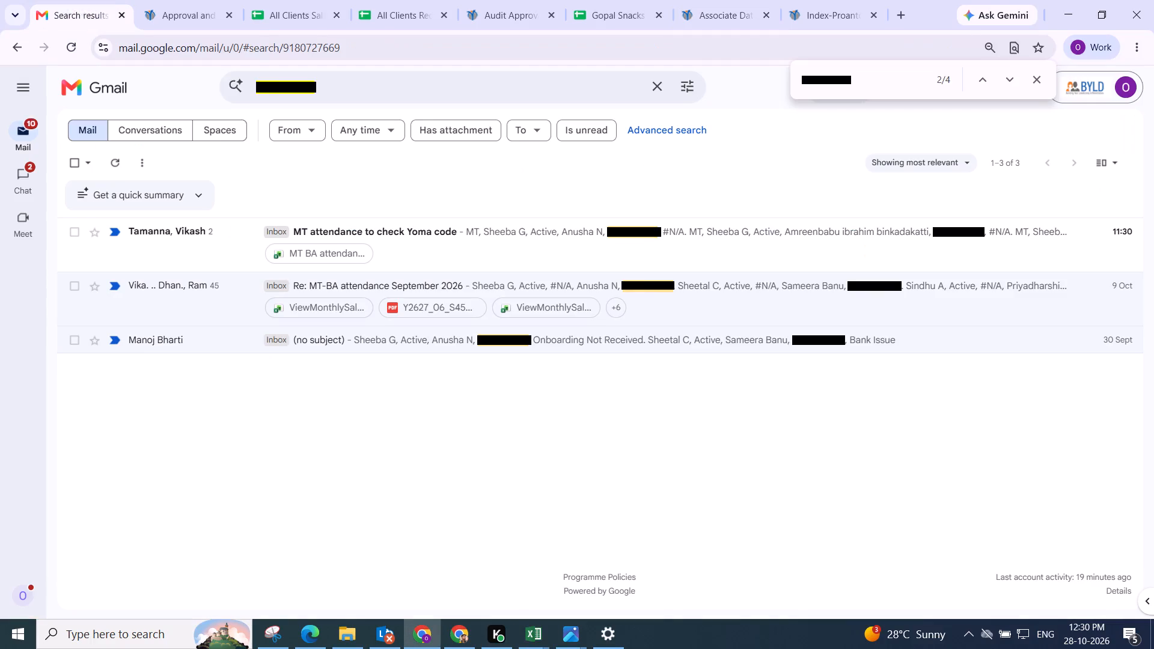
pyautogui.doubleClick(280, 85)
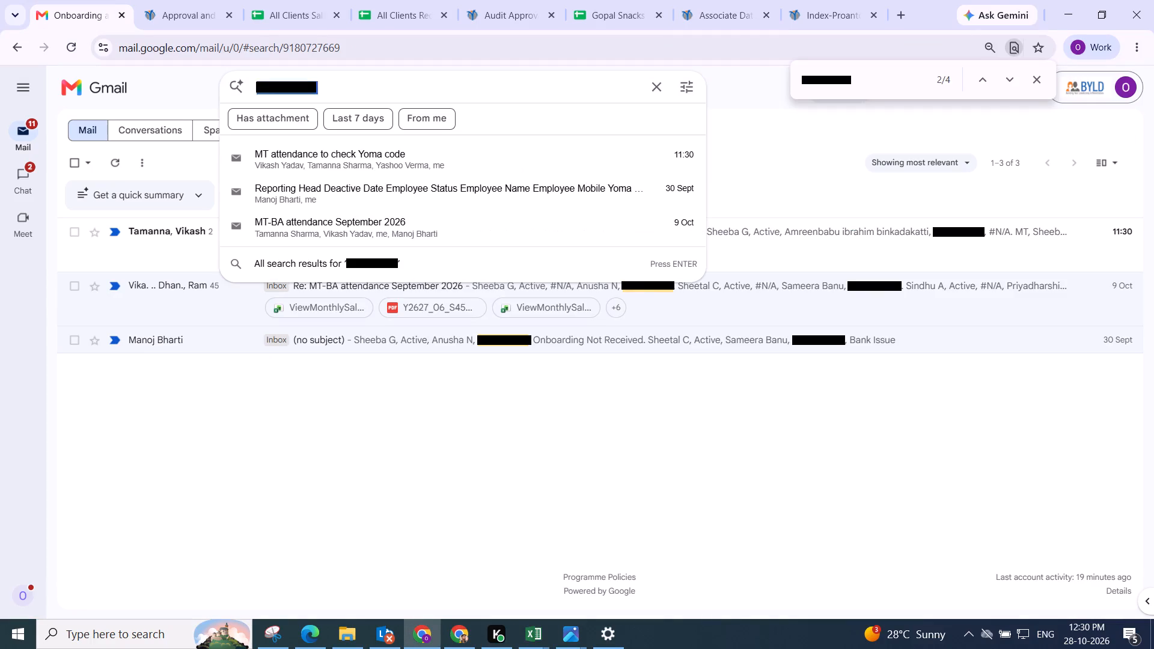
pyautogui.hotkey('ctrl', 'v')
pyautogui.press('Return')
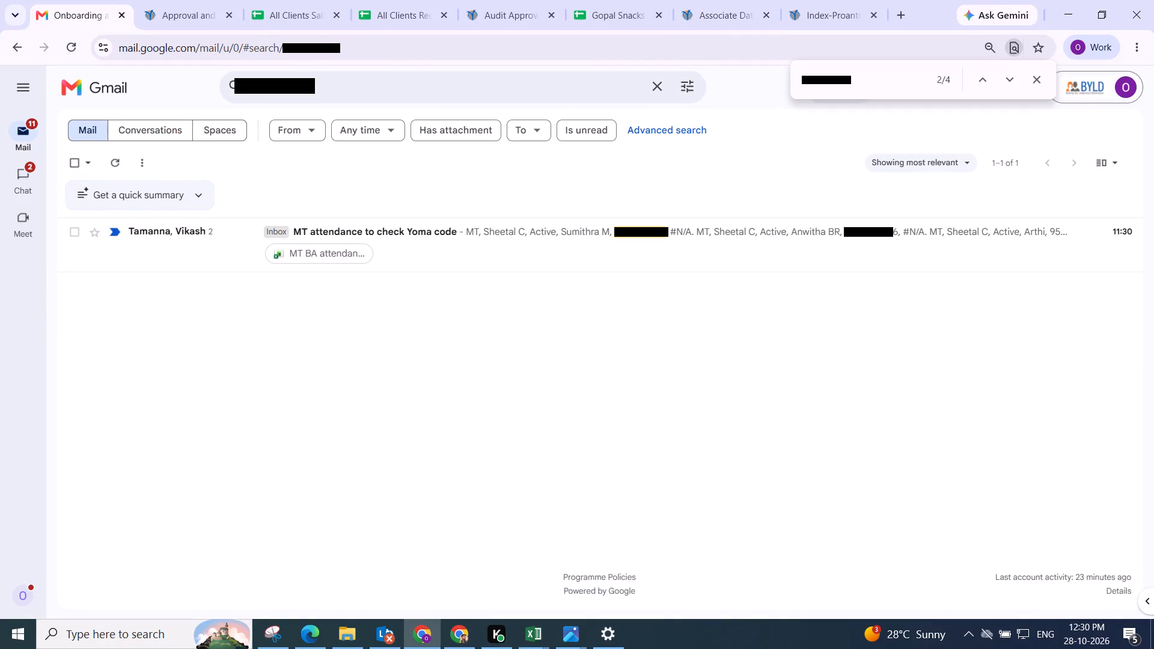
pyautogui.click(401, 248)
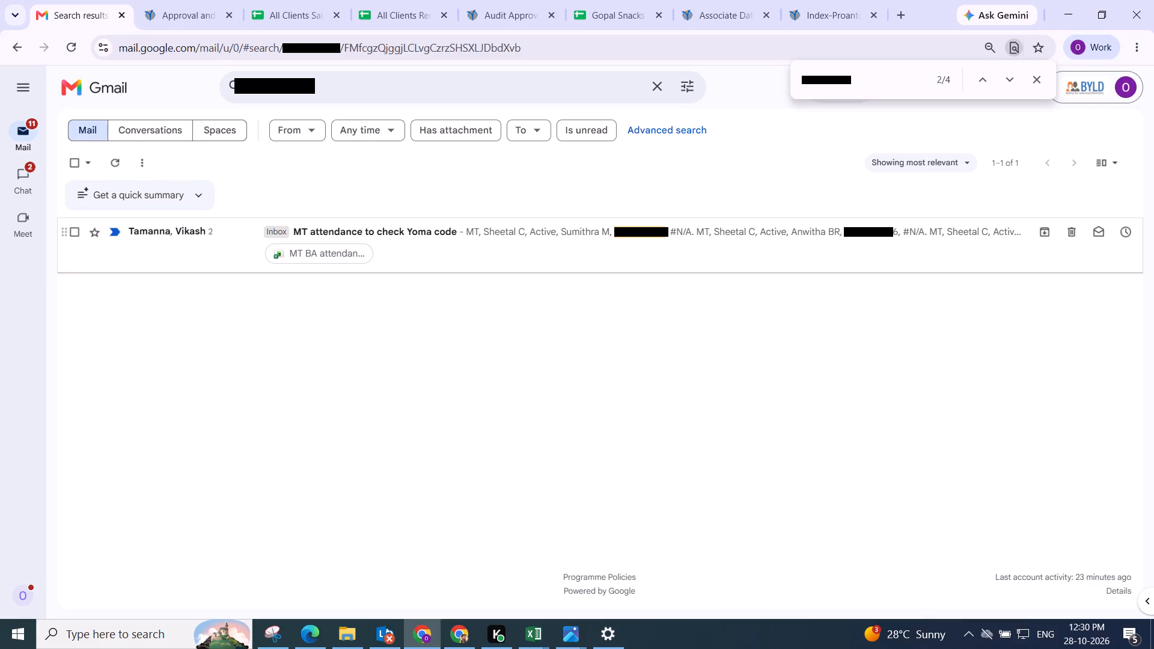
pyautogui.scroll(-2, 449, 319)
pyautogui.scroll(1, 451, 322)
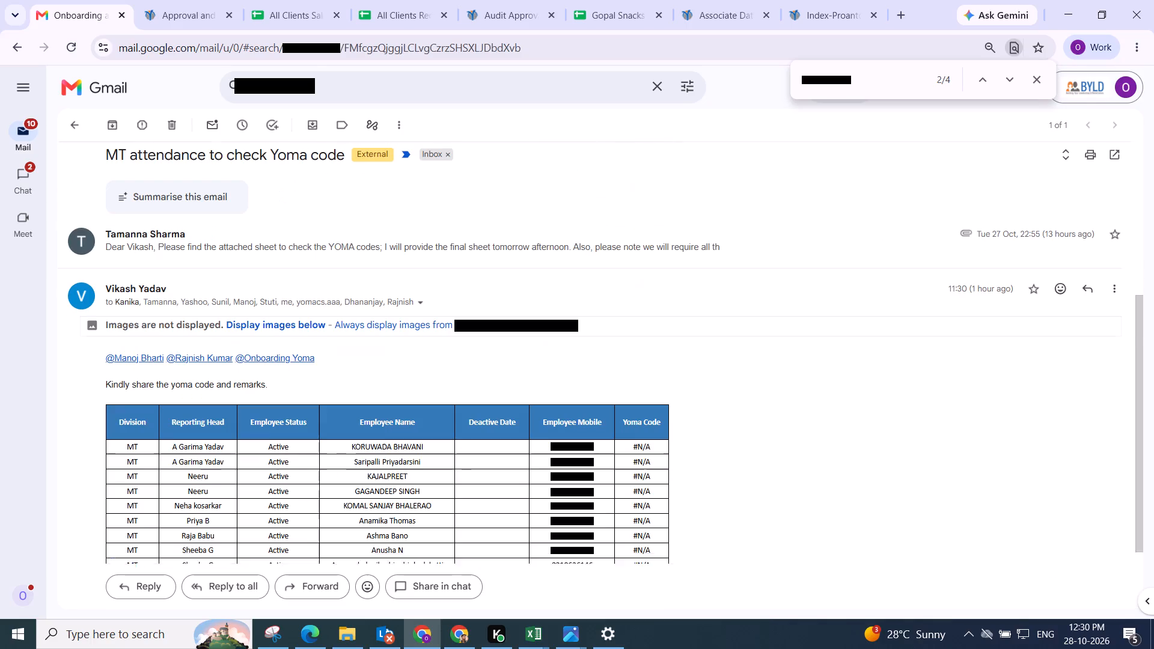
pyautogui.scroll(-1, 451, 322)
pyautogui.scroll(1, 451, 322)
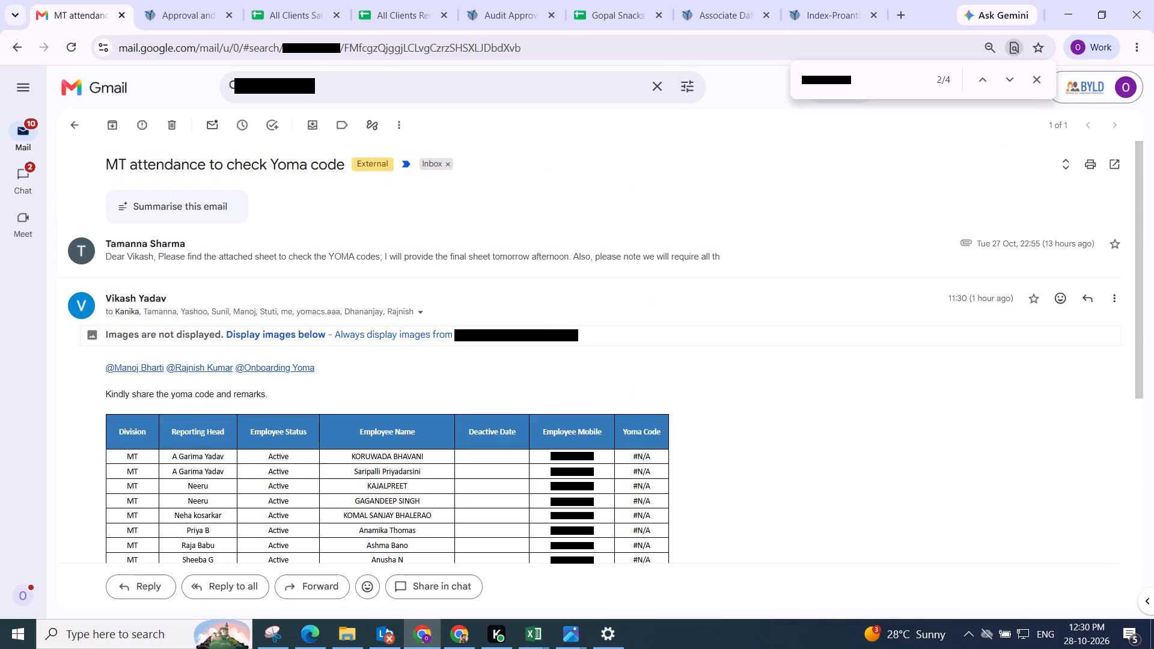
# In the Excel sheet, copy the "Onboarding Not Received" remark from row 9 into the Yoma Code cell of row 12.
pyautogui.hotkey('alt', 'Tab')
pyautogui.press('Right')
pyautogui.press('Right')
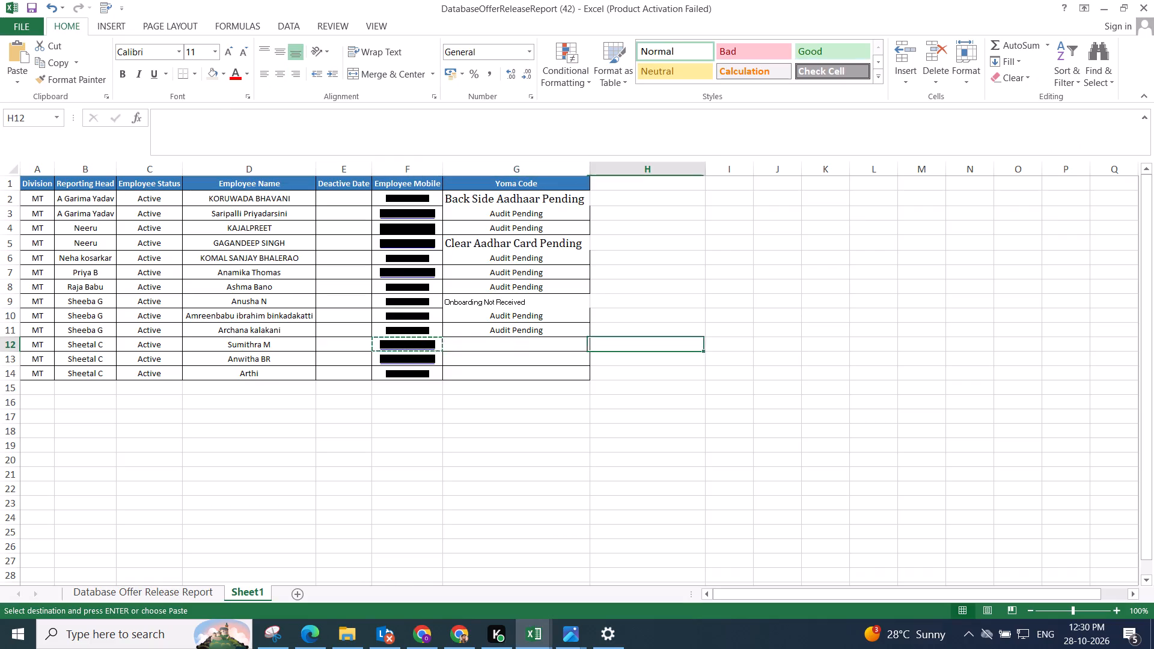
pyautogui.press('Left')
pyautogui.press('Left')
pyautogui.press('Right')
pyautogui.press('Up')
pyautogui.press('Up')
pyautogui.press('Up')
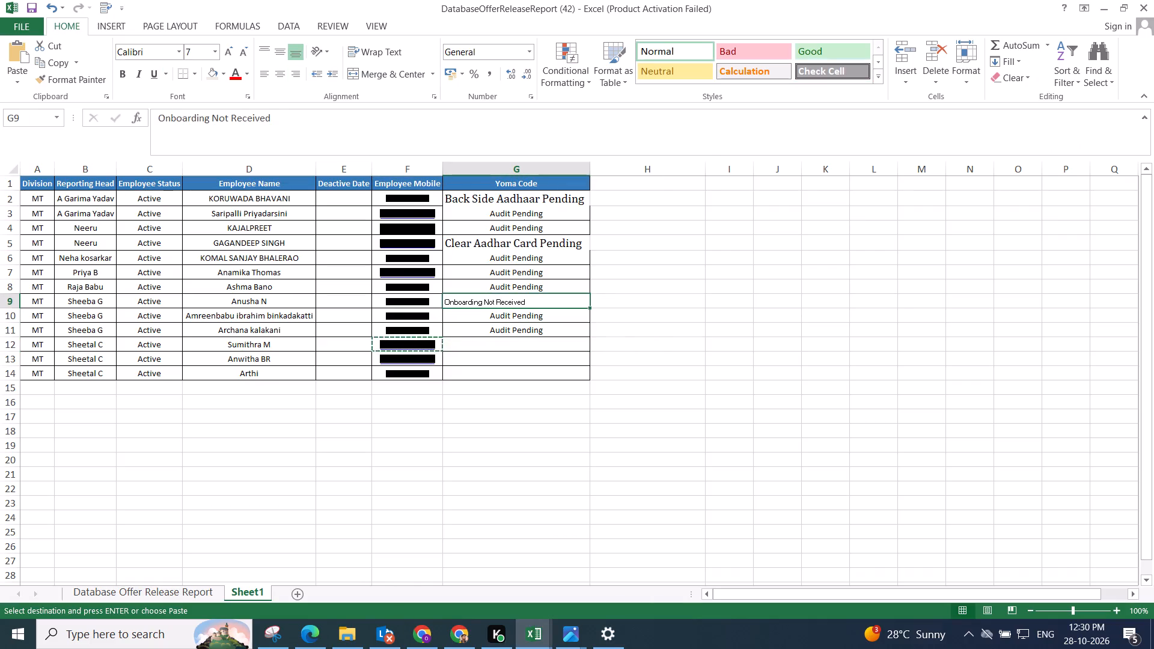
pyautogui.hotkey('ctrl', 'c')
pyautogui.press('Down')
pyautogui.press('Down')
pyautogui.press('Down')
pyautogui.hotkey('ctrl', 'v')
# Copy the employee mobile number in row 13 and search for it on the Audit Approval page in Chrome.
pyautogui.press('Down')
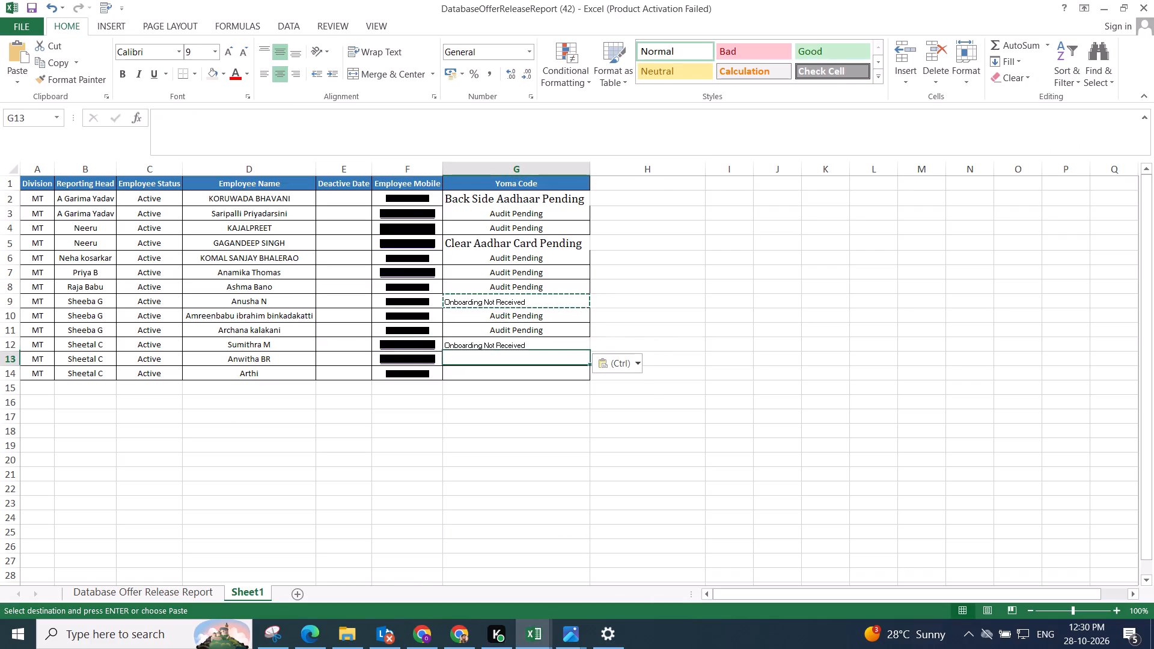
pyautogui.press('Left')
pyautogui.hotkey('ctrl', 'c')
pyautogui.hotkey('alt', 'Tab')
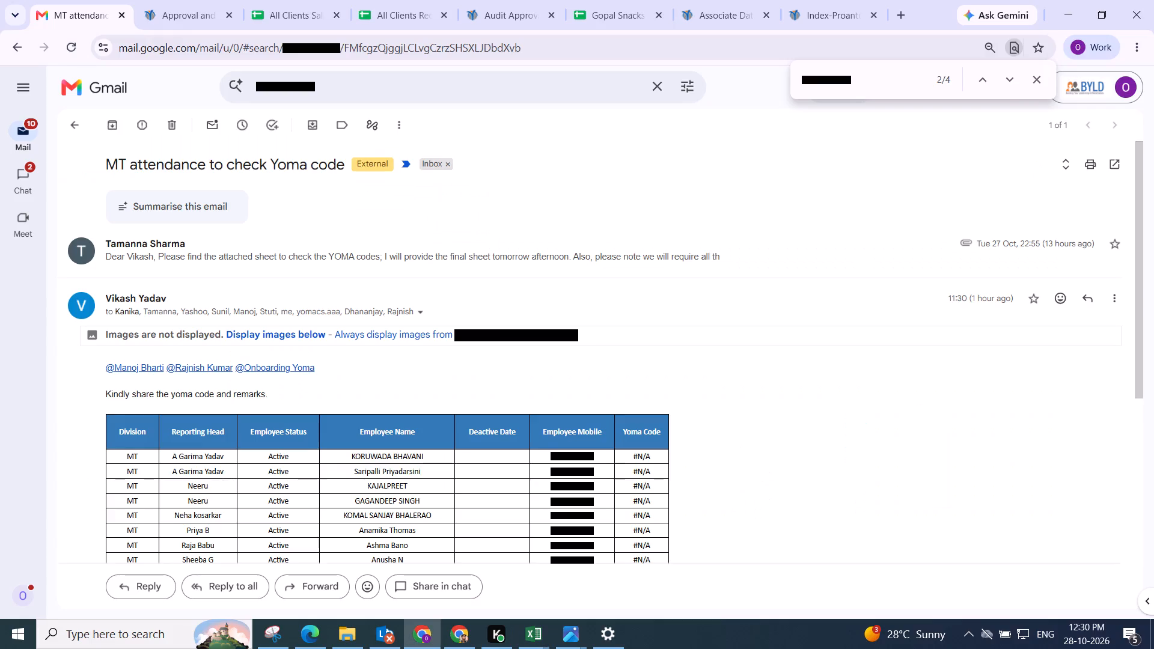
pyautogui.click(478, 13)
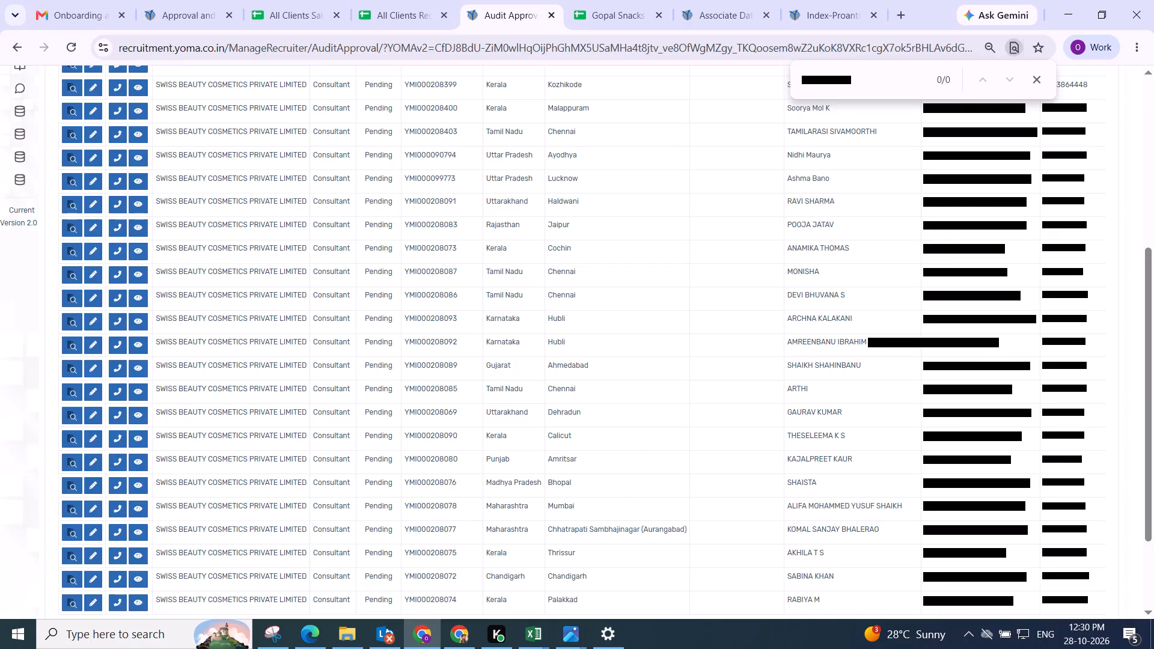
pyautogui.hotkey('ctrl', 'f')
pyautogui.hotkey('ctrl', 'v')
pyautogui.press('Return')
pyautogui.press('Return')
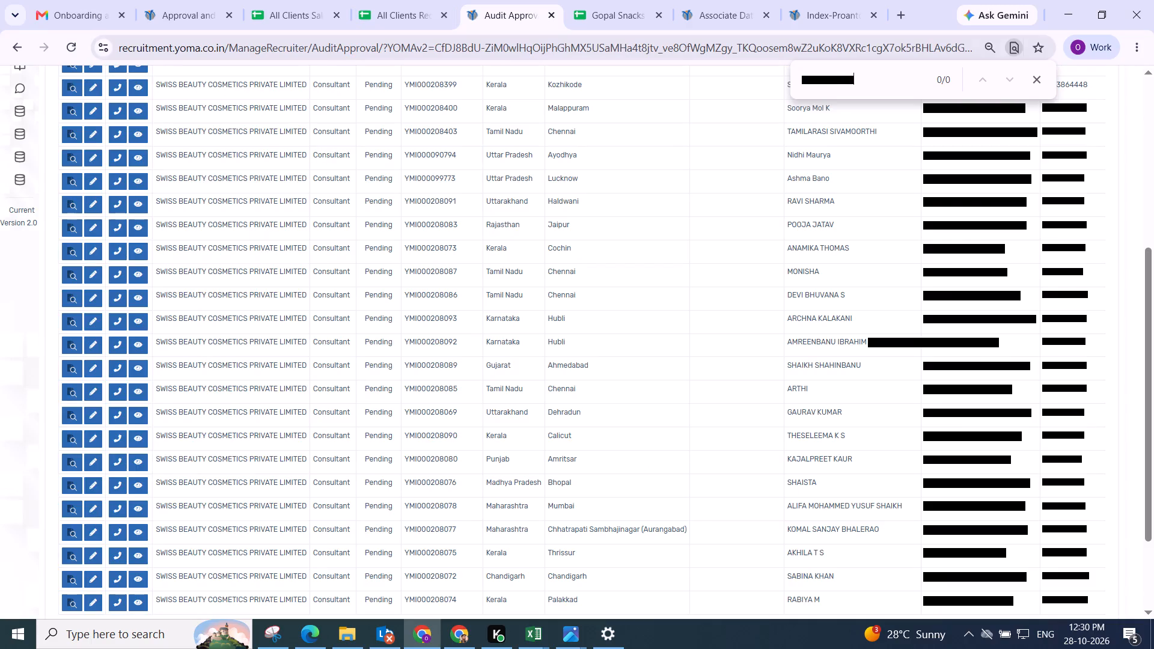
# Search the All YBS Client sheet of the All Clients Requisition (Onboarding) Tracker for the copied mobile number.
pyautogui.click(382, 19)
pyautogui.hotkey('ctrl', 'f')
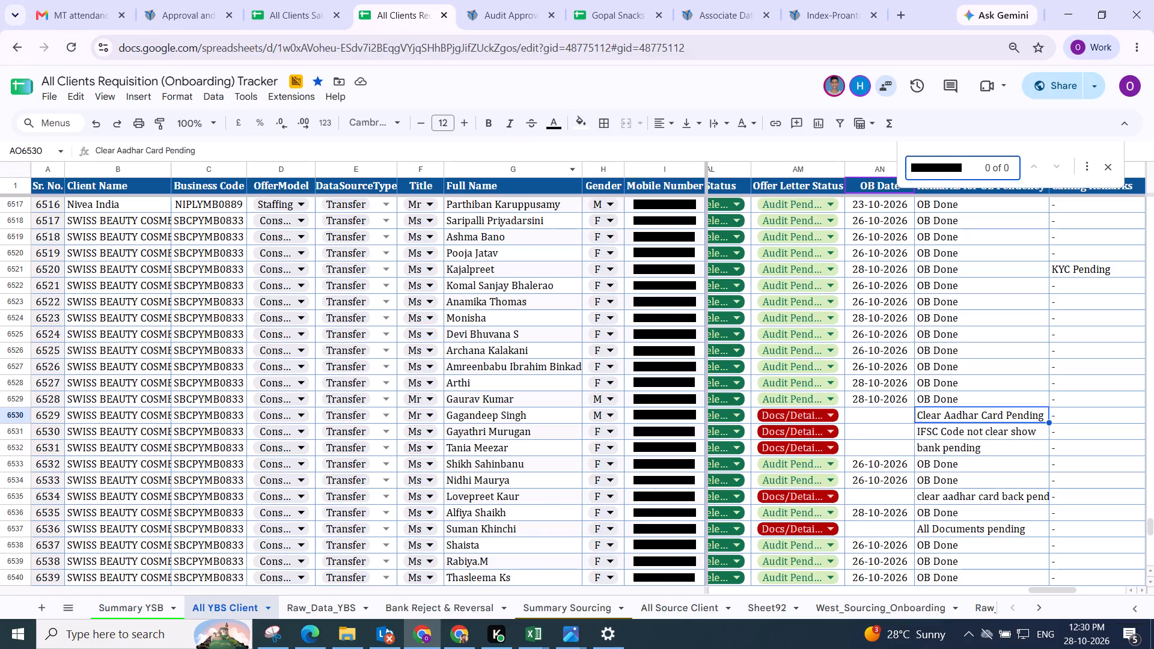
pyautogui.hotkey('ctrl', 'v')
pyautogui.press('Return')
pyautogui.press('Return')
pyautogui.press('Return')
pyautogui.press('Return')
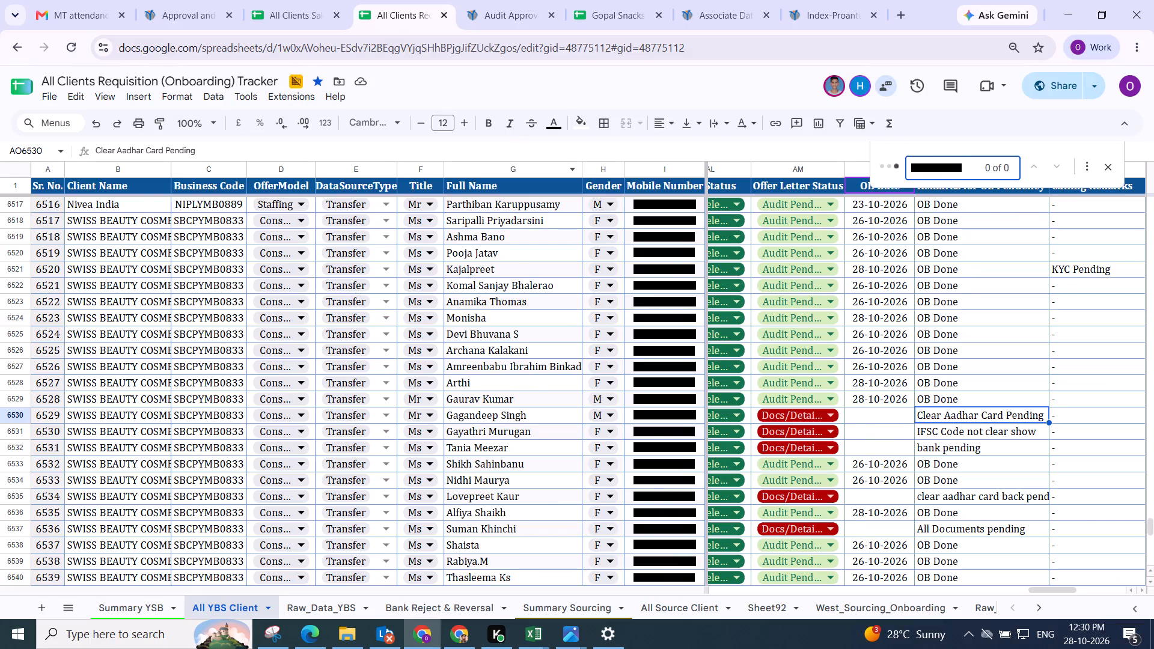
pyautogui.press('Return')
pyautogui.press('Return')
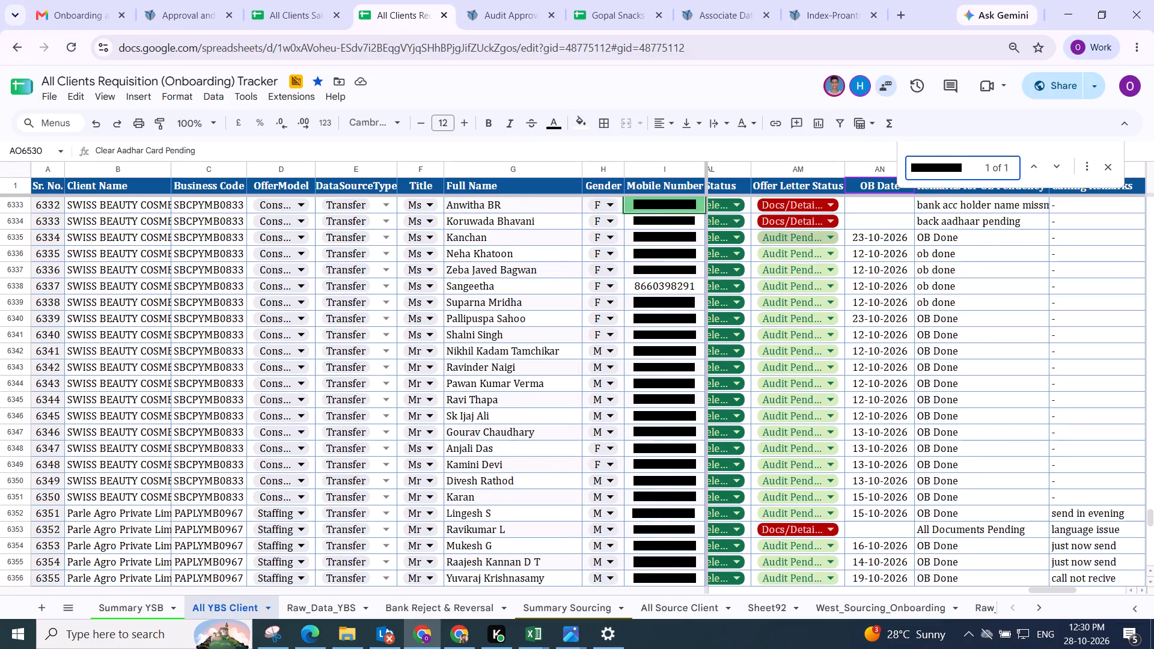
# Copy the remark "bank acc holder name missmatch (aadhaar and pan )" from the matching tracker row and switch back to Excel.
pyautogui.scroll(1, 885, 248)
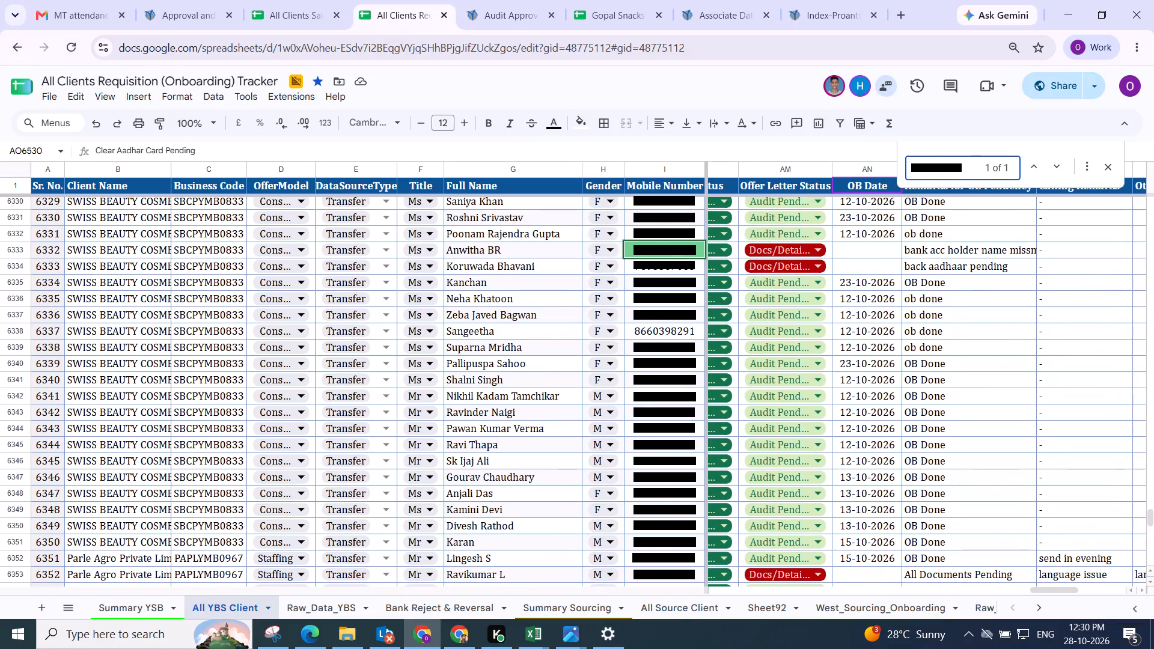
pyautogui.rightClick(915, 262)
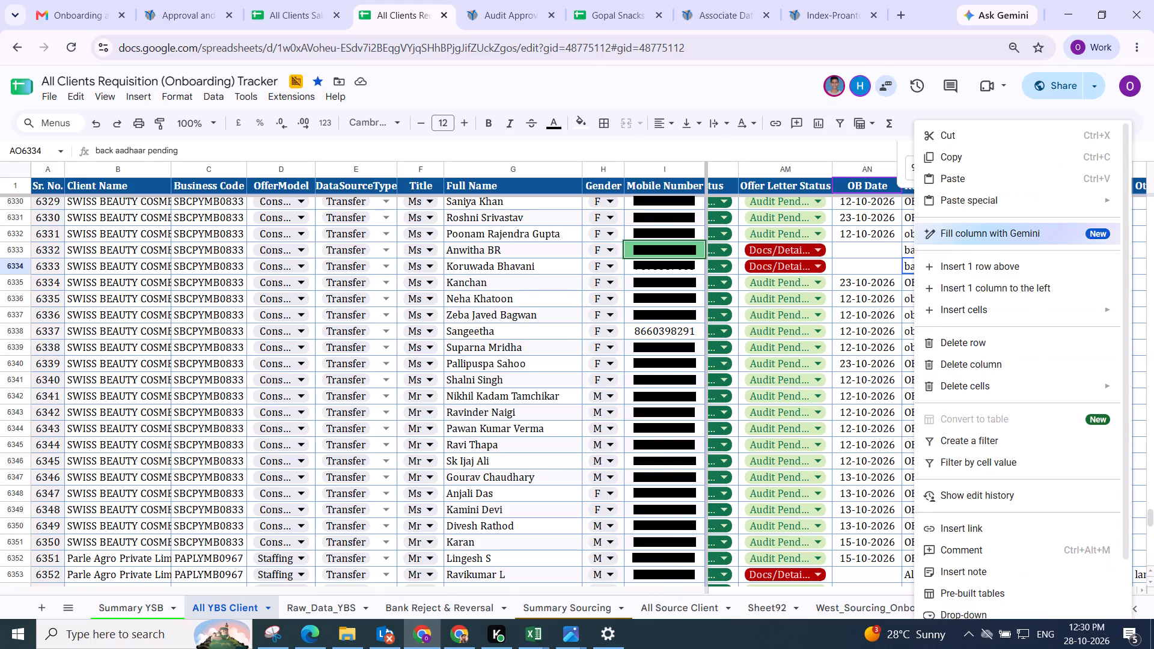
pyautogui.click(864, 251)
pyautogui.click(944, 252)
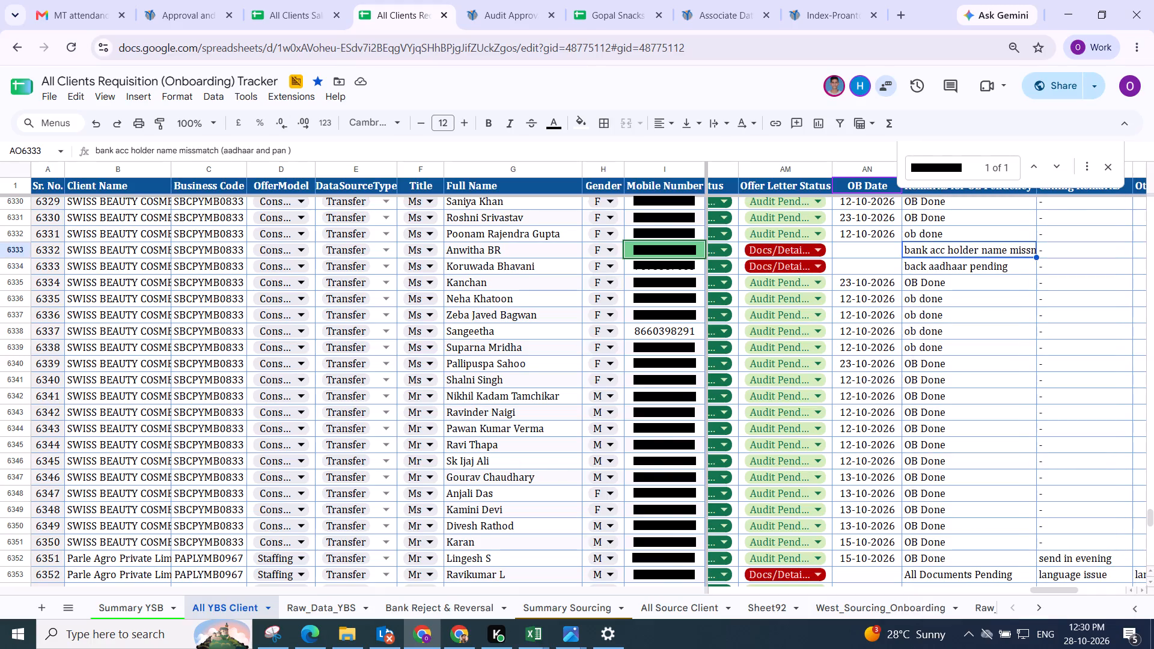
pyautogui.hotkey('ctrl', 'c')
pyautogui.click(914, 256)
pyautogui.hotkey('alt', 'Tab')
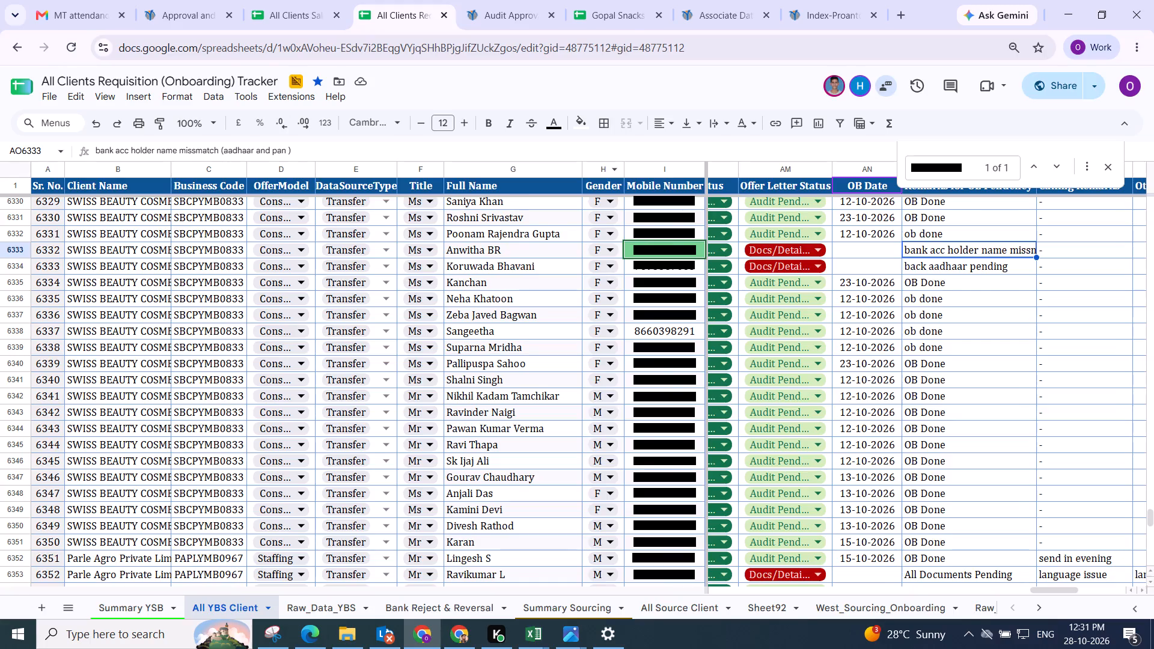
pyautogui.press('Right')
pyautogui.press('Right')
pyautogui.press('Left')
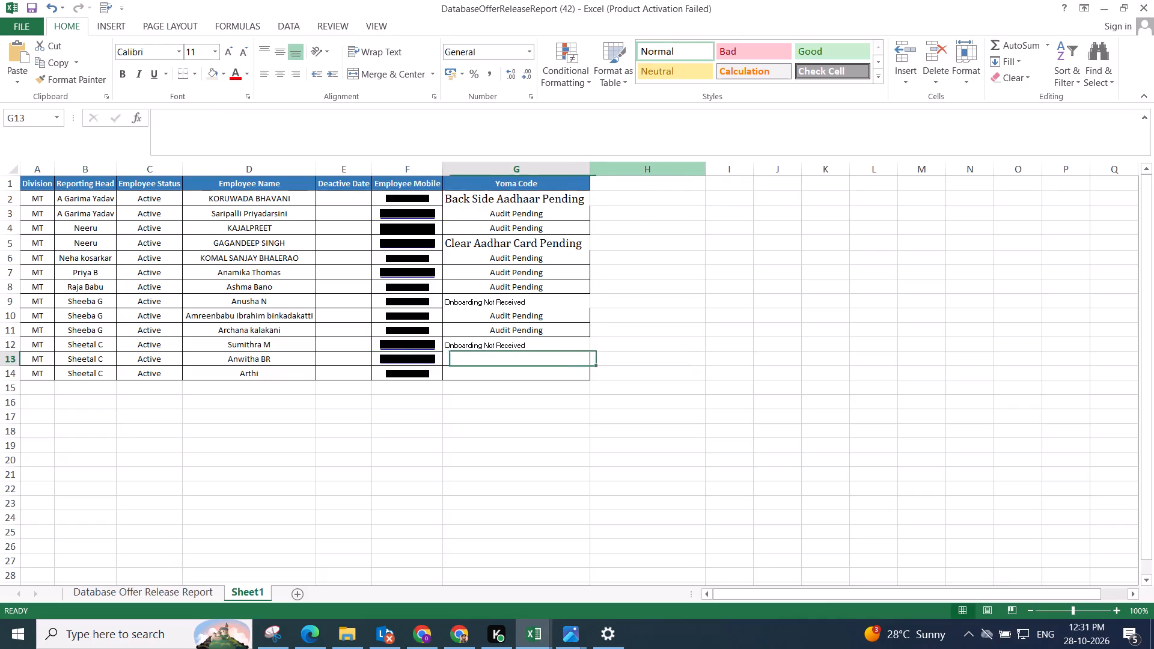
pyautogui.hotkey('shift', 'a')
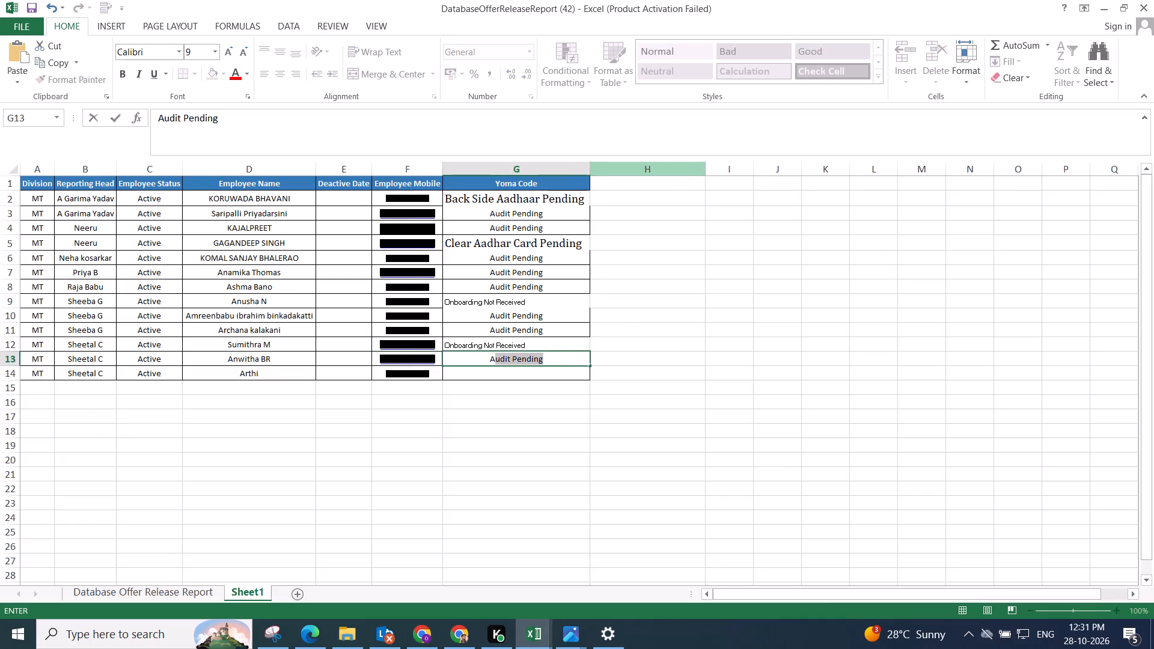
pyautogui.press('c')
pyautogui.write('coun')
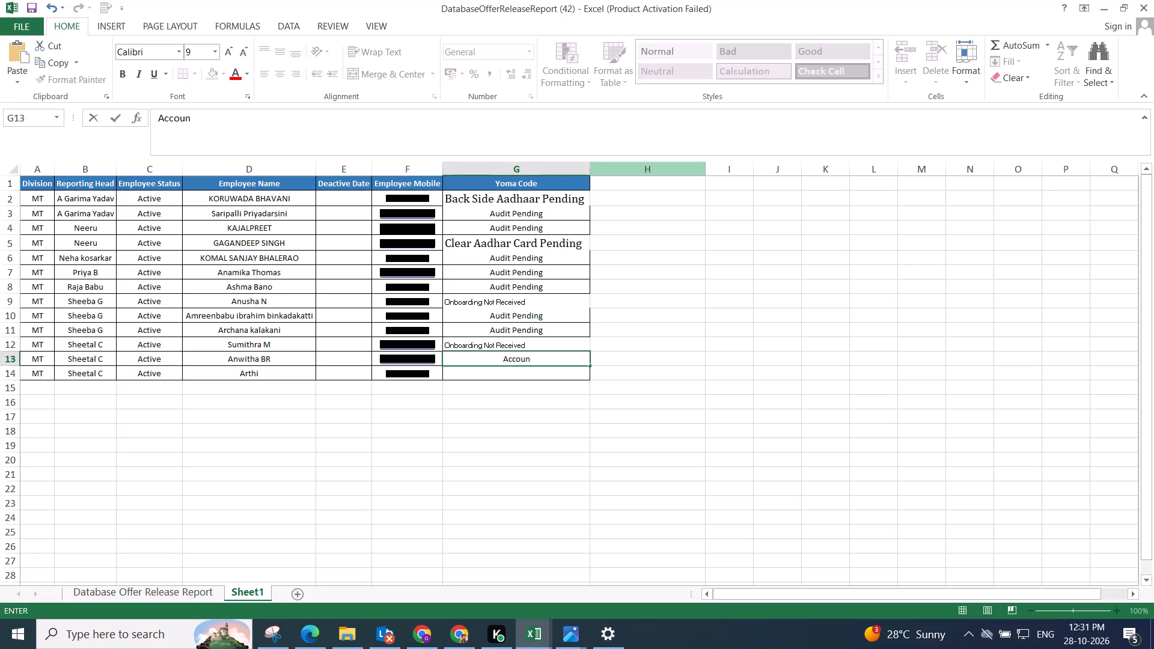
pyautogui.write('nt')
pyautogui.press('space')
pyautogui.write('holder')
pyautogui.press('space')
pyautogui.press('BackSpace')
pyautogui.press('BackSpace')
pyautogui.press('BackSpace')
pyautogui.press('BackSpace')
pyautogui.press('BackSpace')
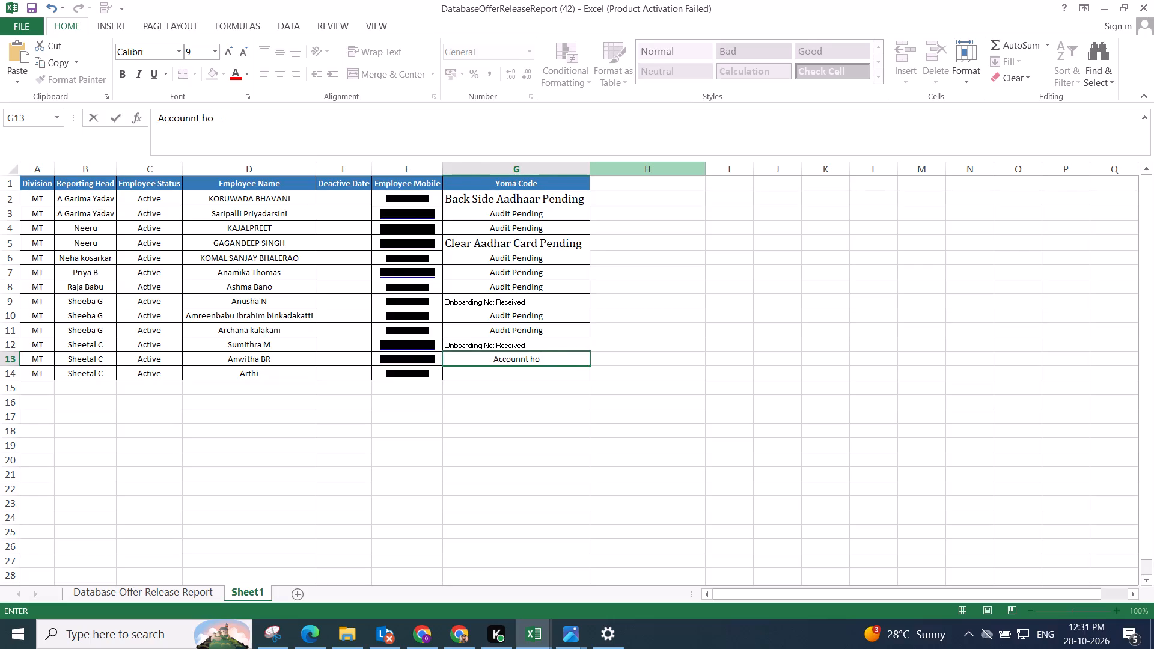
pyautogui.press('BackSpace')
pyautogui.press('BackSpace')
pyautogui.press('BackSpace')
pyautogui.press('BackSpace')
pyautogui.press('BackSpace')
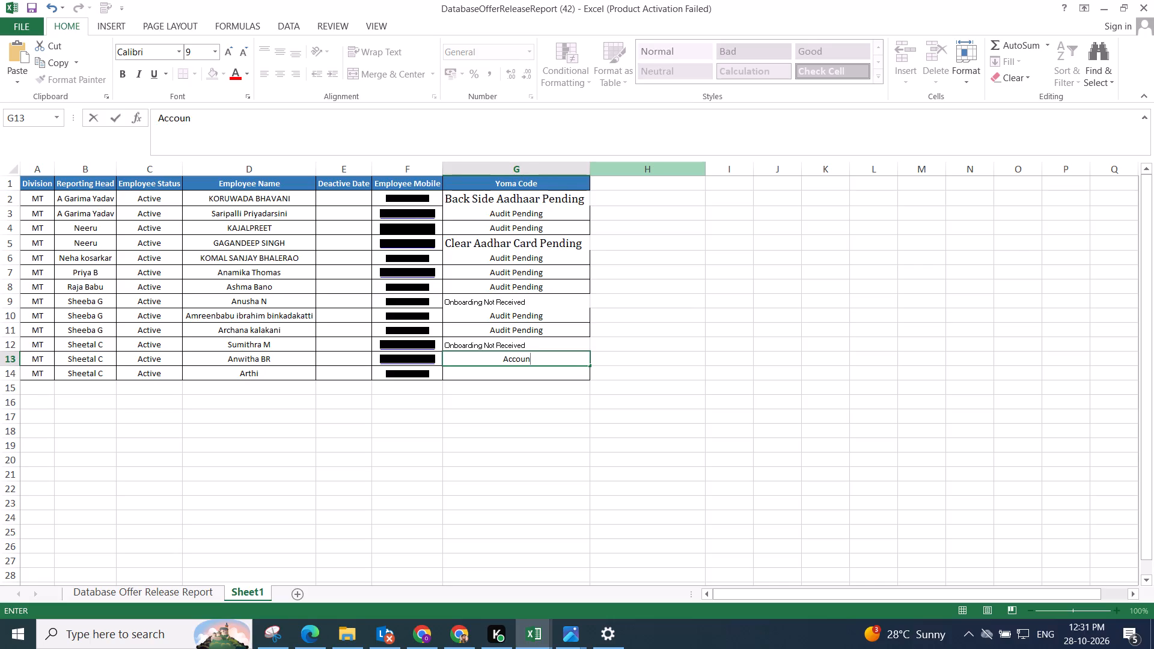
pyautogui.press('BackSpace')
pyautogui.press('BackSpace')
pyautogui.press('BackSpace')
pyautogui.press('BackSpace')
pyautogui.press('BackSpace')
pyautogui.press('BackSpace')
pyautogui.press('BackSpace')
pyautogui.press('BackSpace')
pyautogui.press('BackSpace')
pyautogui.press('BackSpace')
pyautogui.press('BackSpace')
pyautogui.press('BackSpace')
# Enter "AC Holder Name Missing" as the Yoma Code in row 13.
pyautogui.hotkey('shift', 'a')
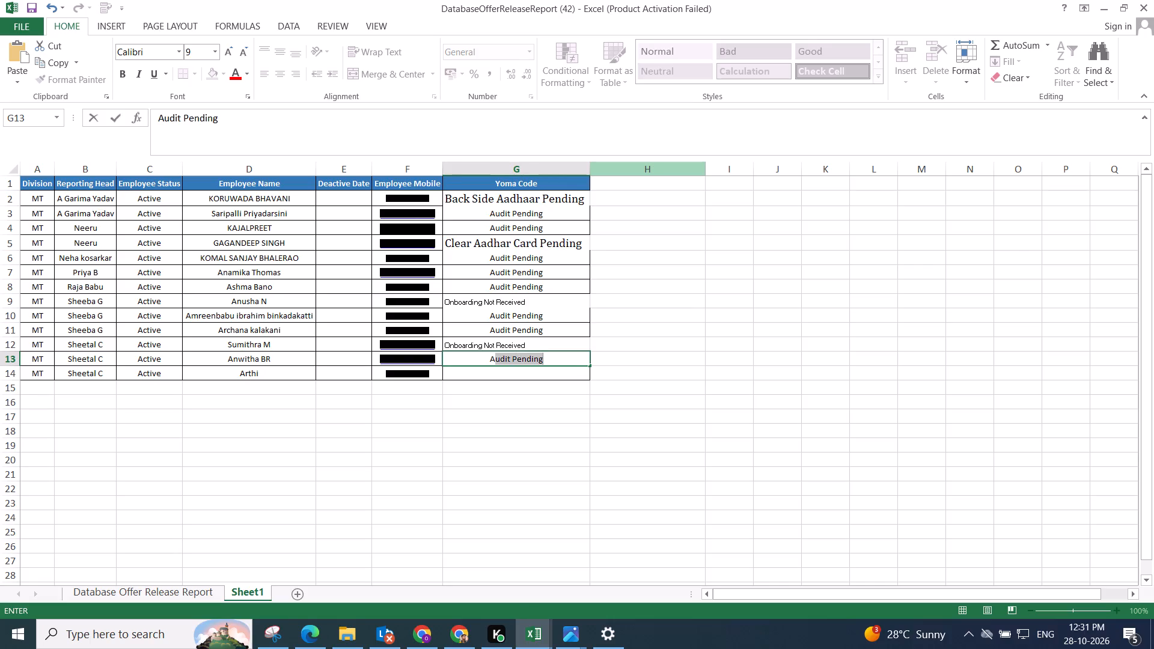
pyautogui.write('C Hi')
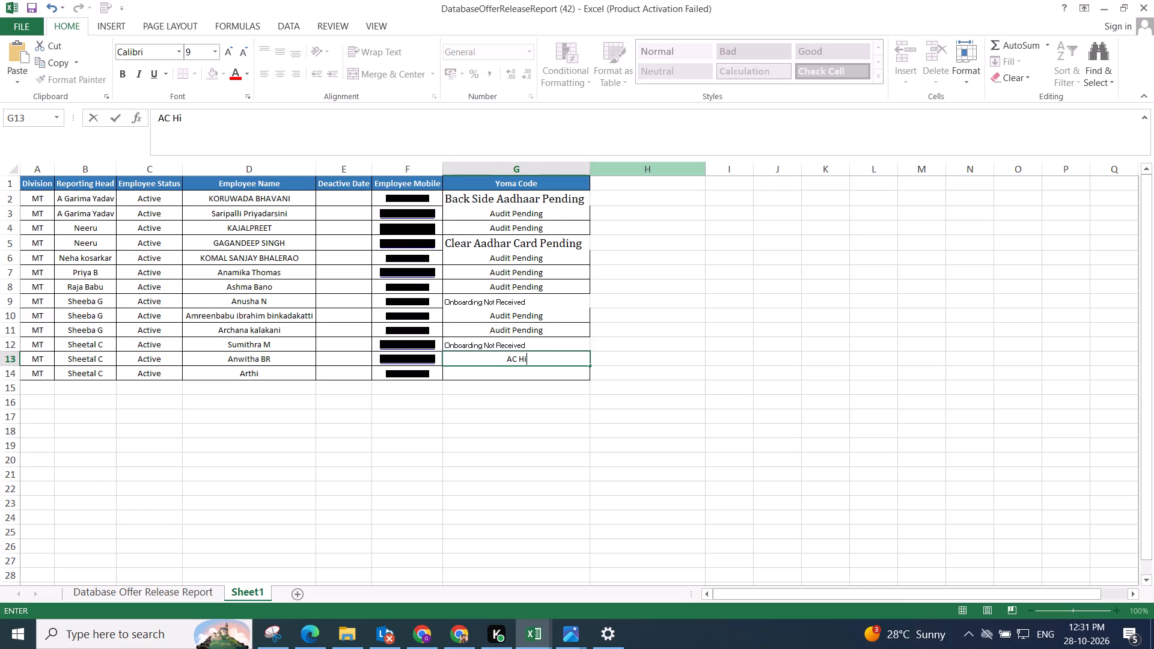
pyautogui.press('BackSpace')
pyautogui.write('ok')
pyautogui.press('BackSpace')
pyautogui.write('lder Name Missing')
pyautogui.press('Left')
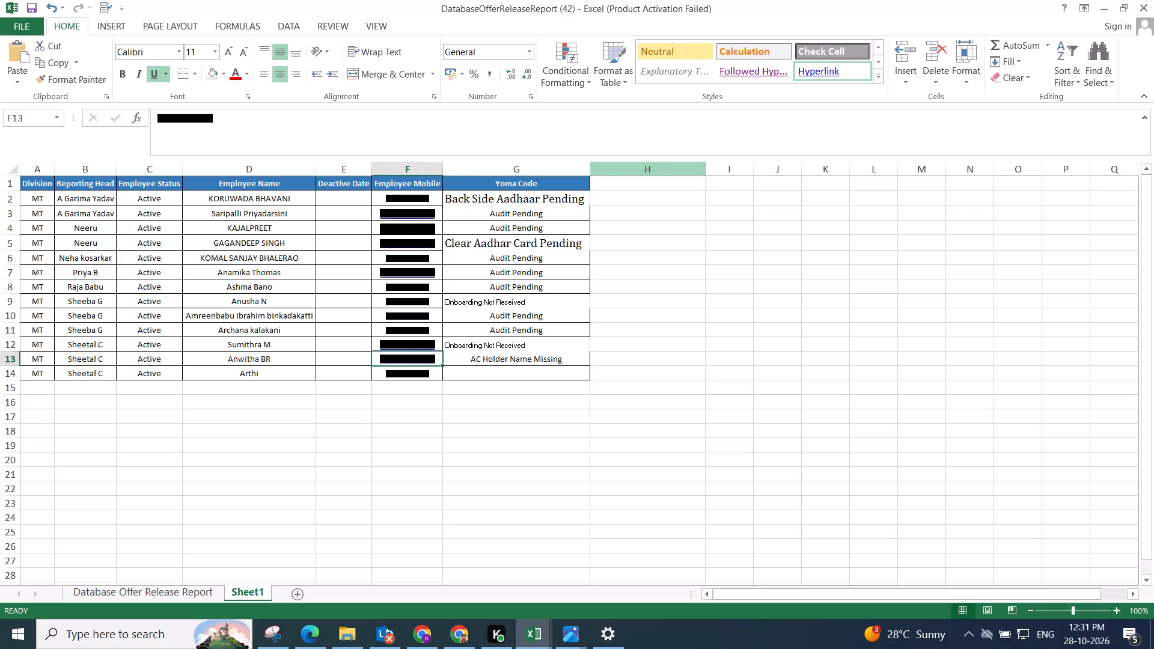
# Copy the employee mobile number from row 14 and search for it in the All Clients Requisition (Onboarding) Tracker in Chrome.
pyautogui.press('Right')
pyautogui.press('Down')
pyautogui.press('Left')
pyautogui.press('Up')
pyautogui.press('Down')
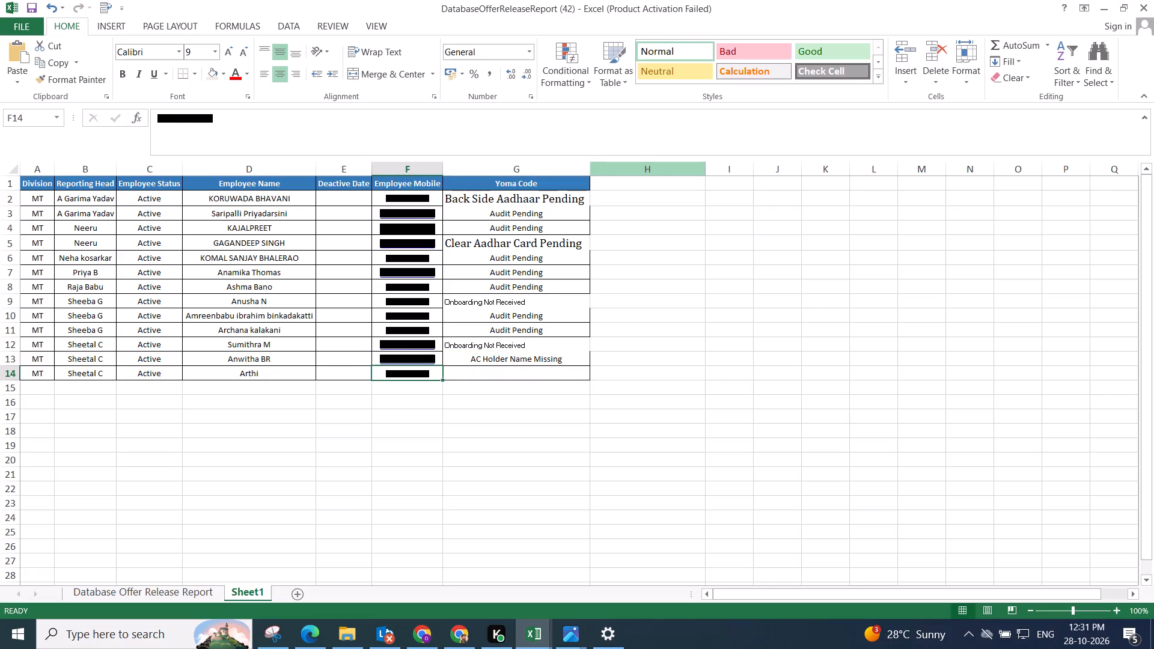
pyautogui.hotkey('ctrl', 'c')
pyautogui.hotkey('alt', 'Tab')
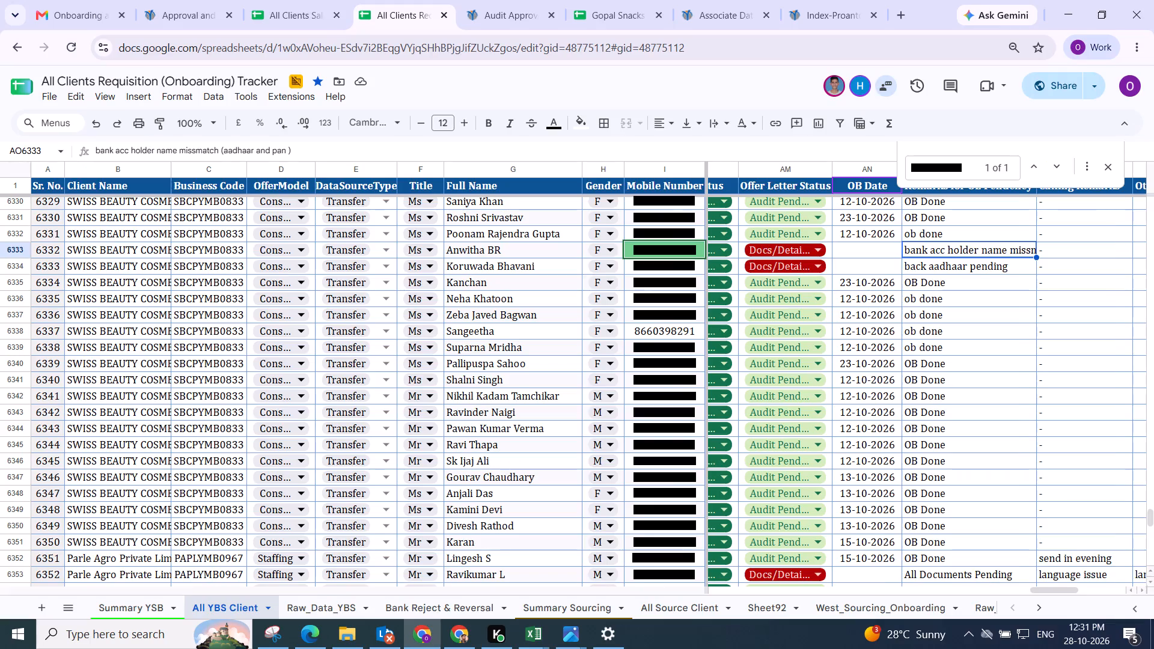
pyautogui.hotkey('ctrl', 'f')
pyautogui.hotkey('ctrl', 'v')
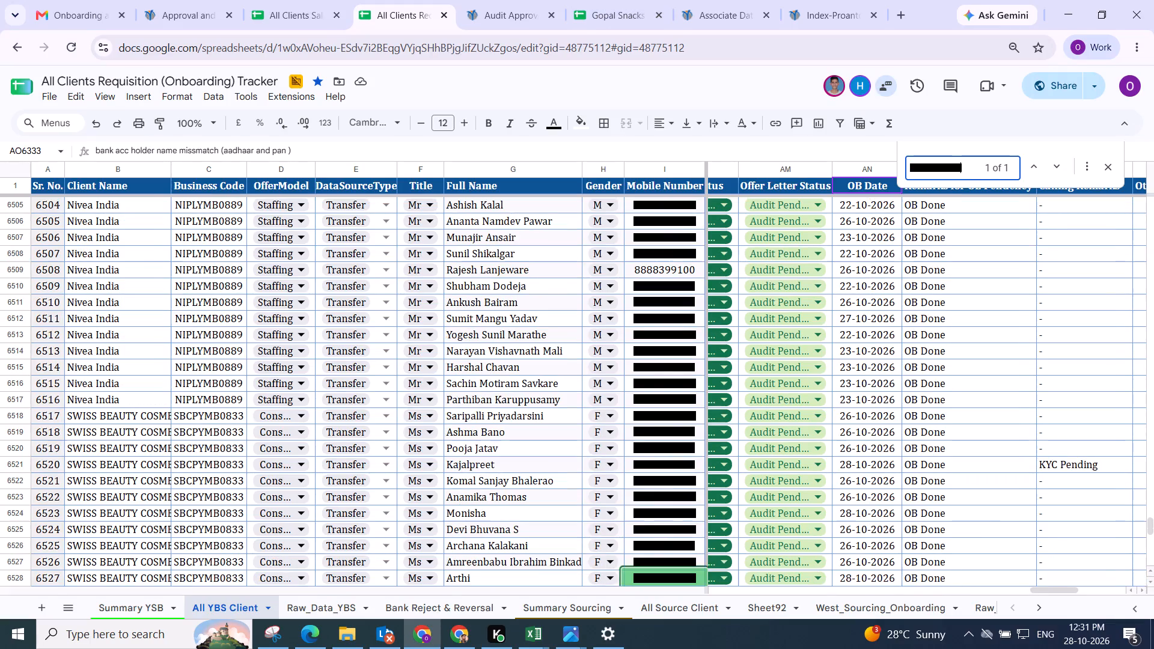
# Search the Audit Approval page for the same copied mobile number.
pyautogui.click(478, 5)
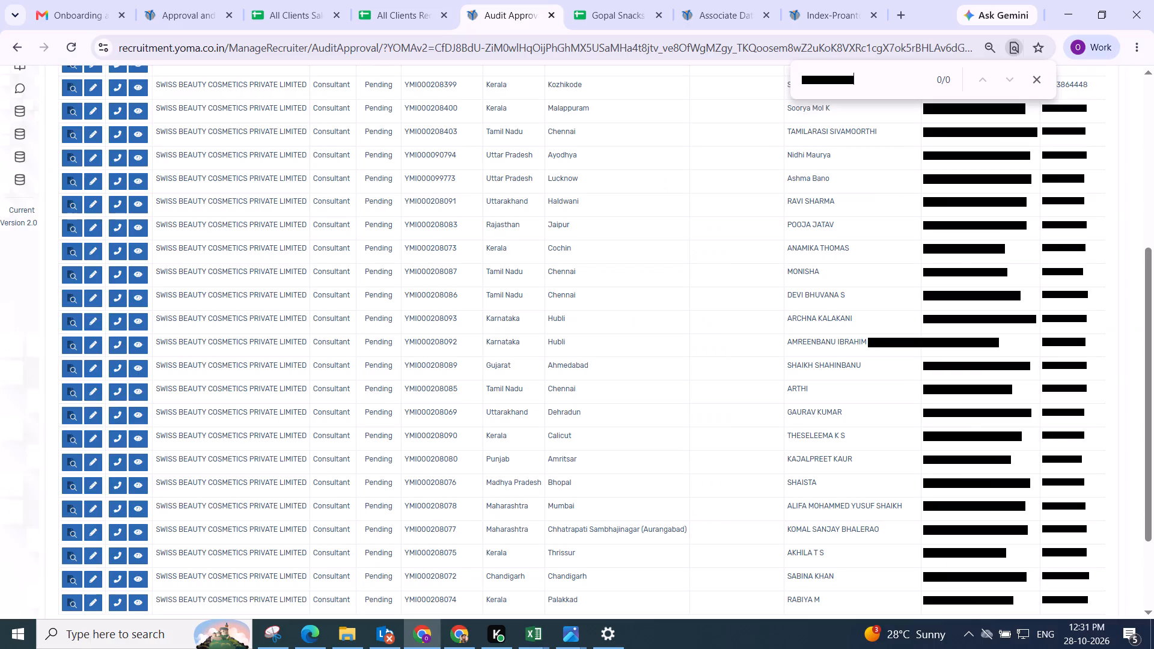
pyautogui.hotkey('ctrl', 'f')
pyautogui.hotkey('ctrl', 'v')
# Return to the Excel report and copy the "Audit Pending" Yoma Code from row 11 into row 14.
pyautogui.hotkey('alt', 'Tab')
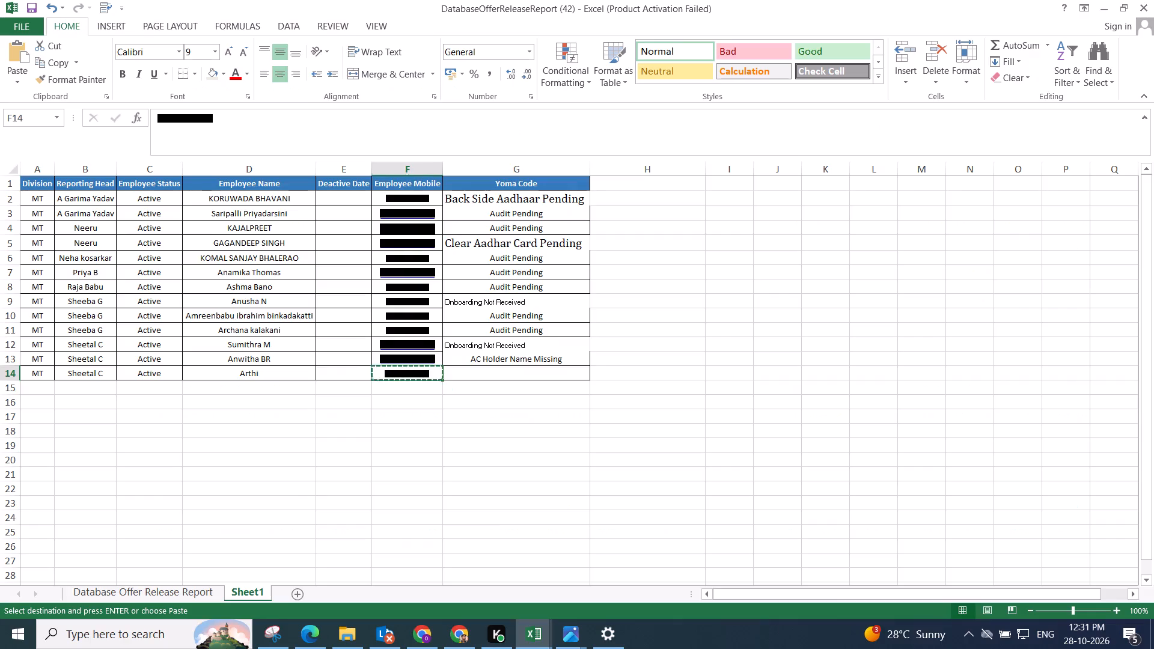
pyautogui.press('Right')
pyautogui.press('Up')
pyautogui.press('Up')
pyautogui.press('Up')
pyautogui.hotkey('ctrl', 'c')
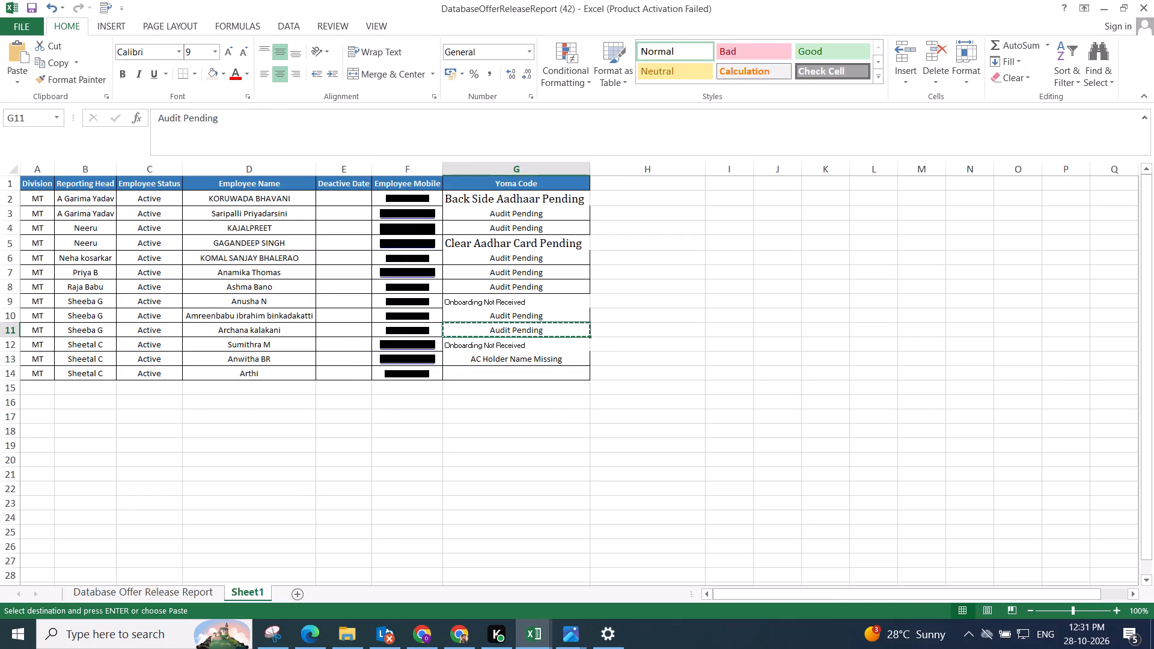
pyautogui.press('Down')
pyautogui.press('Down')
pyautogui.press('Down')
pyautogui.hotkey('ctrl', 'v')
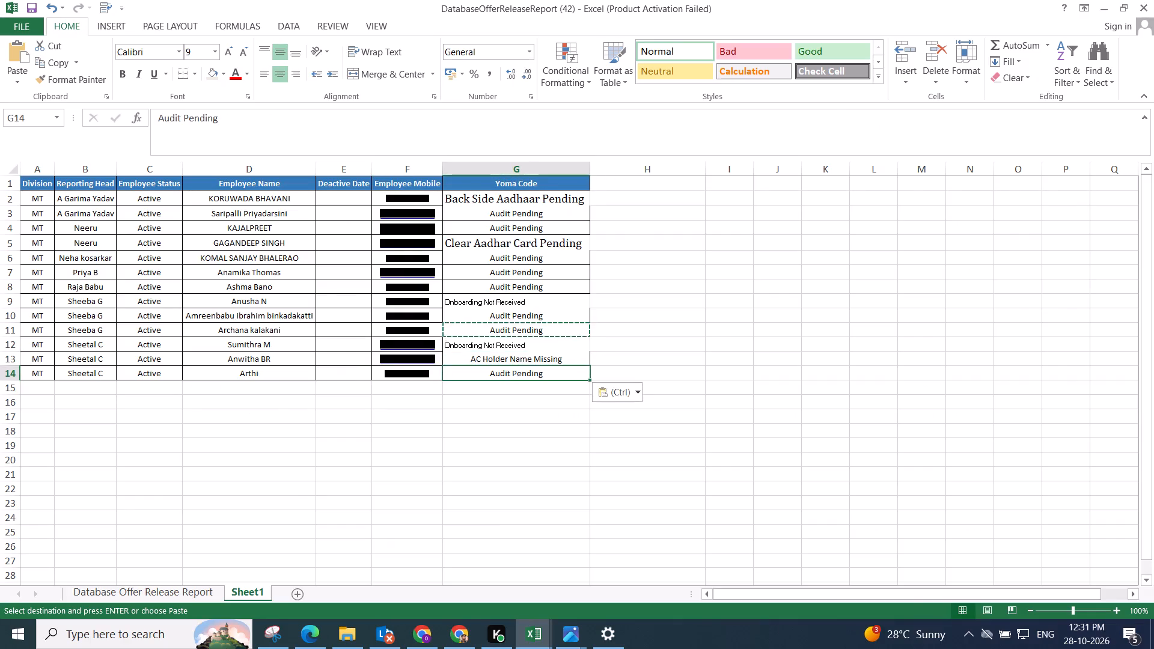
# Switch to the Breakup & LOI Generation page in Chrome, close the open pending approval window and rerun the position search.
pyautogui.hotkey('alt', 'Tab')
pyautogui.click(192, 8)
pyautogui.scroll(2, 385, 153)
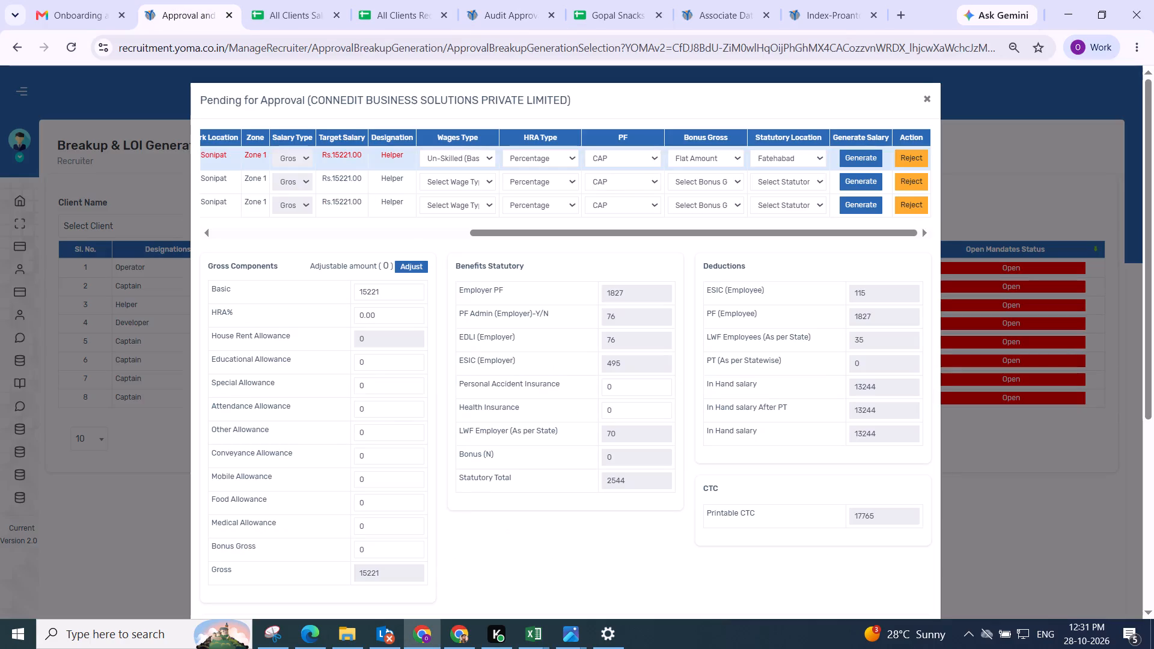
pyautogui.click(925, 100)
pyautogui.scroll(1, 602, 267)
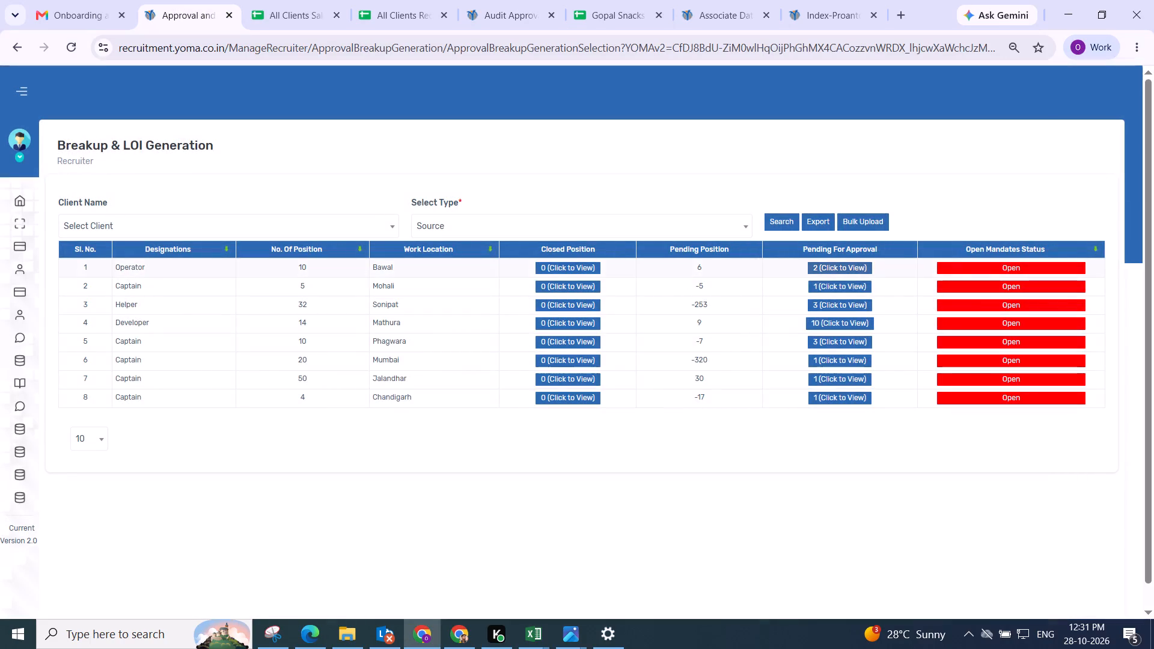
pyautogui.click(786, 225)
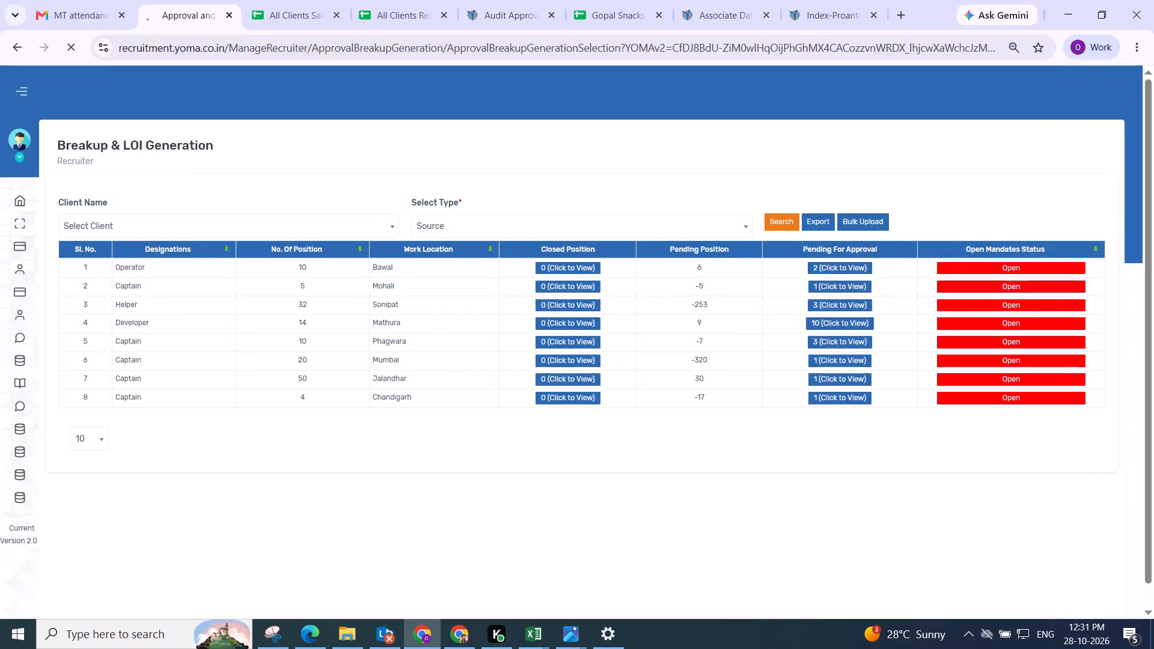
# Examine the pending approvals for the Bawal Operator and Ludhiana Associate positions.
pyautogui.scroll(-4, 753, 240)
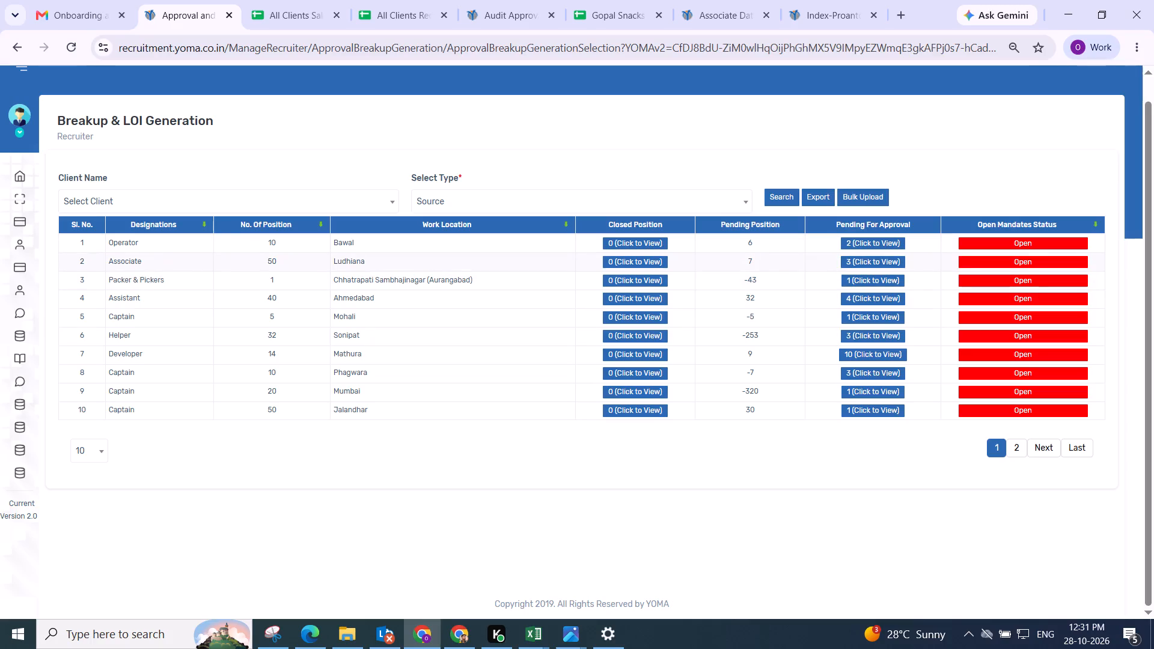
pyautogui.click(864, 242)
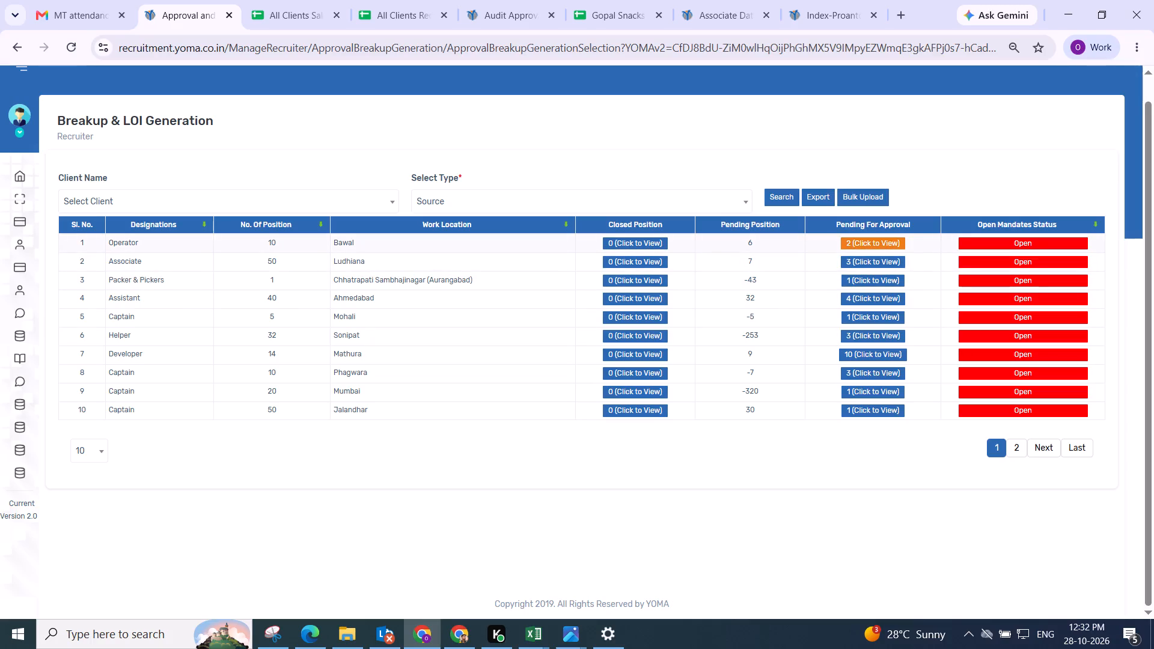
pyautogui.click(934, 94)
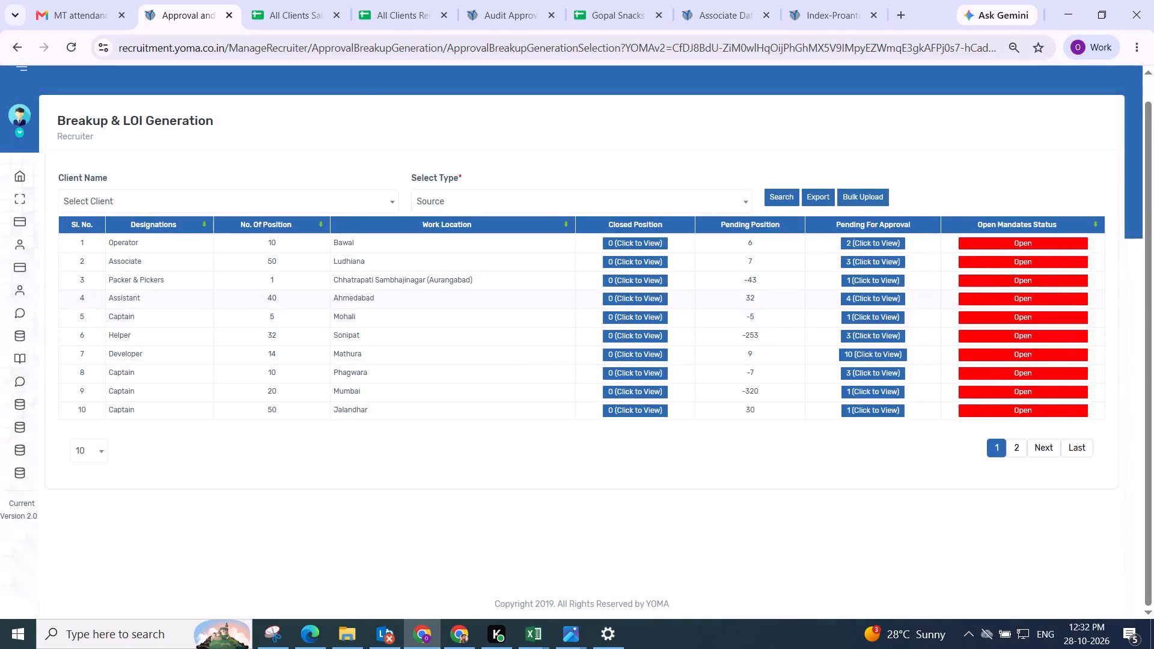
pyautogui.click(870, 263)
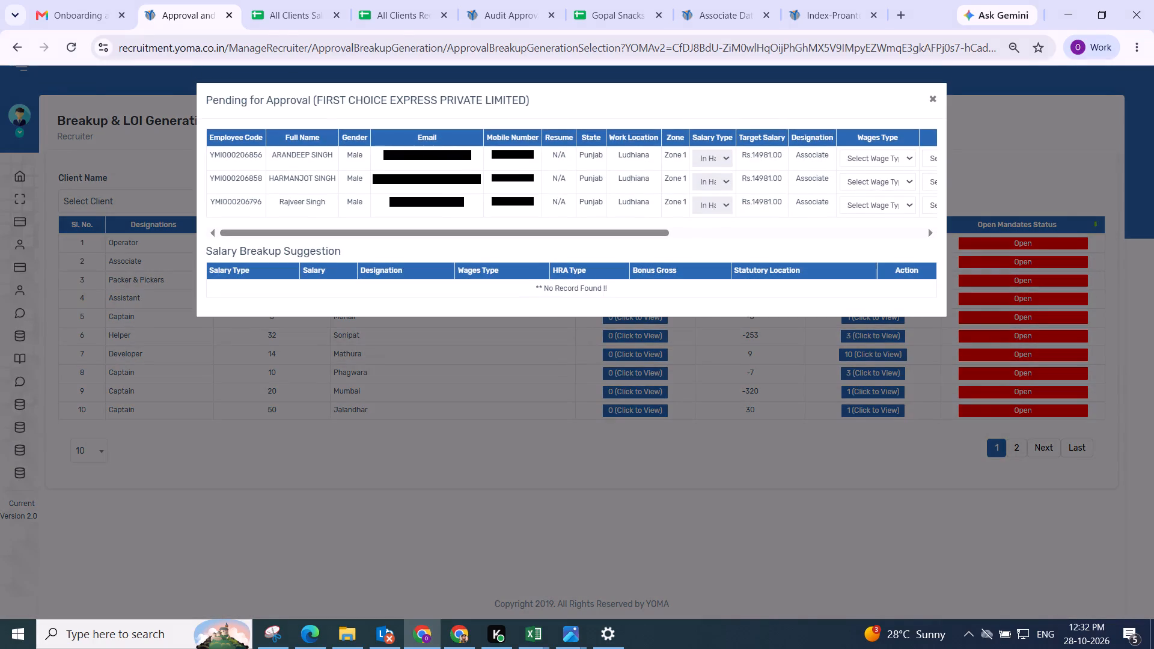
pyautogui.click(927, 99)
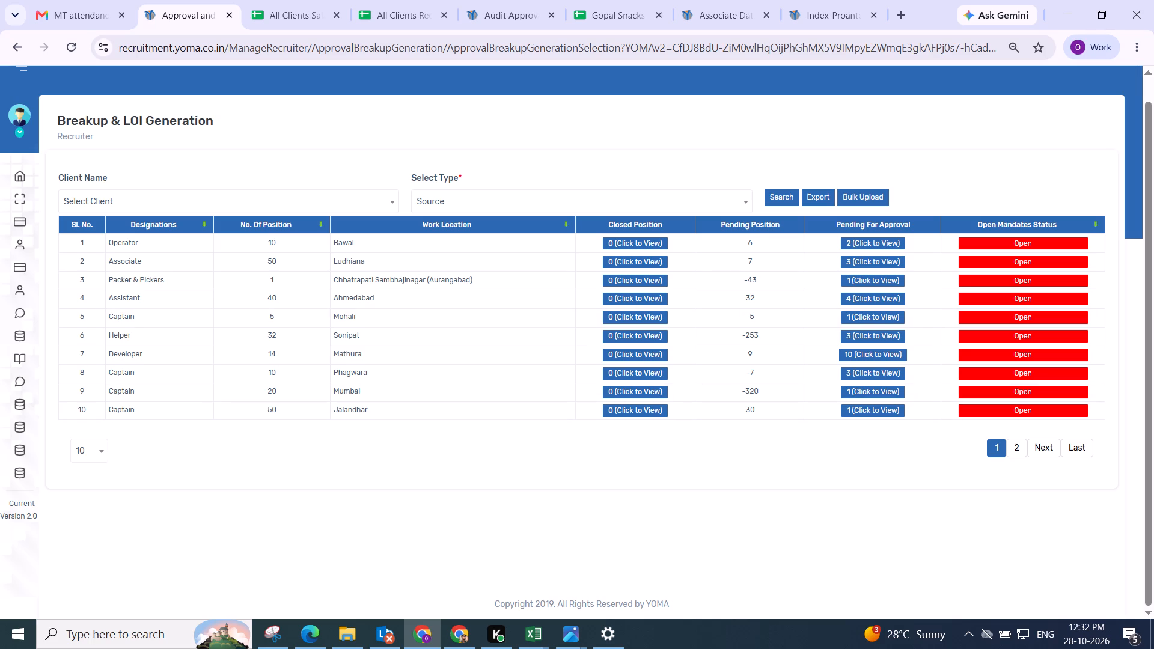
# Set the positions table to show ALL rows on one page.
pyautogui.click(82, 447)
pyautogui.click(81, 498)
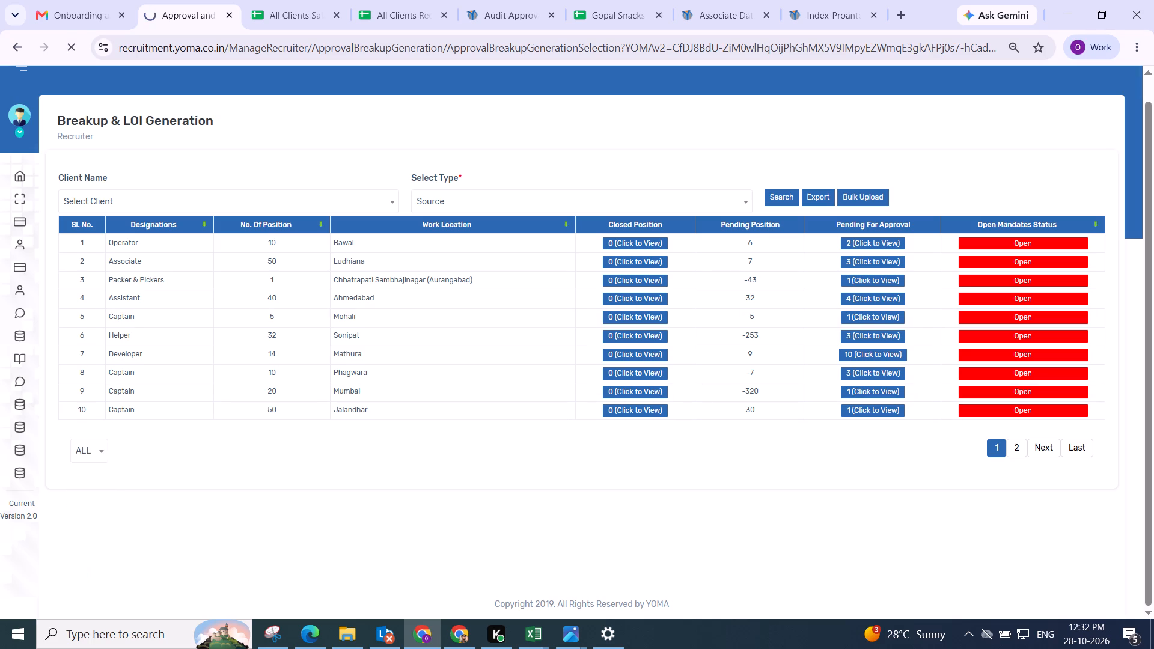
# Examine the pending approvals for the Sonipat Helper and Ahmedabad Assistant positions.
pyautogui.scroll(-2, 709, 349)
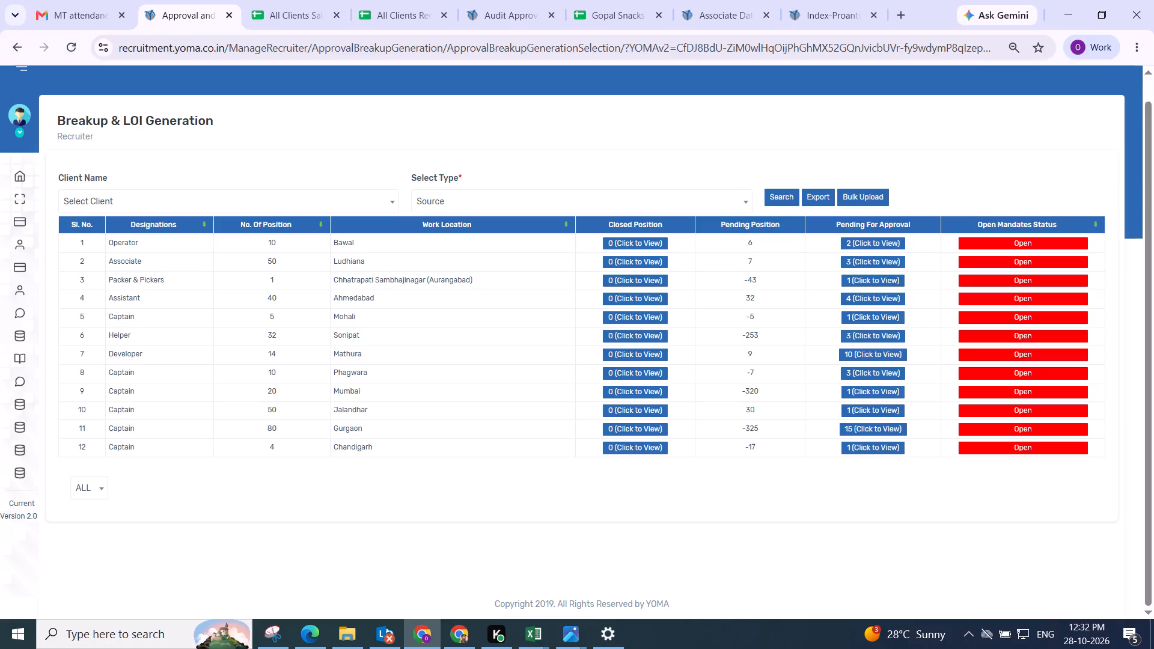
pyautogui.click(890, 340)
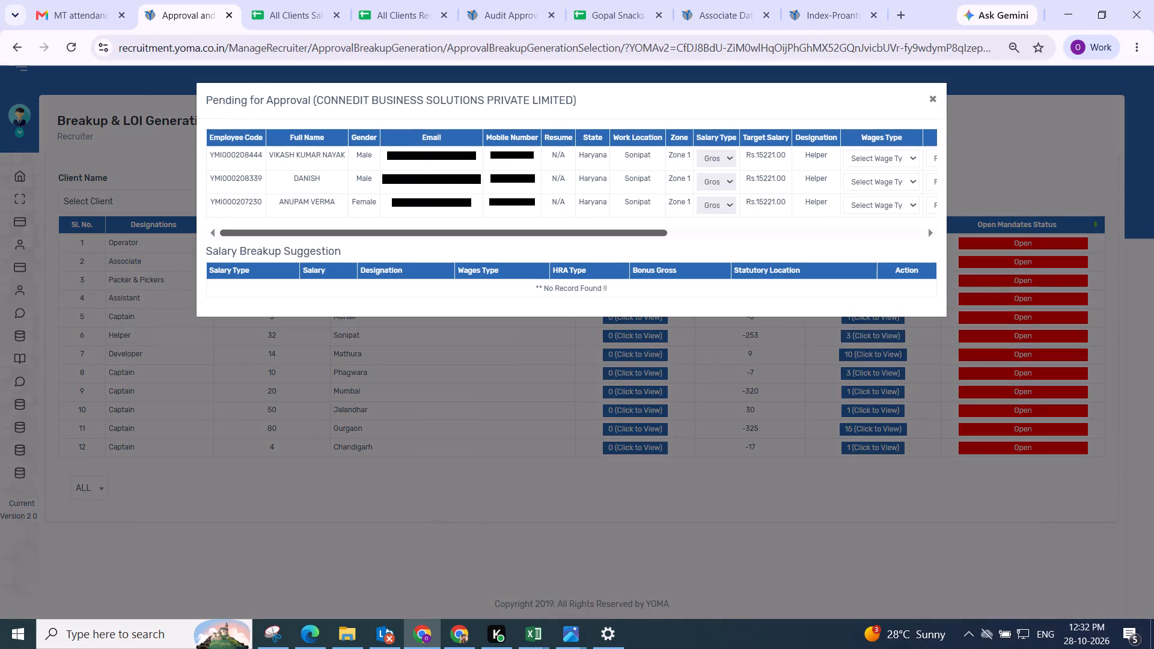
pyautogui.click(931, 97)
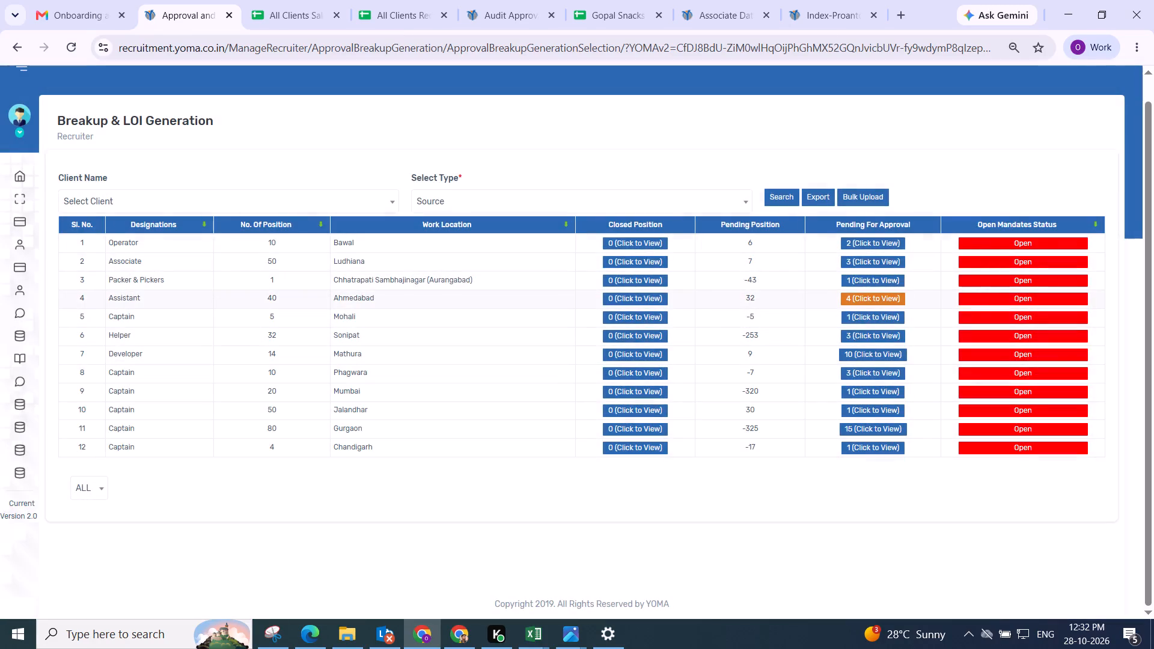
pyautogui.click(869, 299)
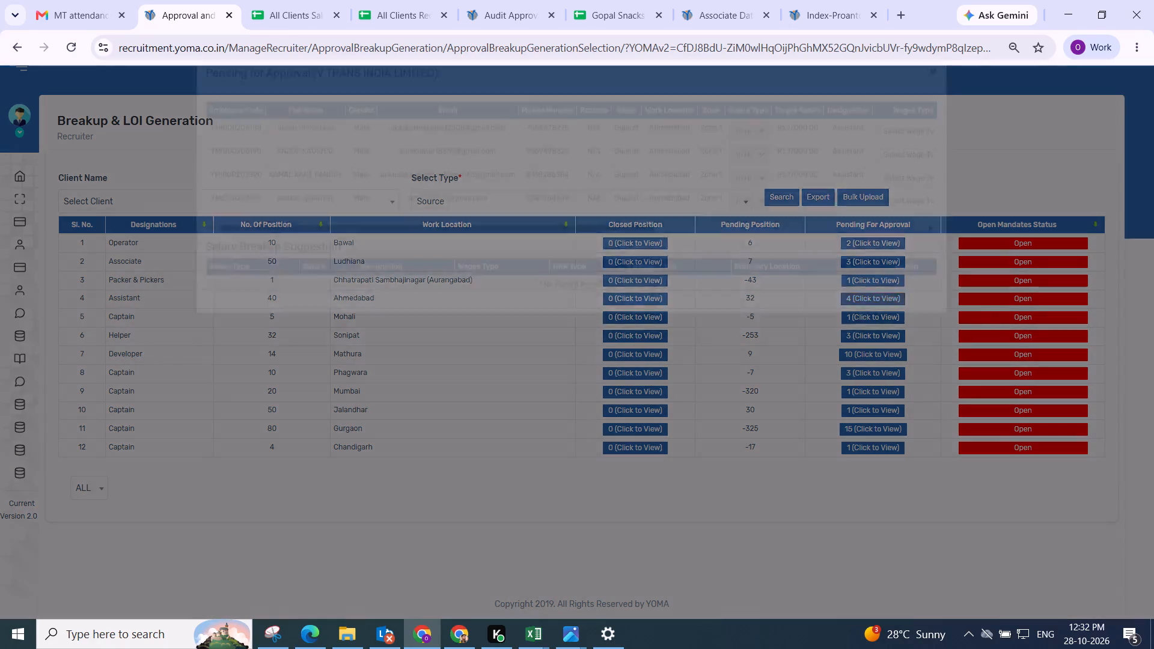
pyautogui.click(930, 99)
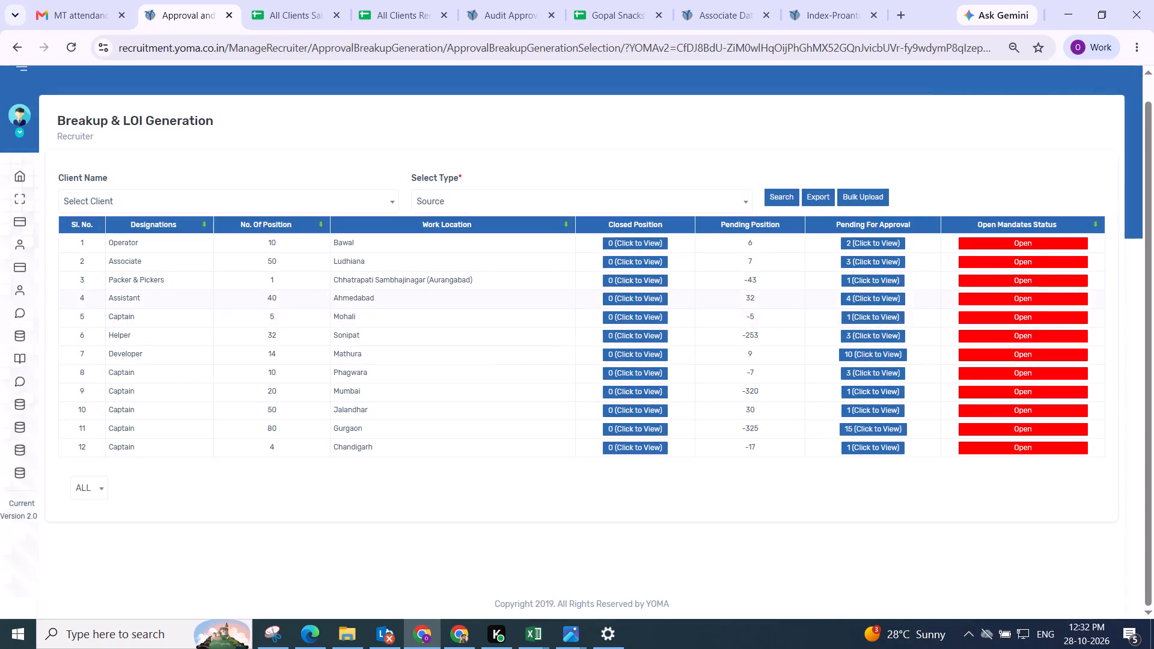
# Filter the positions by client PROCONNECT SUPPLY CHAIN SOLUTIONS LIMITED (PSCSYM0873) and run the search.
pyautogui.click(235, 201)
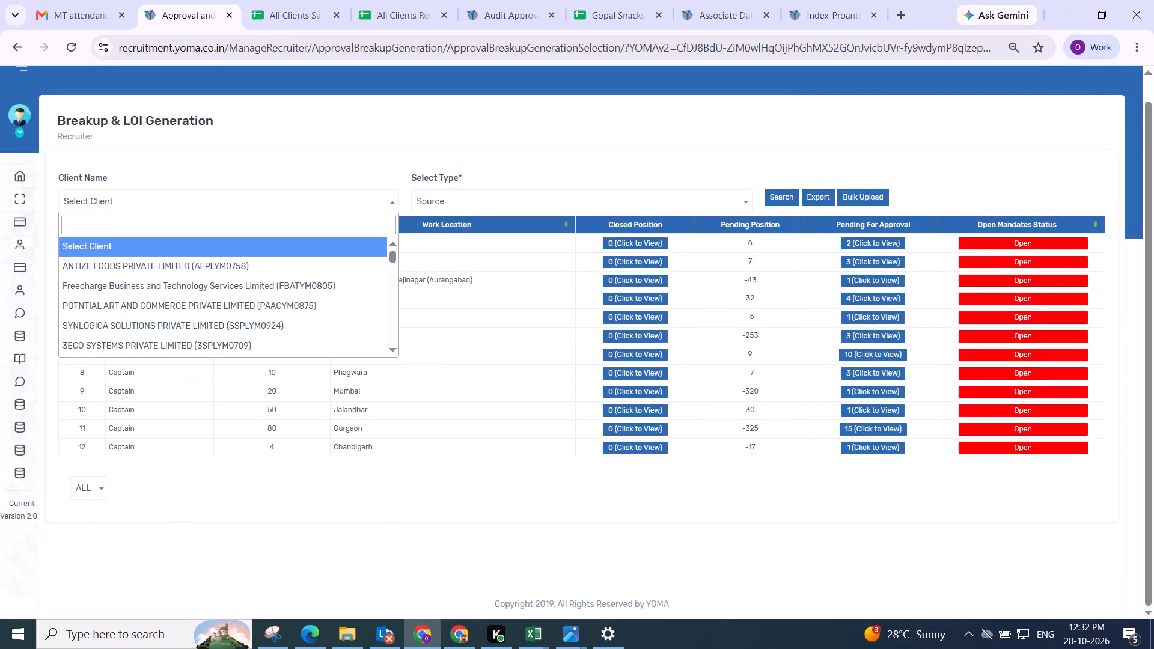
pyautogui.write('pt')
pyautogui.press('BackSpace')
pyautogui.press('BackSpace')
pyautogui.press('BackSpace')
pyautogui.write('proc')
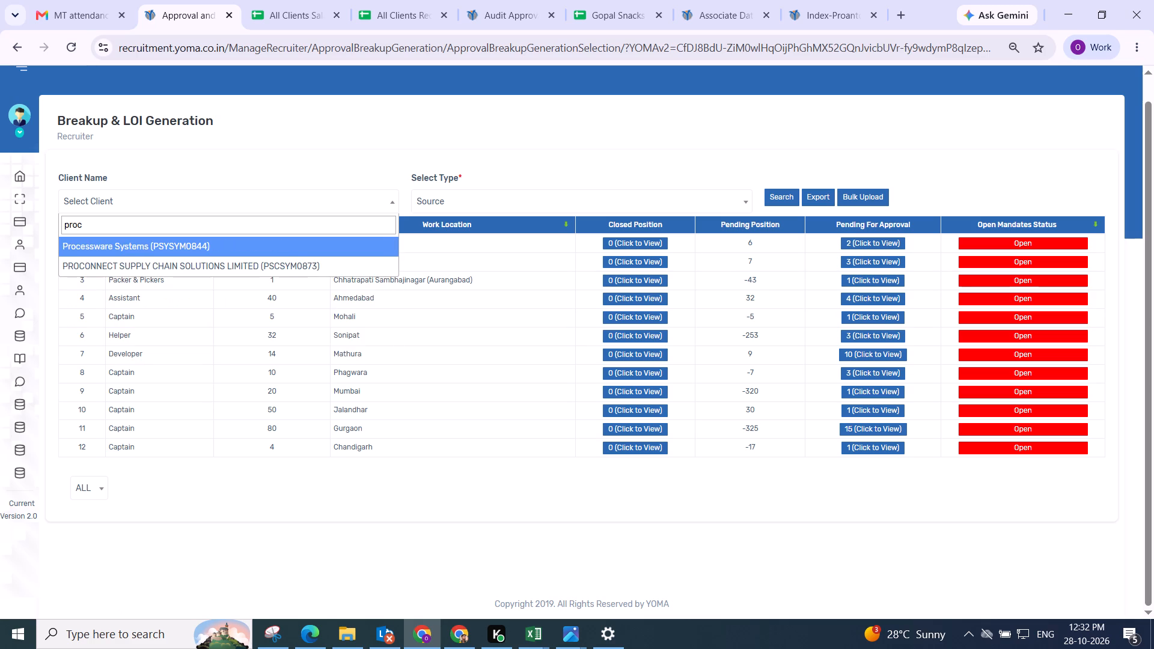
pyautogui.press('Down')
pyautogui.press('Return')
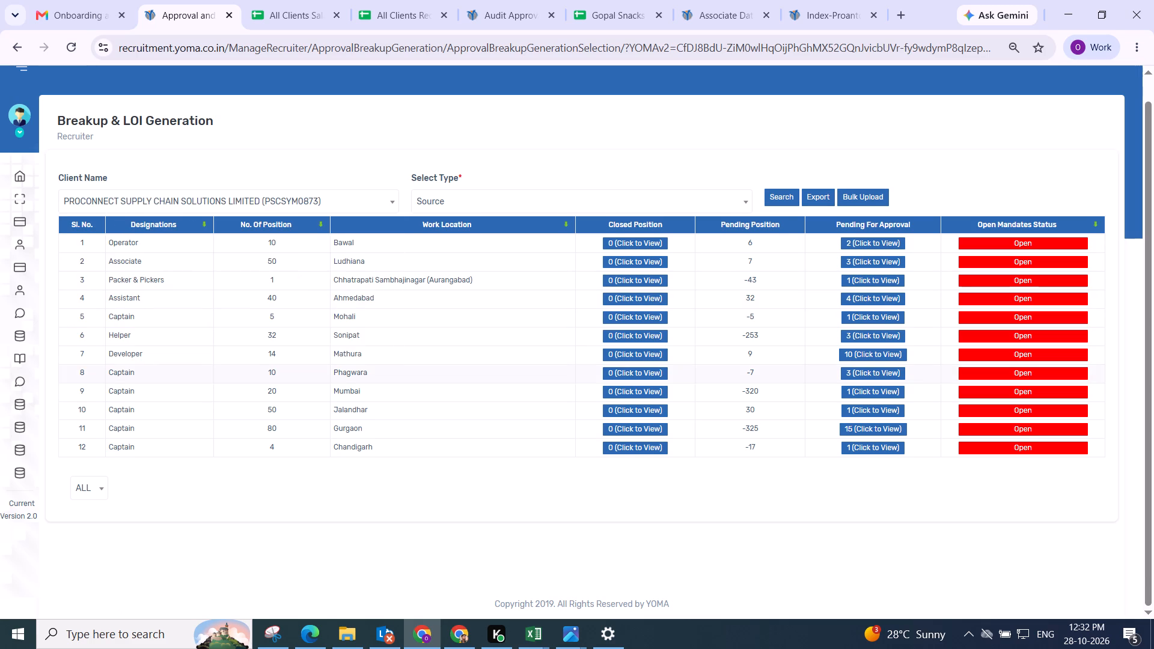
pyautogui.scroll(1, 729, 388)
pyautogui.click(783, 218)
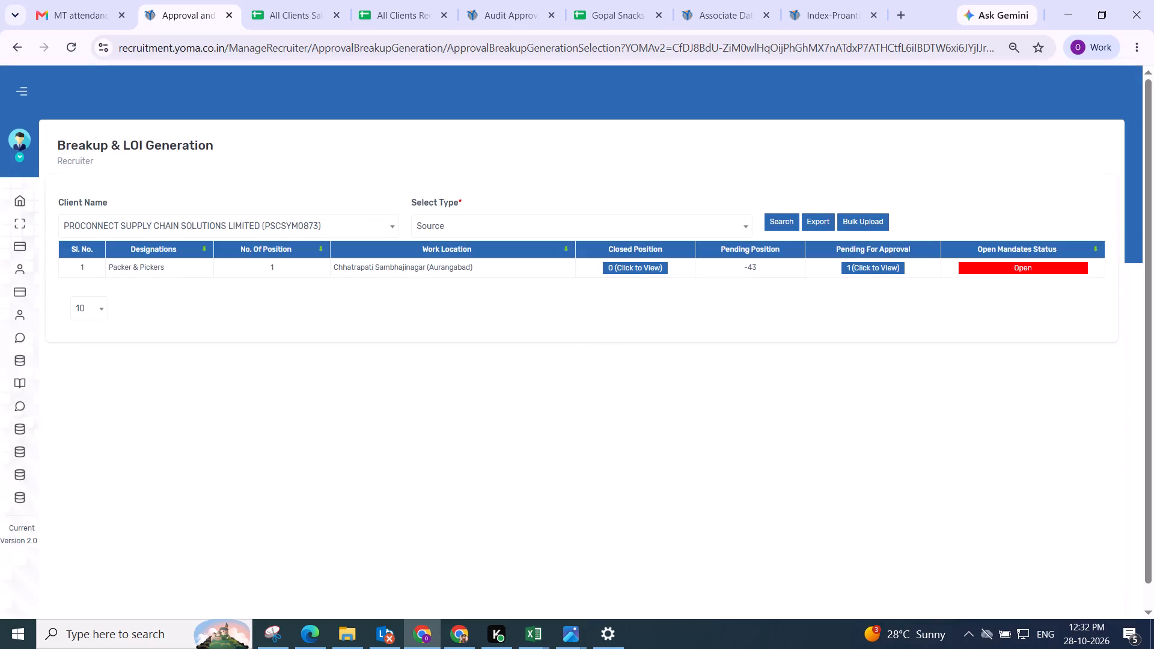
# Open the Packer & Pickers pending approval and look up its client name in the All Clients Salary Breakup sheet for the salary rules.
pyautogui.click(867, 266)
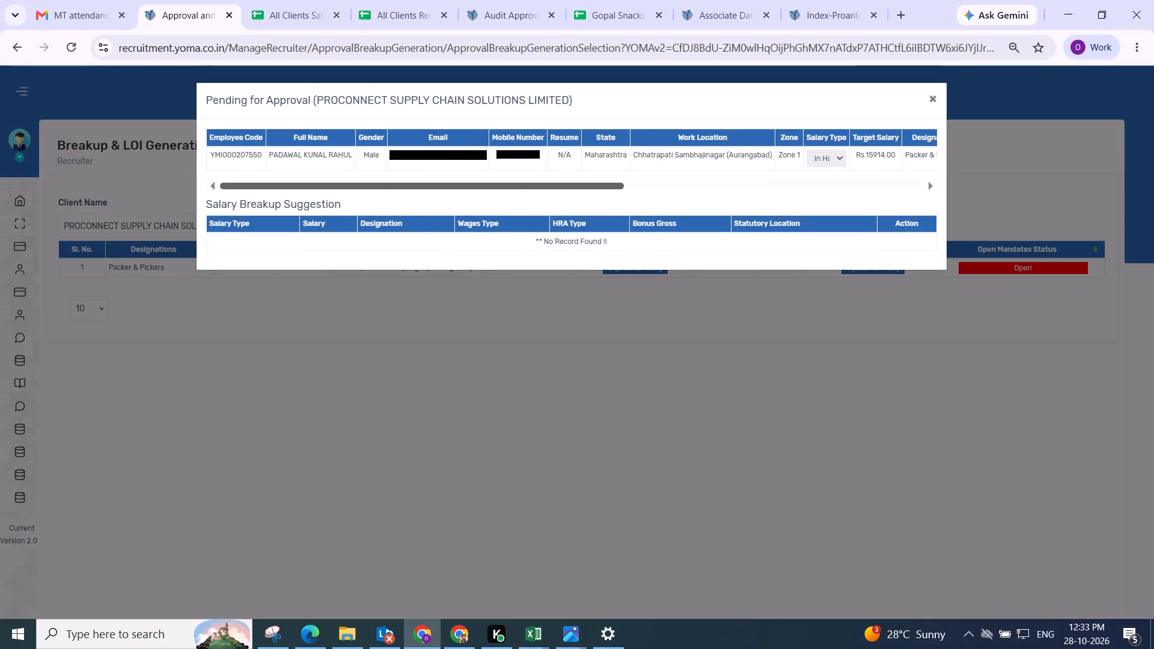
pyautogui.moveTo(435, 187); pyautogui.dragTo(1102, 187)
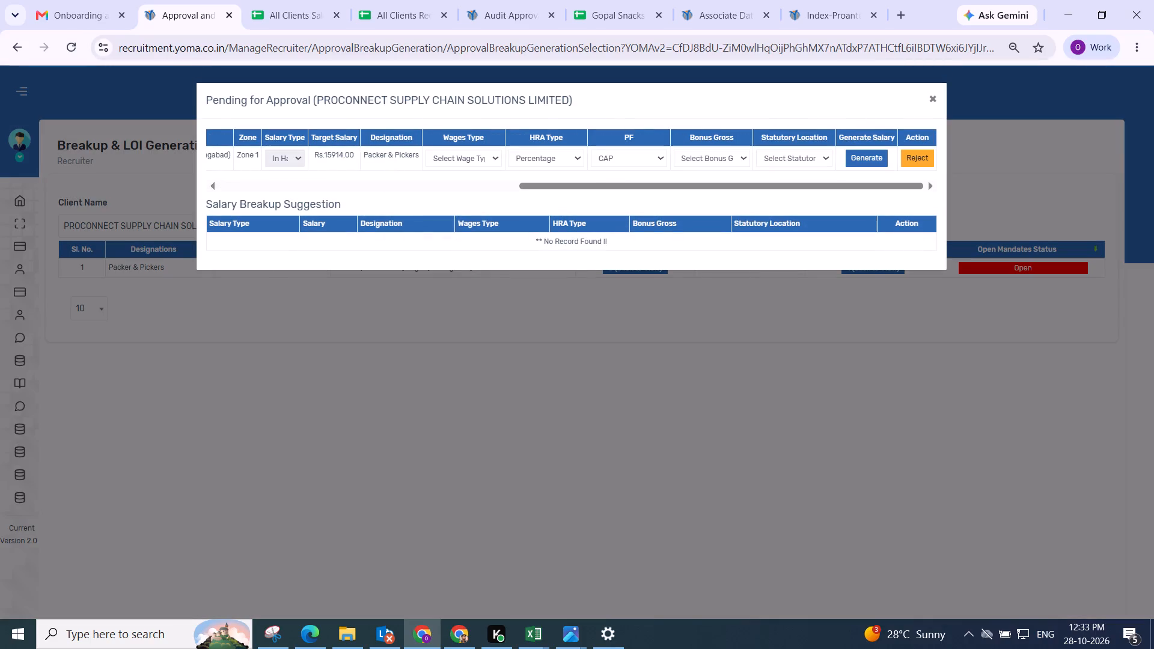
pyautogui.moveTo(316, 100); pyautogui.dragTo(539, 102)
pyautogui.hotkey('ctrl', 'c')
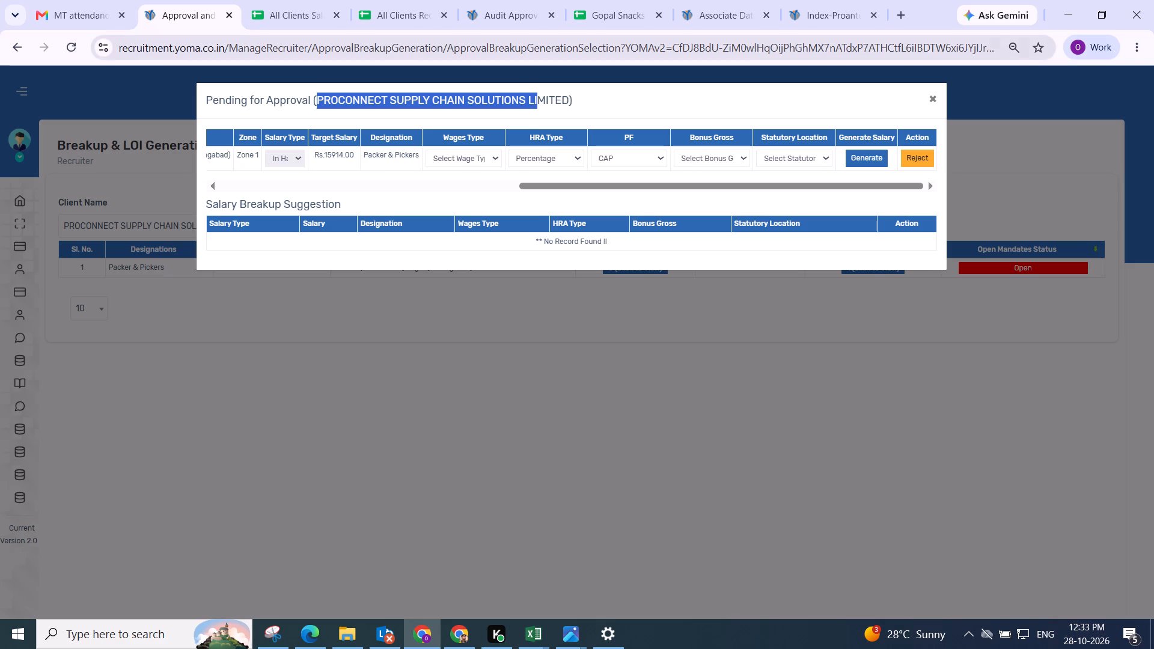
pyautogui.click(281, 16)
pyautogui.hotkey('ctrl', 'f')
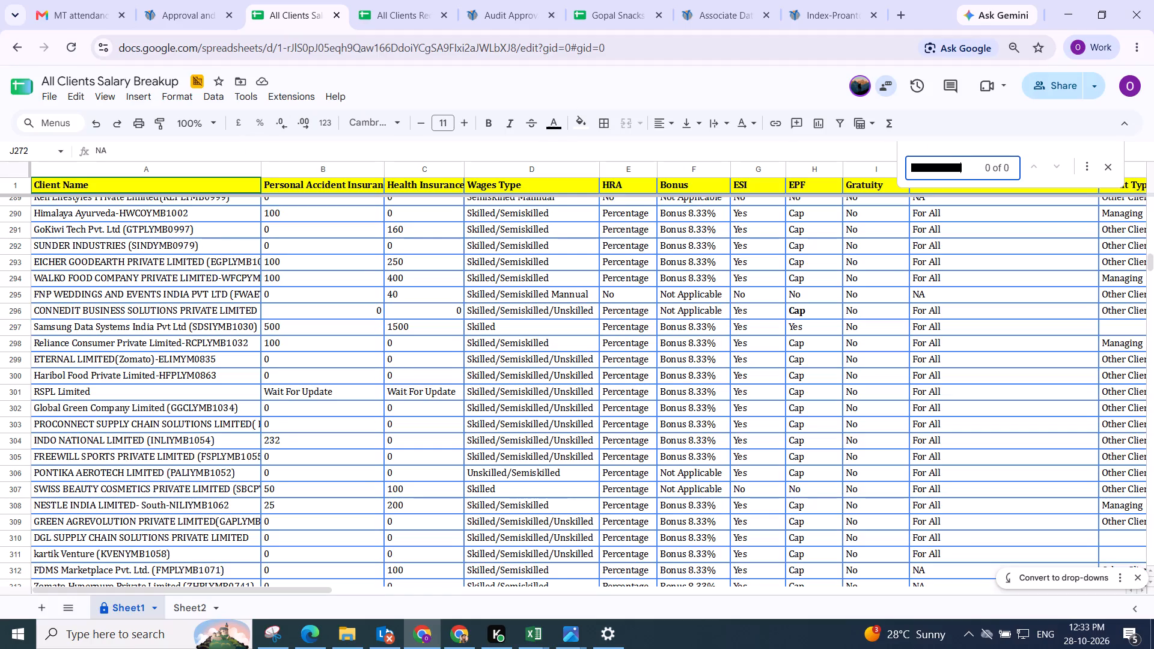
pyautogui.hotkey('ctrl', 'v')
pyautogui.press('Return')
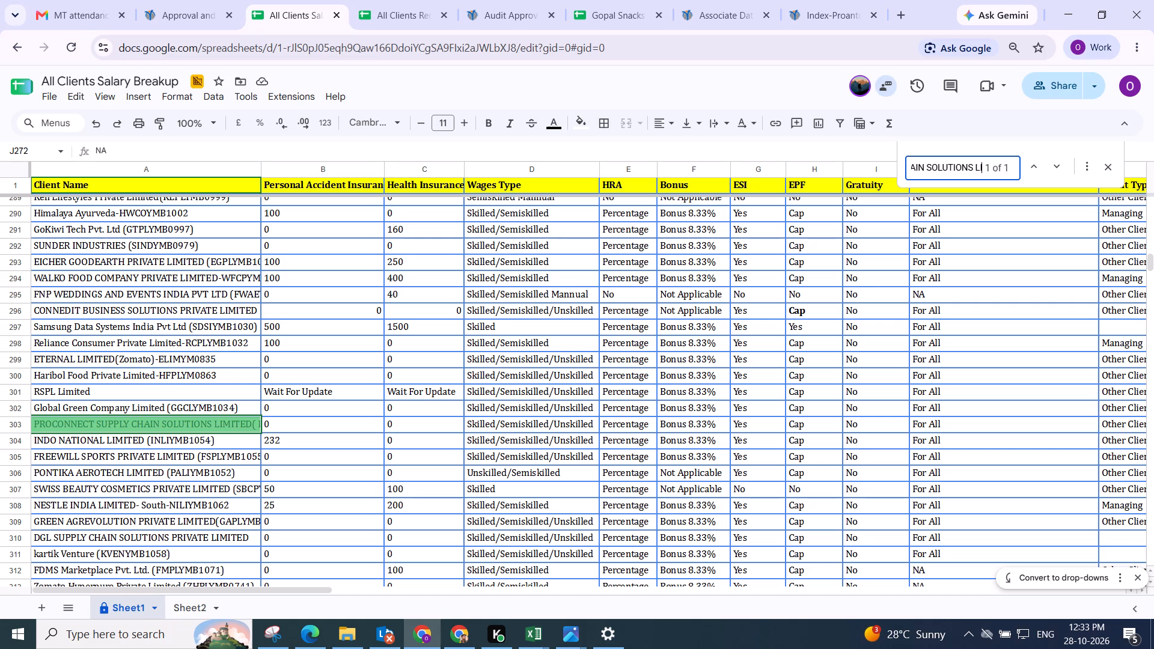
pyautogui.click(411, 19)
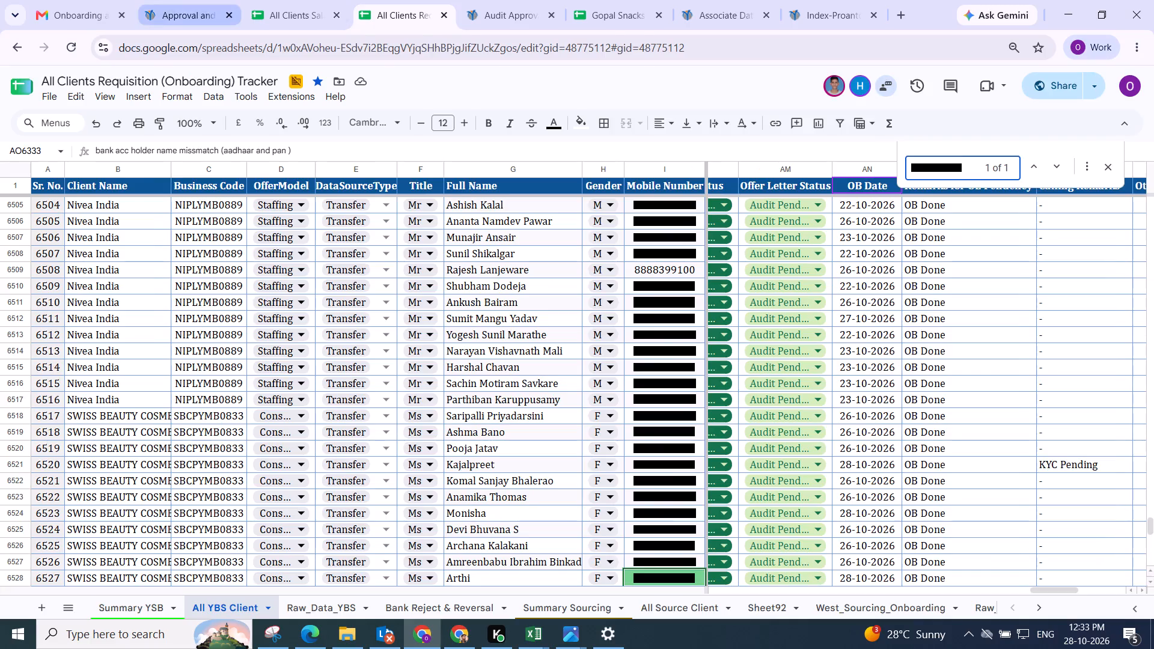
# Generate the Packer & Pickers candidate's salary with Semi-Skilled (Basic as Minimum Wages), Bonus 8.33% and statutory location Amravati.
pyautogui.click(188, 18)
pyautogui.click(434, 154)
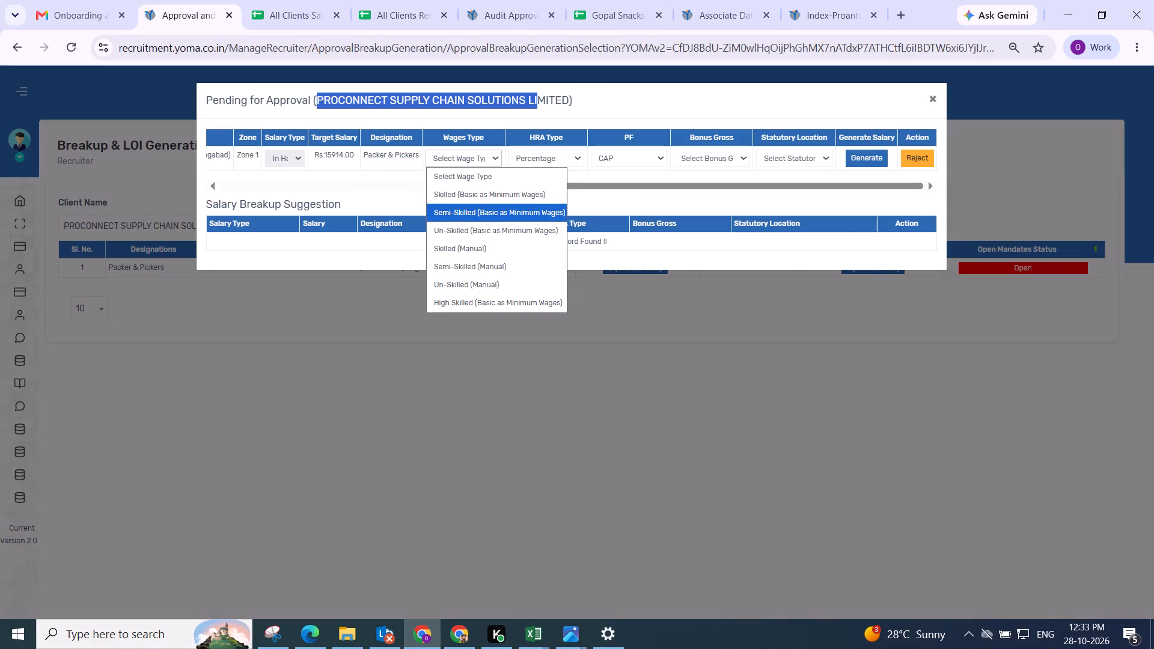
pyautogui.click(465, 218)
pyautogui.click(692, 159)
pyautogui.click(710, 198)
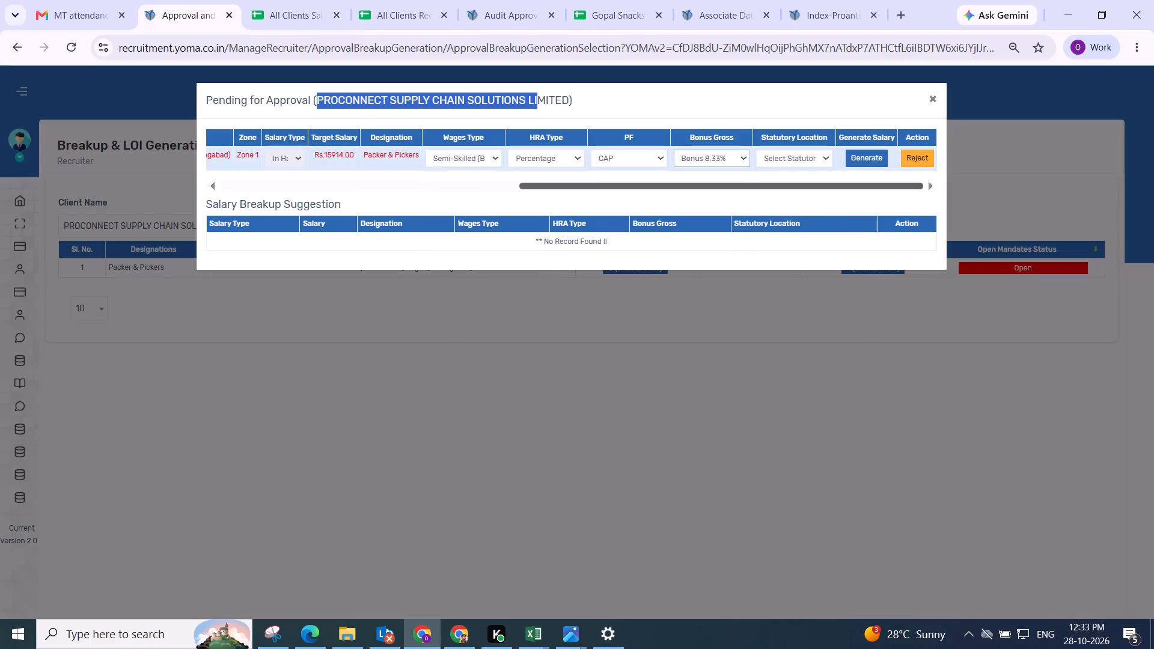
pyautogui.click(777, 153)
pyautogui.click(777, 214)
pyautogui.click(847, 158)
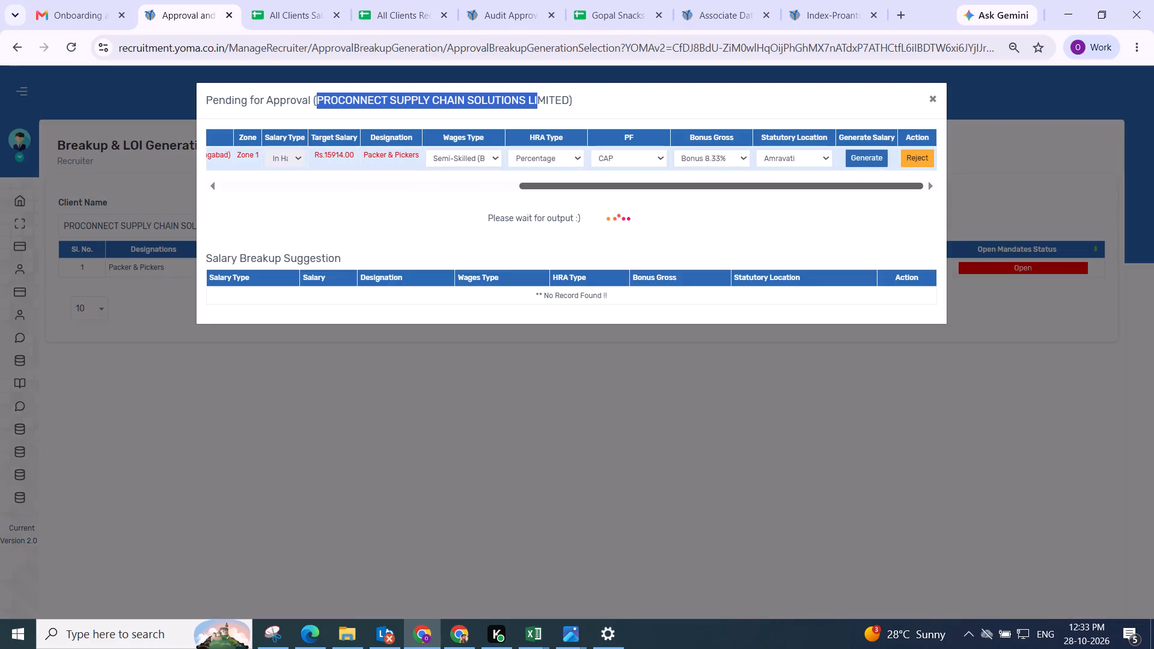
# Adjust the generated gross components for the Packer & Pickers candidate and save the salary breakup.
pyautogui.scroll(2, 528, 237)
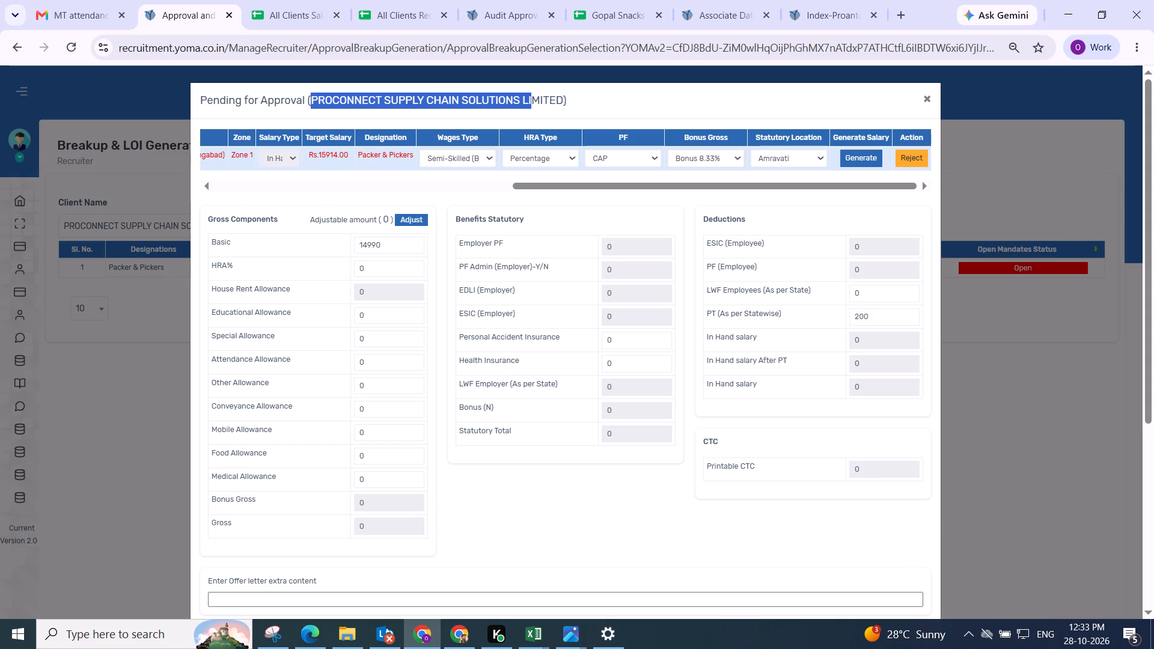
pyautogui.click(415, 219)
pyautogui.scroll(-2, 428, 249)
pyautogui.moveTo(505, 243); pyautogui.dragTo(512, 245)
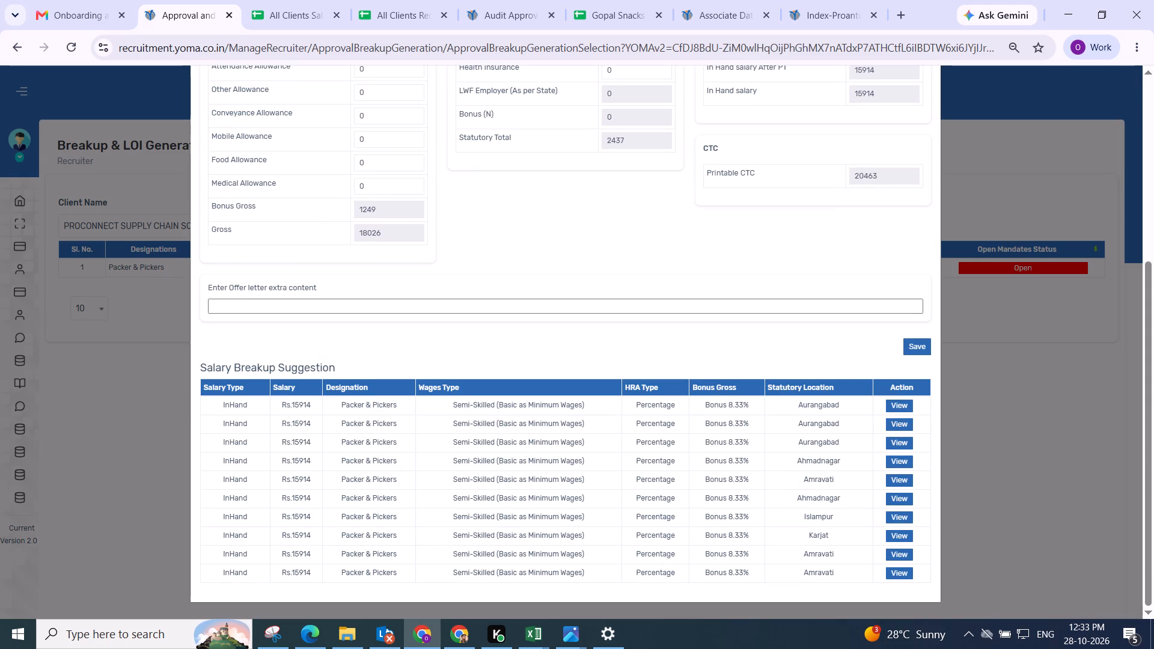
pyautogui.click(909, 347)
pyautogui.click(608, 425)
pyautogui.scroll(6, 357, 142)
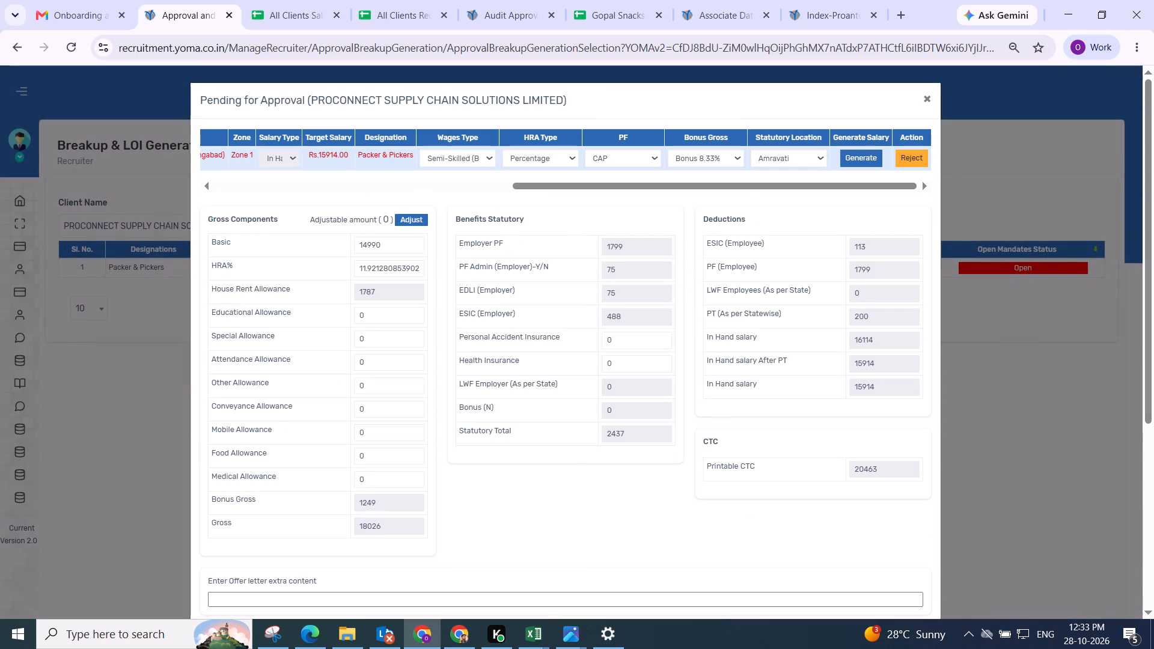
pyautogui.click(1005, 115)
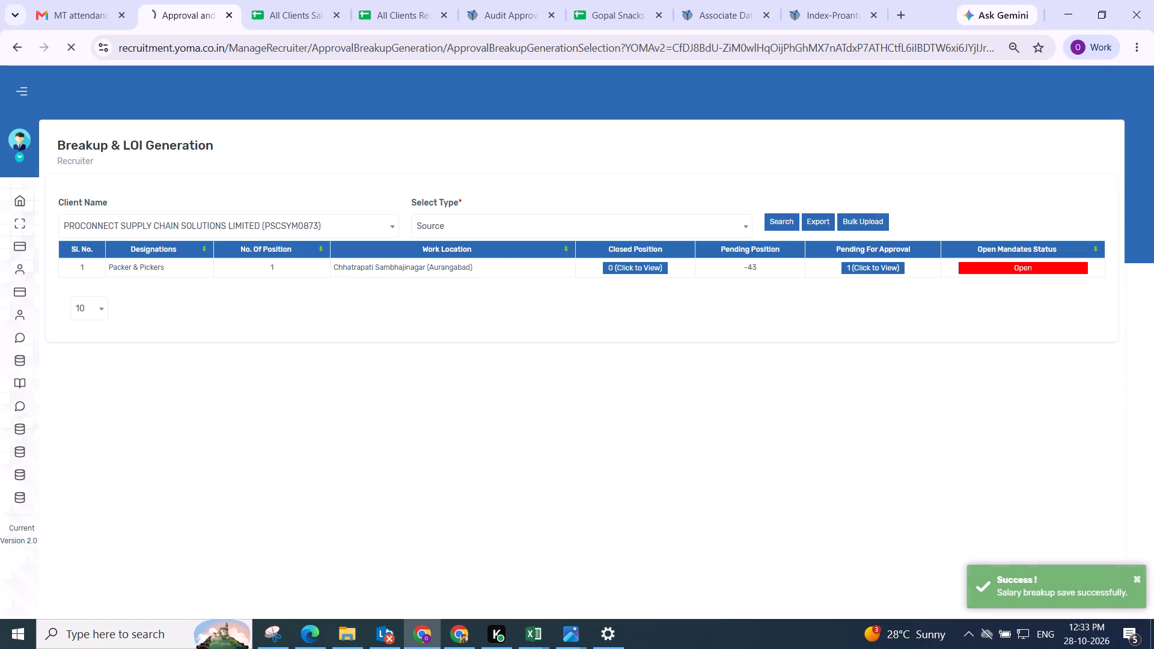
# Reset the client filter to Select Client and rerun the search for all positions.
pyautogui.scroll(4, 445, 258)
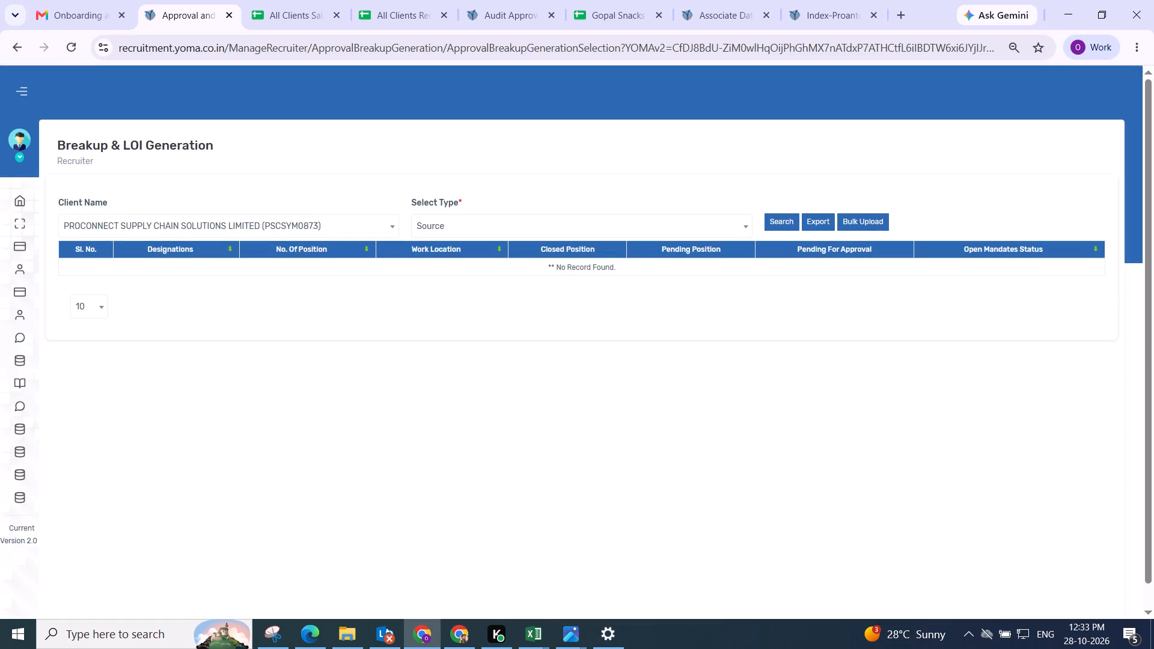
pyautogui.click(306, 222)
pyautogui.write('se')
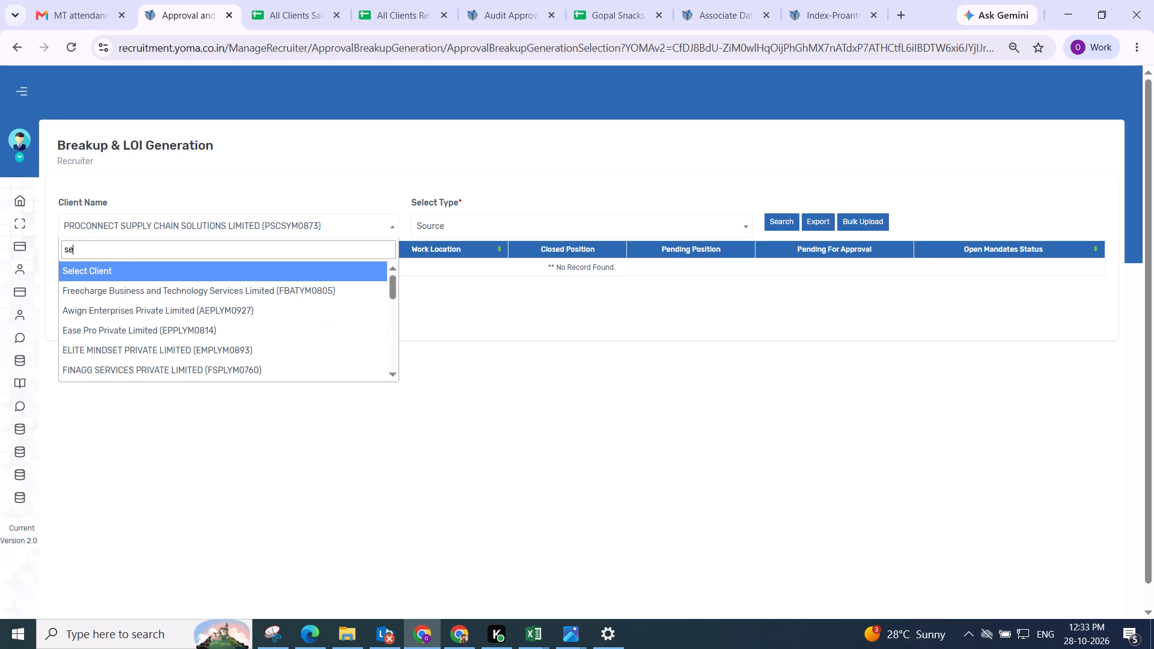
pyautogui.click(256, 270)
pyautogui.click(781, 230)
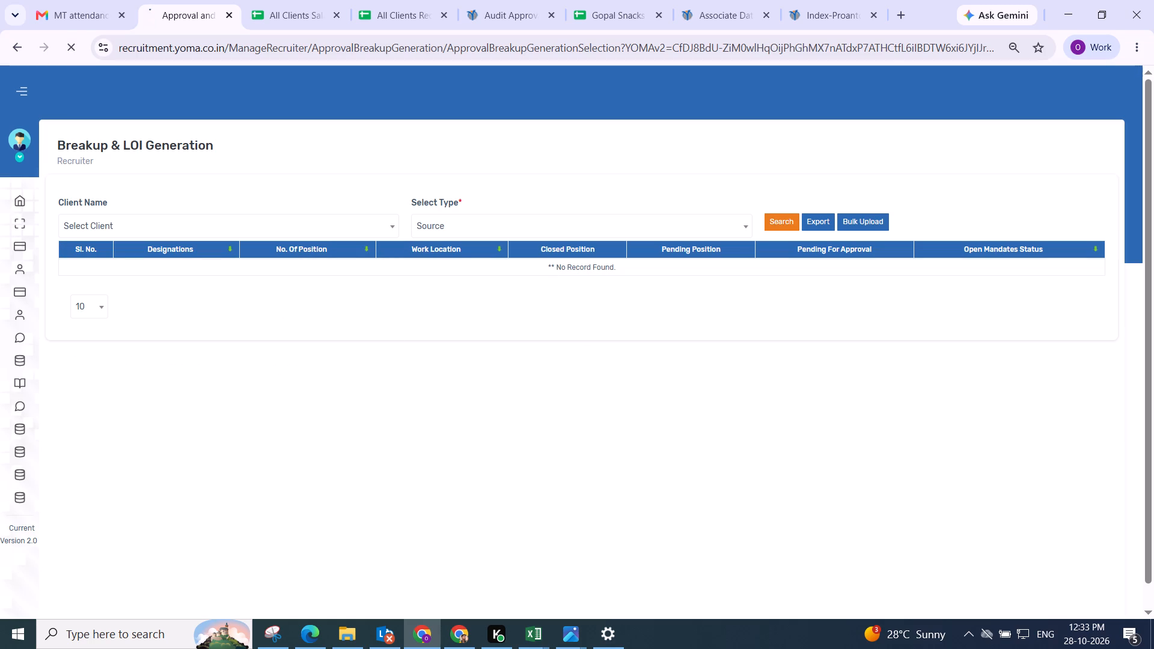
# Generate the first Phagwara Captain candidate's salary with Semi-Skilled (Basic as Minimum Wages), HRA Percentage, Bonus 8.33% and statutory location Amritsar.
pyautogui.scroll(-3, 517, 242)
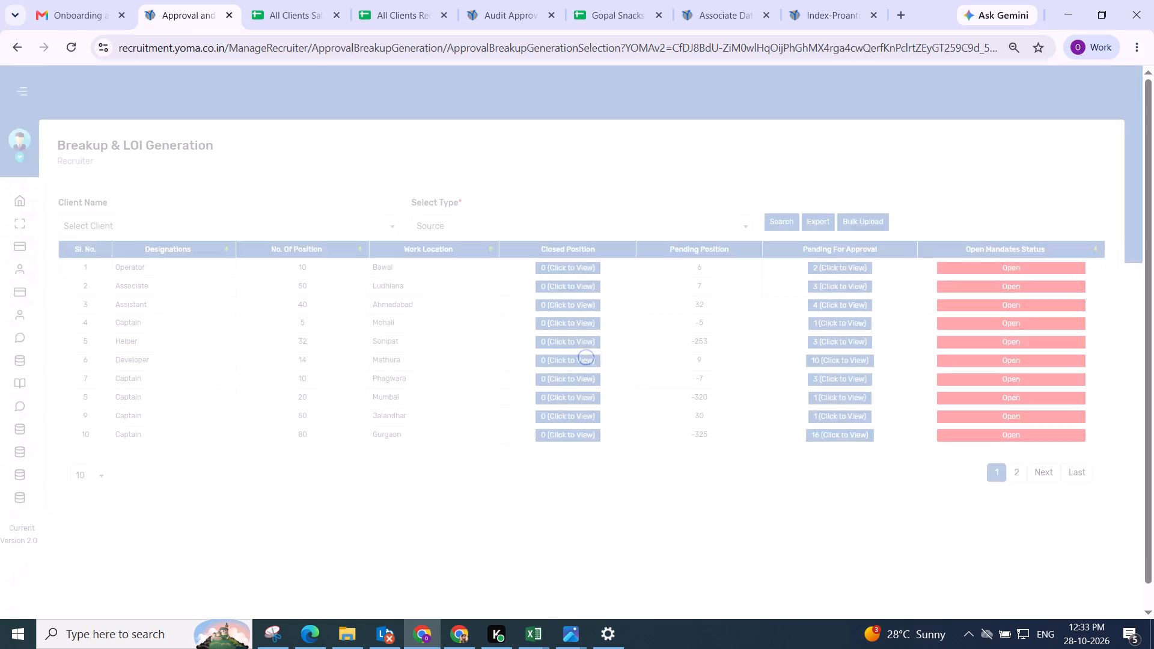
pyautogui.scroll(-3, 508, 334)
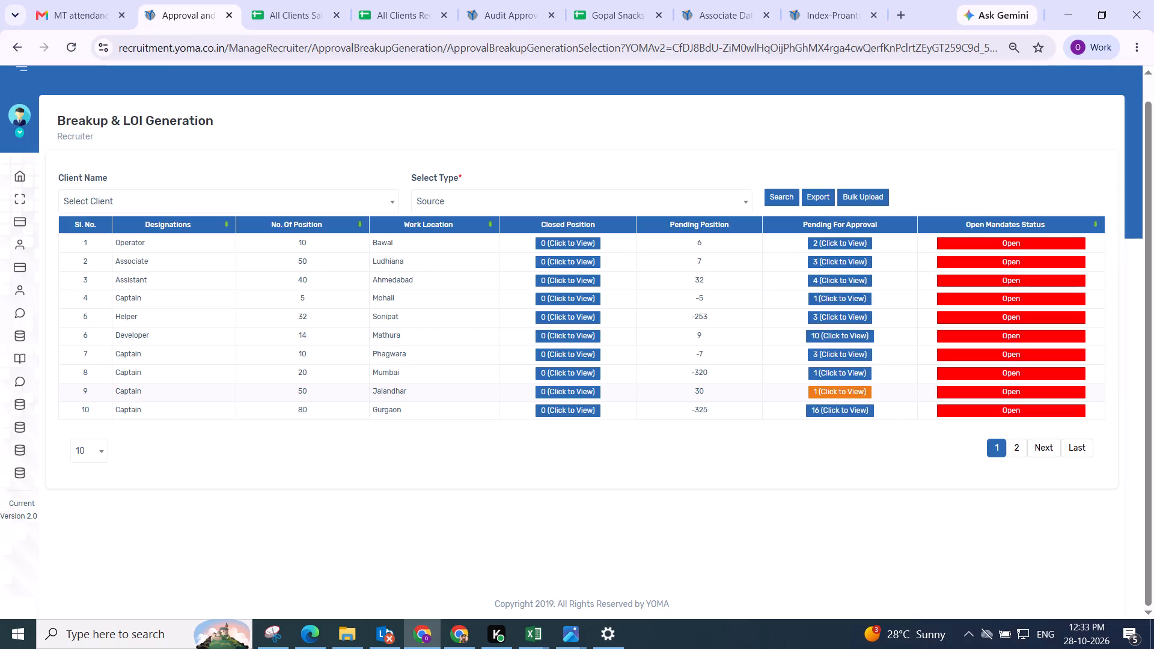
pyautogui.click(835, 356)
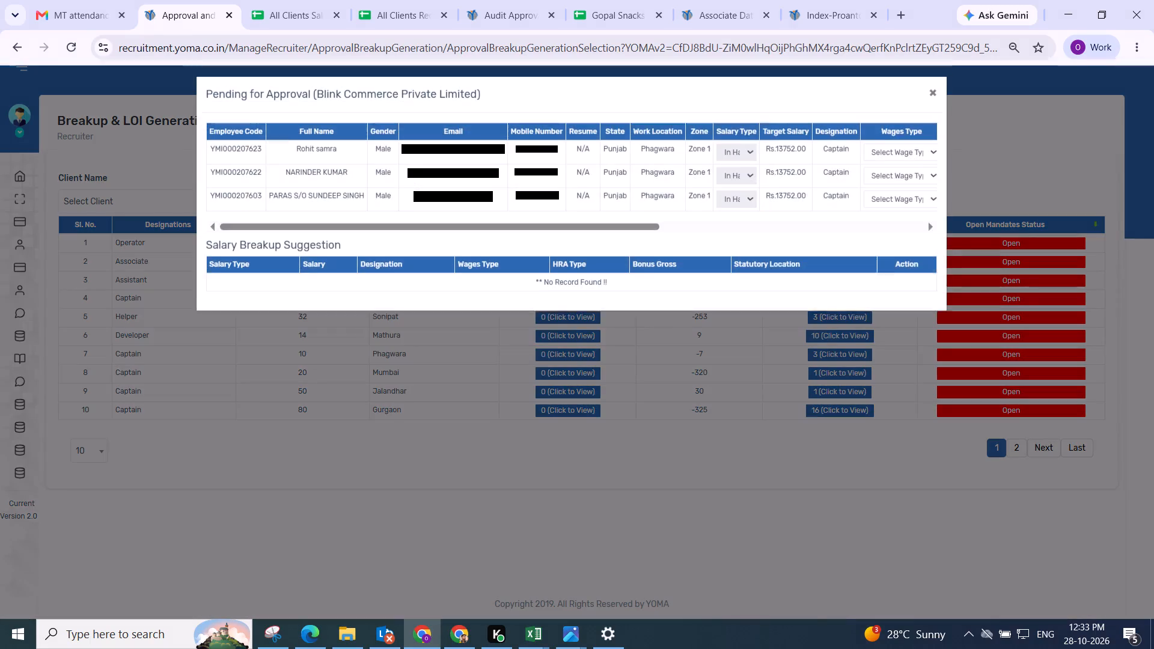
pyautogui.moveTo(287, 229); pyautogui.dragTo(877, 291)
pyautogui.click(455, 160)
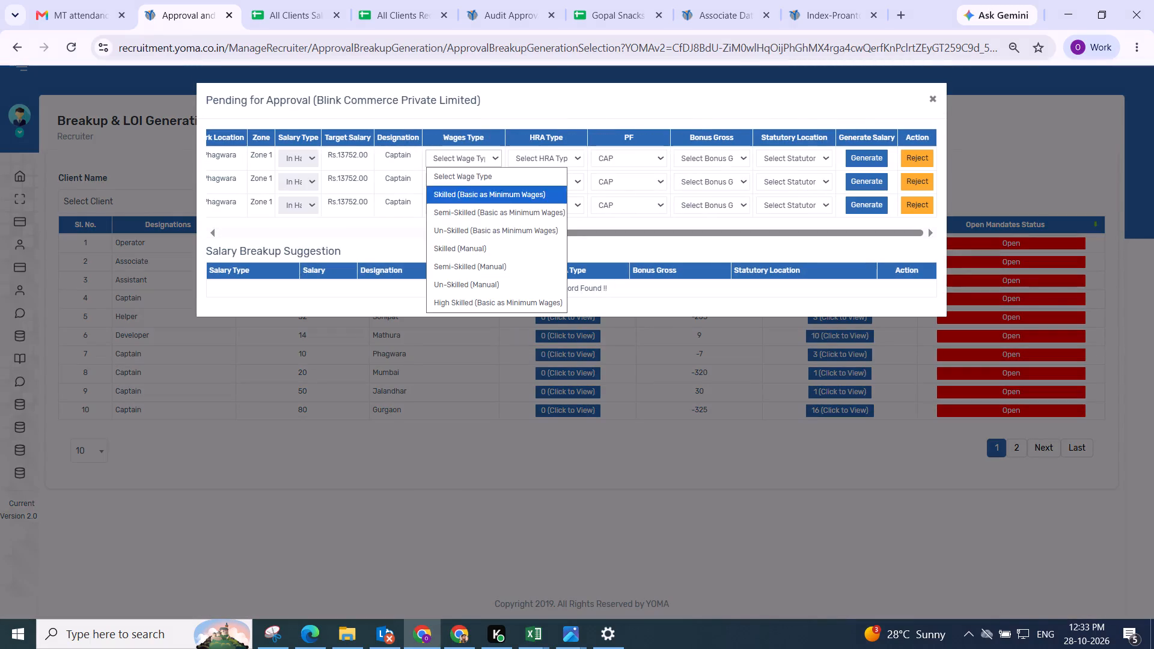
pyautogui.click(455, 207)
pyautogui.click(537, 160)
pyautogui.click(537, 190)
pyautogui.click(621, 165)
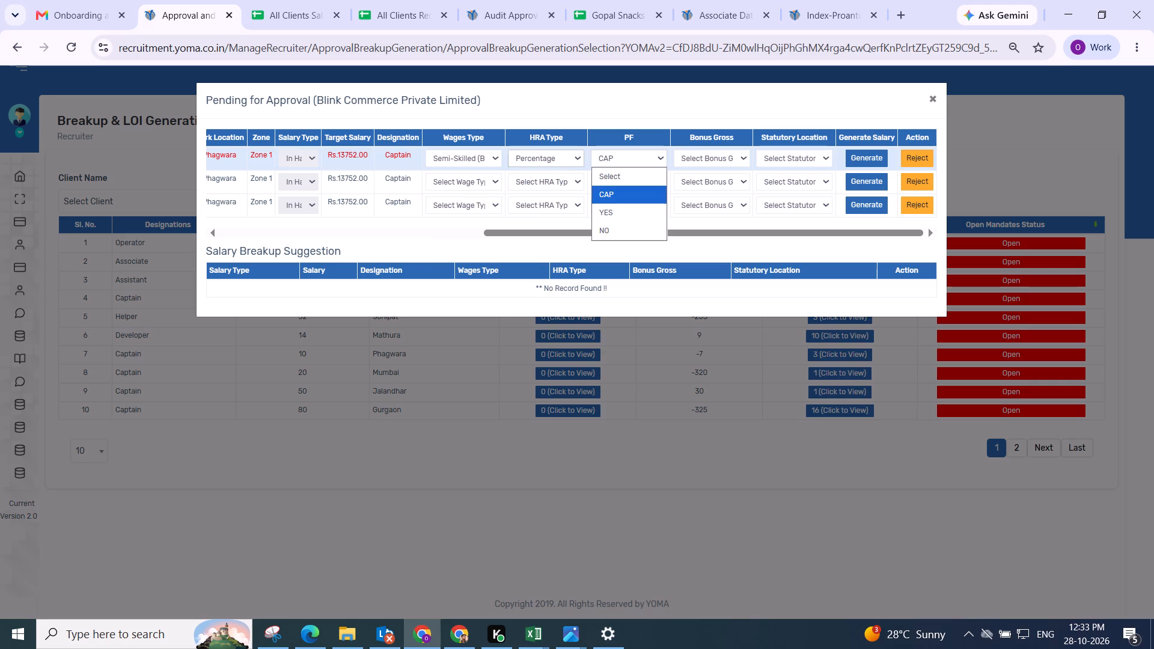
pyautogui.moveTo(716, 153); pyautogui.dragTo(720, 160)
pyautogui.click(717, 191)
pyautogui.click(775, 157)
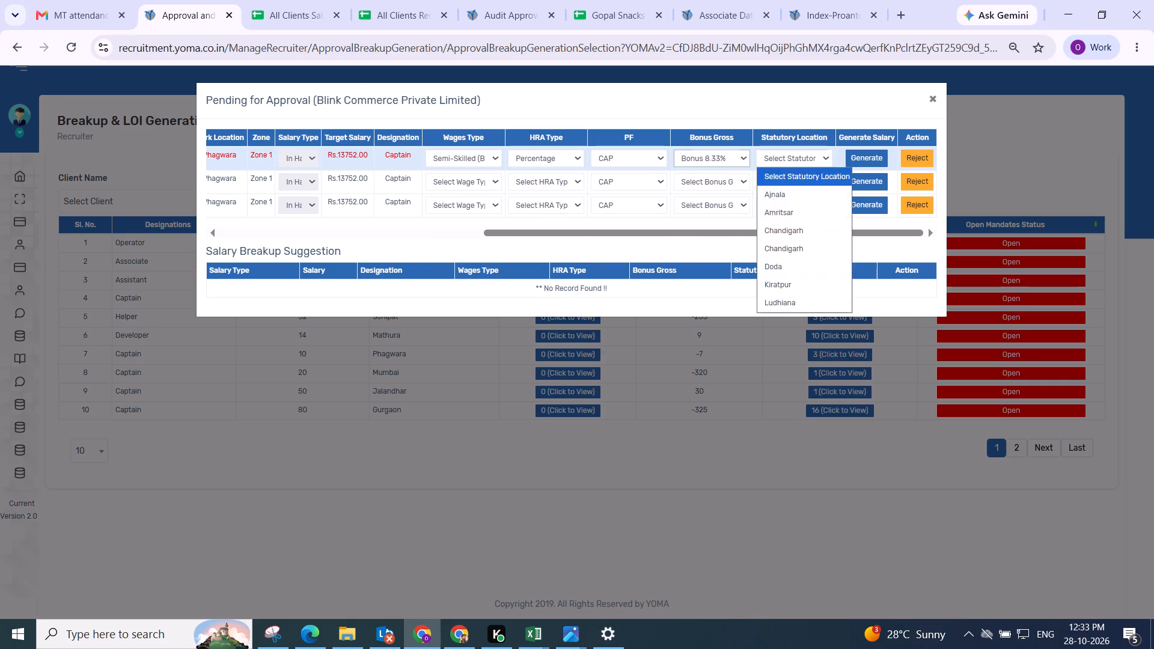
pyautogui.click(780, 212)
pyautogui.click(853, 159)
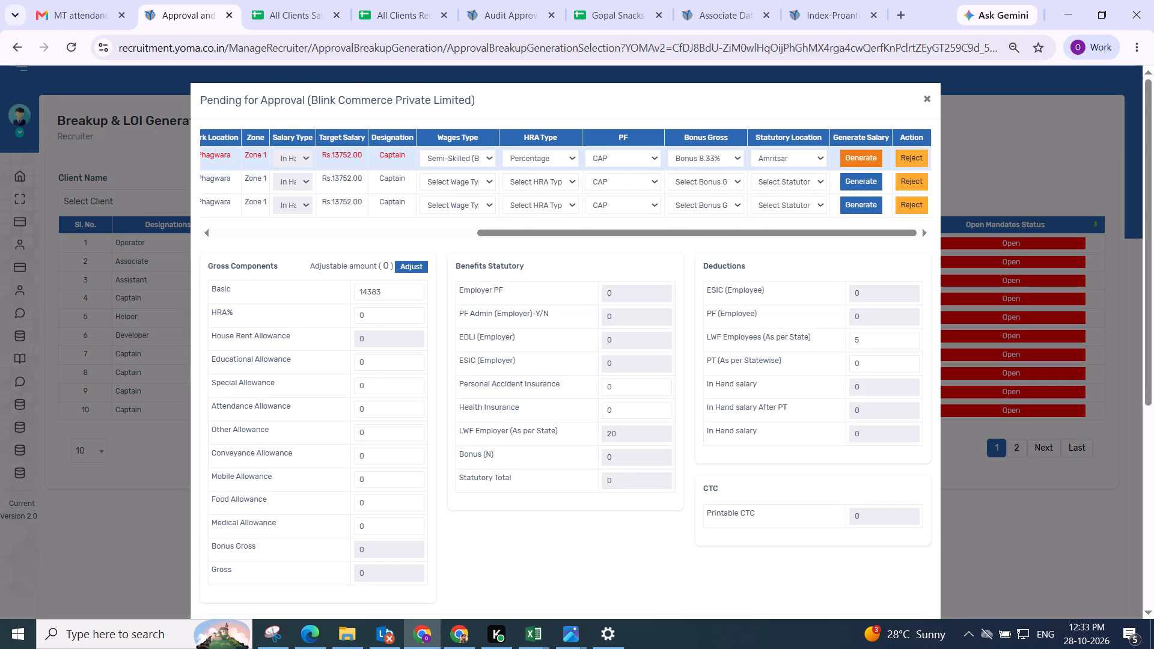
# Adjust the generated gross components for the Phagwara Captain candidate and save the salary breakup.
pyautogui.click(412, 261)
pyautogui.scroll(-1, 440, 262)
pyautogui.moveTo(545, 260); pyautogui.dragTo(574, 264)
pyautogui.click(917, 346)
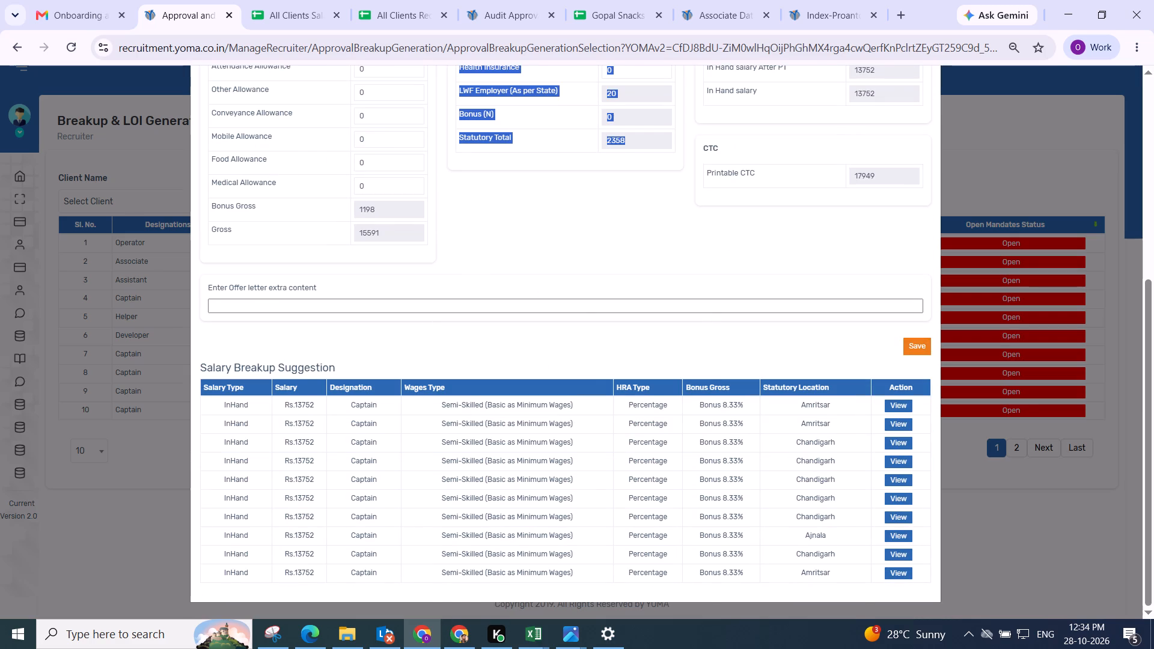
pyautogui.click(611, 416)
# Generate the Mumbai Captain candidate's salary with Semi-Skilled (Basic as Minimum Wages), Bonus 8.33% and statutory location Ahmadnagar.
pyautogui.scroll(2, 609, 415)
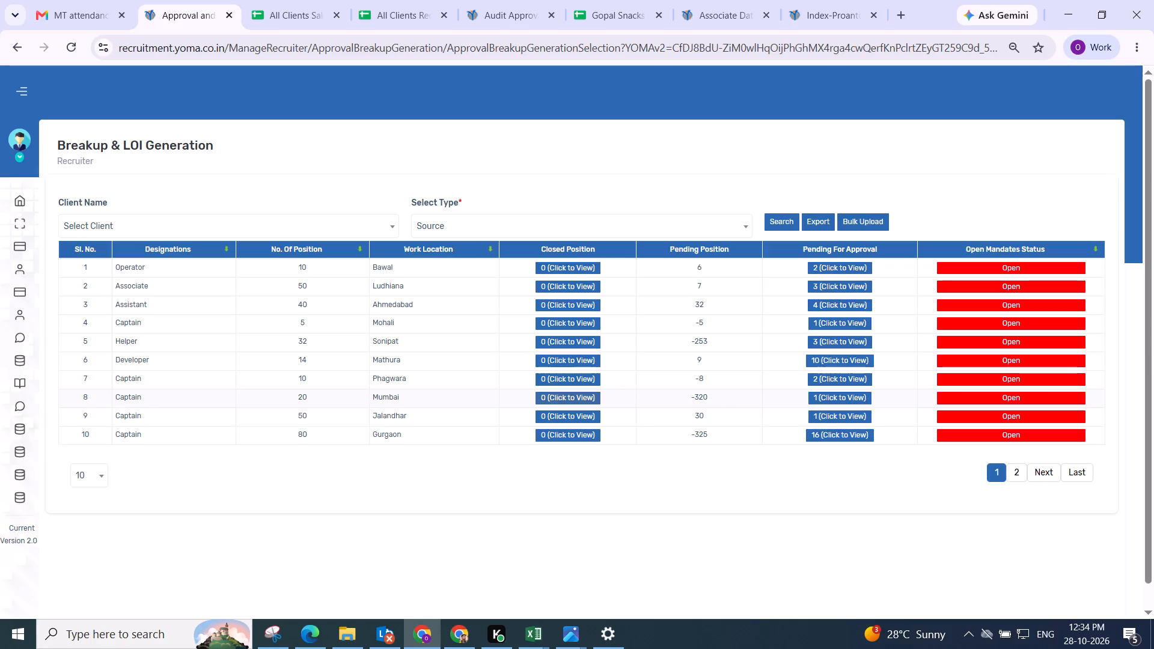
pyautogui.click(834, 397)
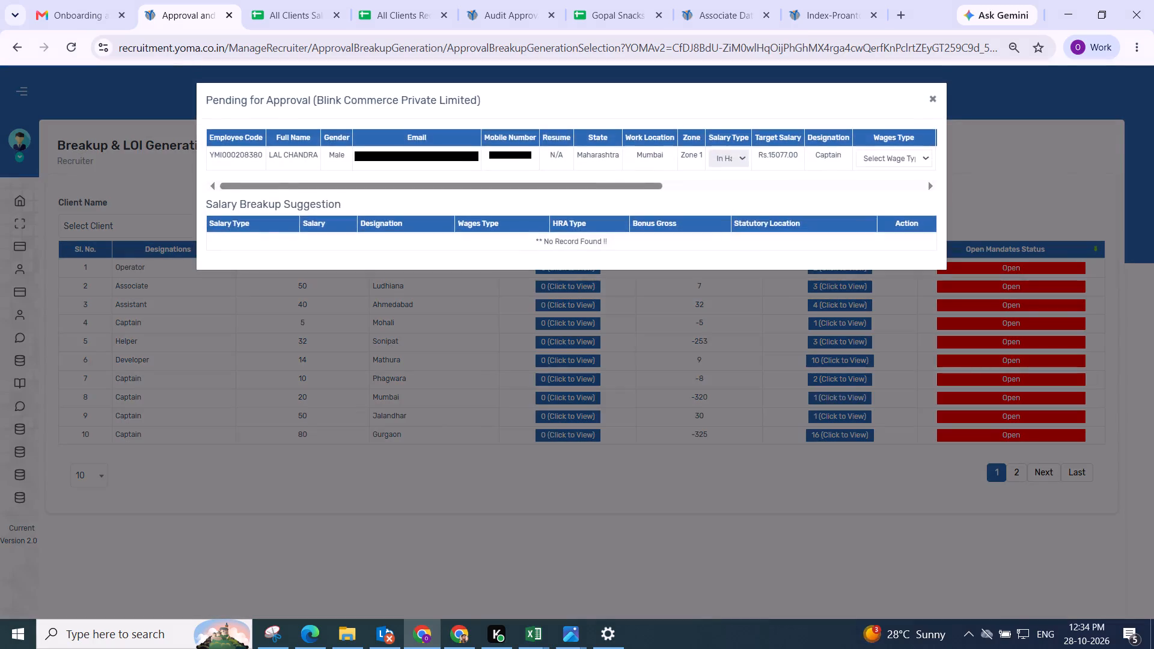
pyautogui.moveTo(371, 186); pyautogui.dragTo(1123, 179)
pyautogui.click(451, 161)
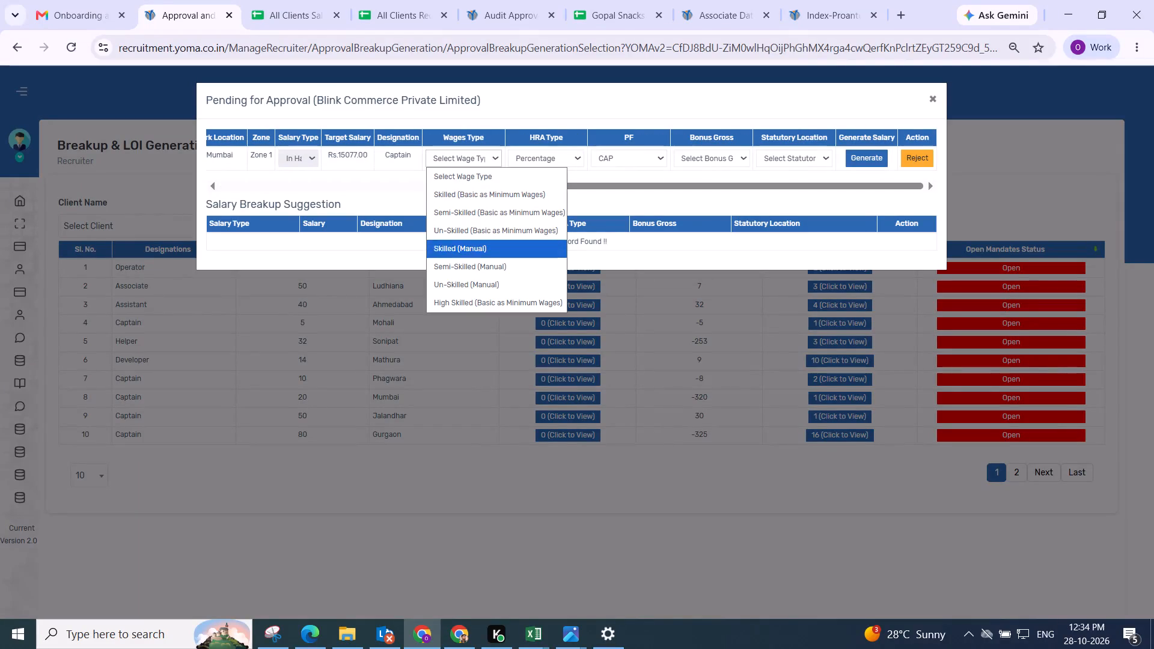
pyautogui.click(478, 210)
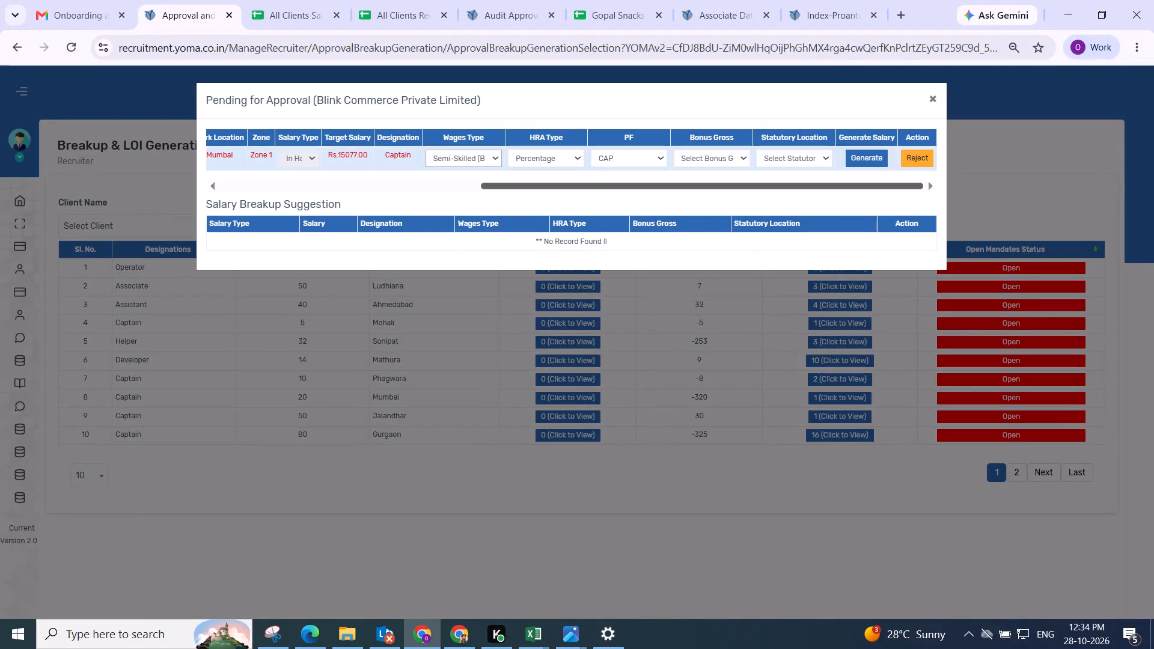
pyautogui.click(692, 157)
pyautogui.moveTo(700, 193); pyautogui.dragTo(707, 192)
pyautogui.click(794, 147)
pyautogui.click(795, 163)
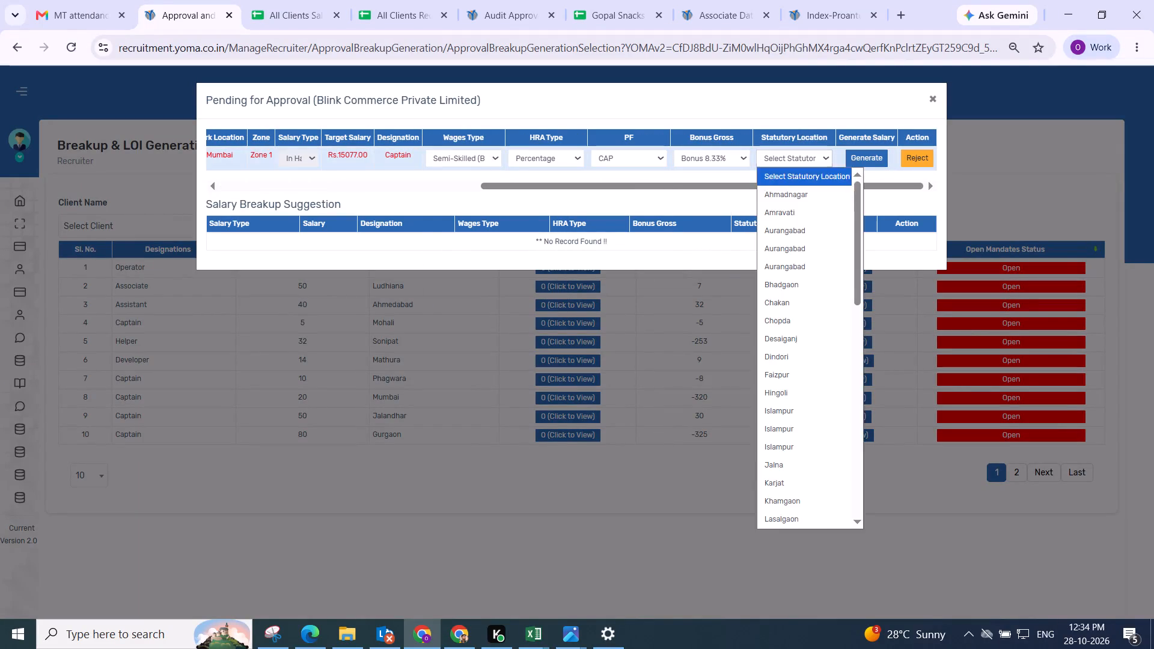
pyautogui.click(784, 200)
pyautogui.click(862, 150)
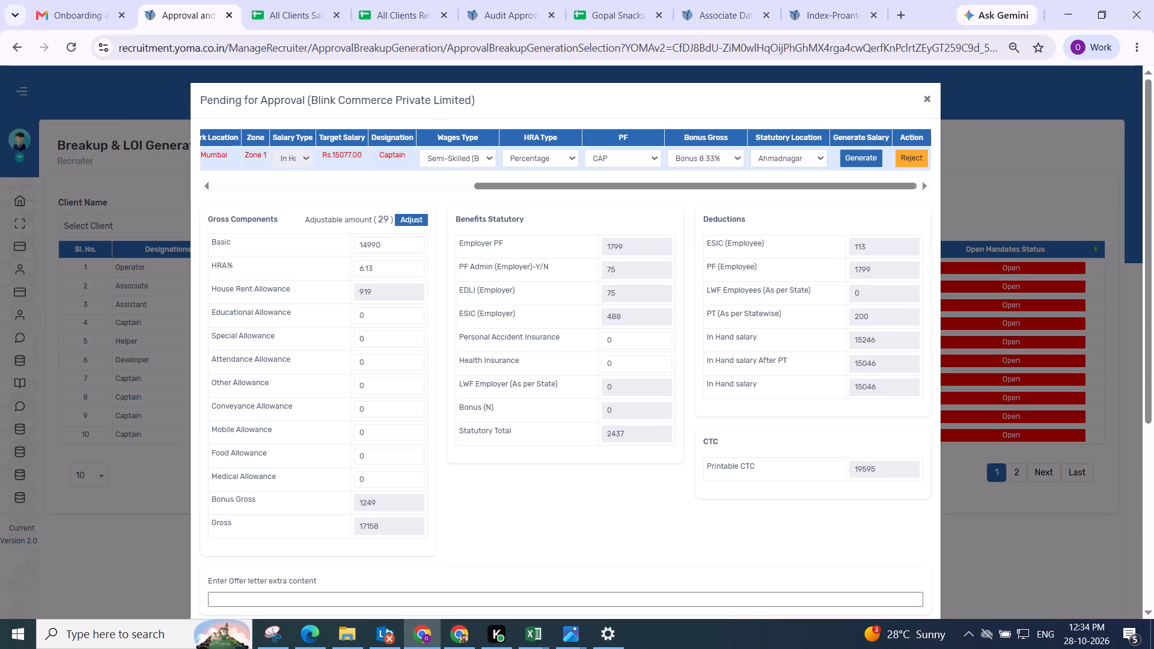
# Adjust the generated gross components for the Mumbai Captain candidate and save the salary breakup.
pyautogui.click(406, 213)
pyautogui.scroll(-2, 428, 223)
pyautogui.moveTo(603, 257); pyautogui.dragTo(611, 257)
pyautogui.click(914, 347)
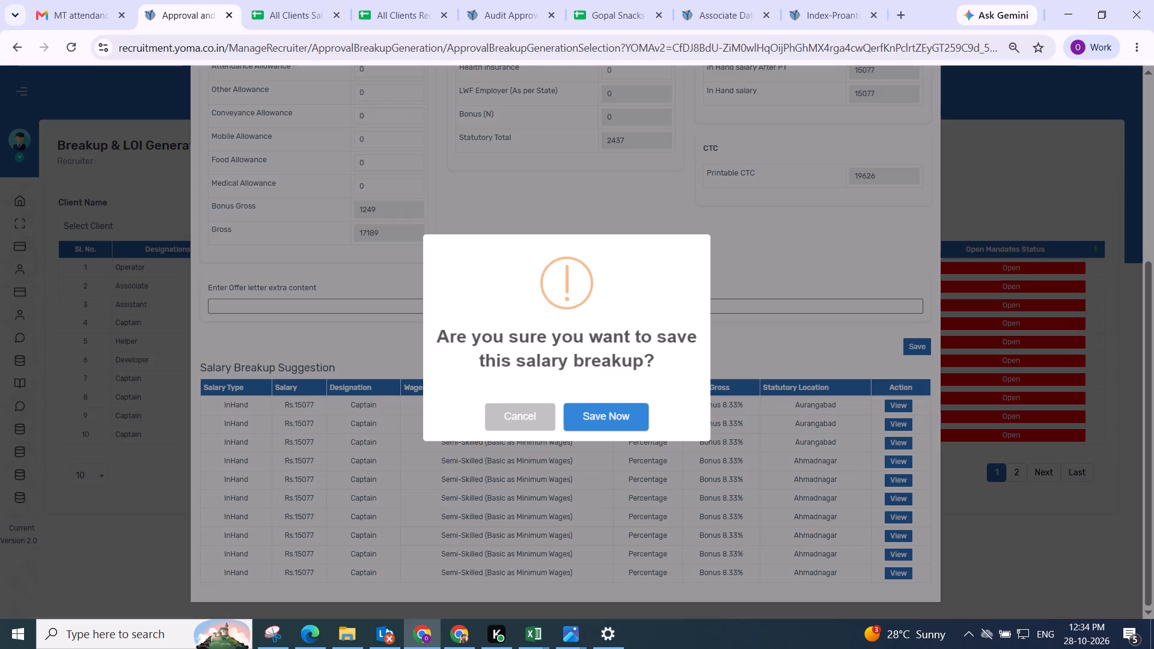
pyautogui.click(600, 432)
pyautogui.scroll(2, 575, 377)
pyautogui.click(599, 418)
pyautogui.scroll(3, 593, 393)
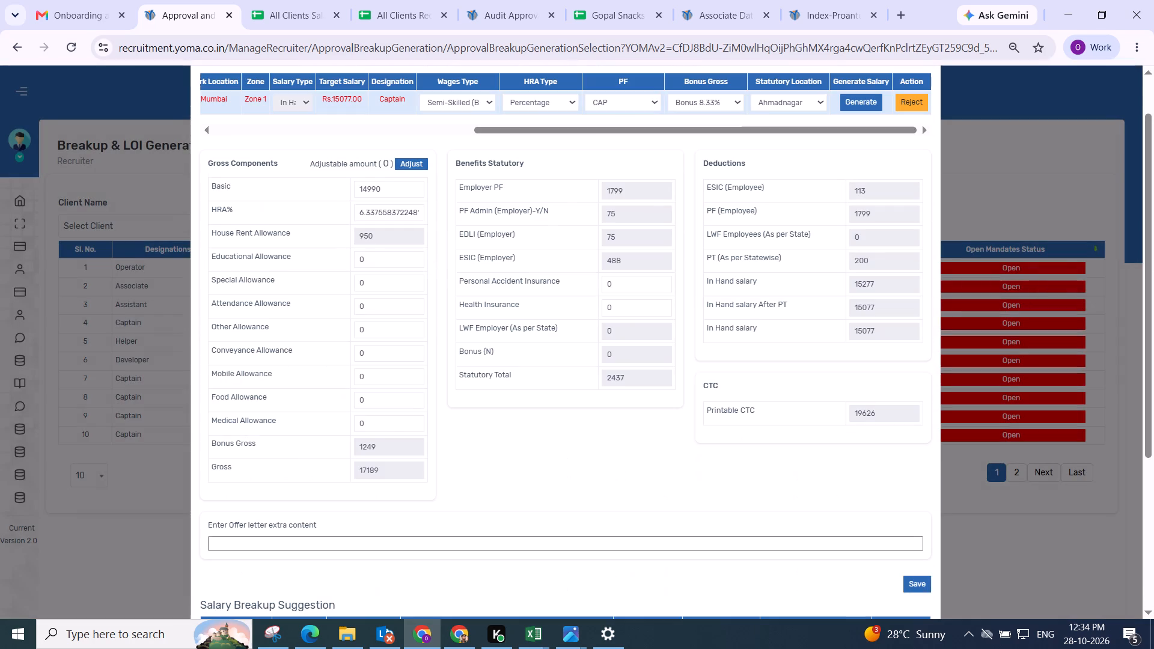
pyautogui.scroll(-4, 507, 267)
pyautogui.scroll(5, 507, 267)
pyautogui.scroll(-4, 507, 267)
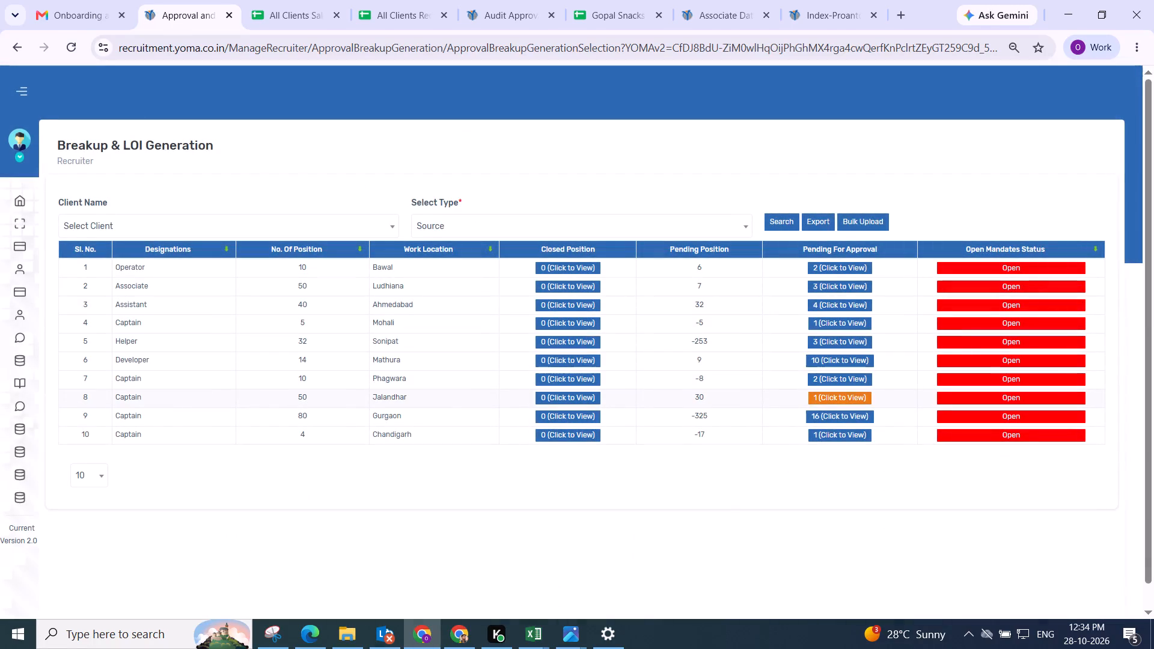
# Generate the Jalandhar Captain candidate's salary with Semi-Skilled (Basic as Minimum Wages), HRA Percentage, Bonus 8.33% and statutory location Amritsar.
pyautogui.click(844, 400)
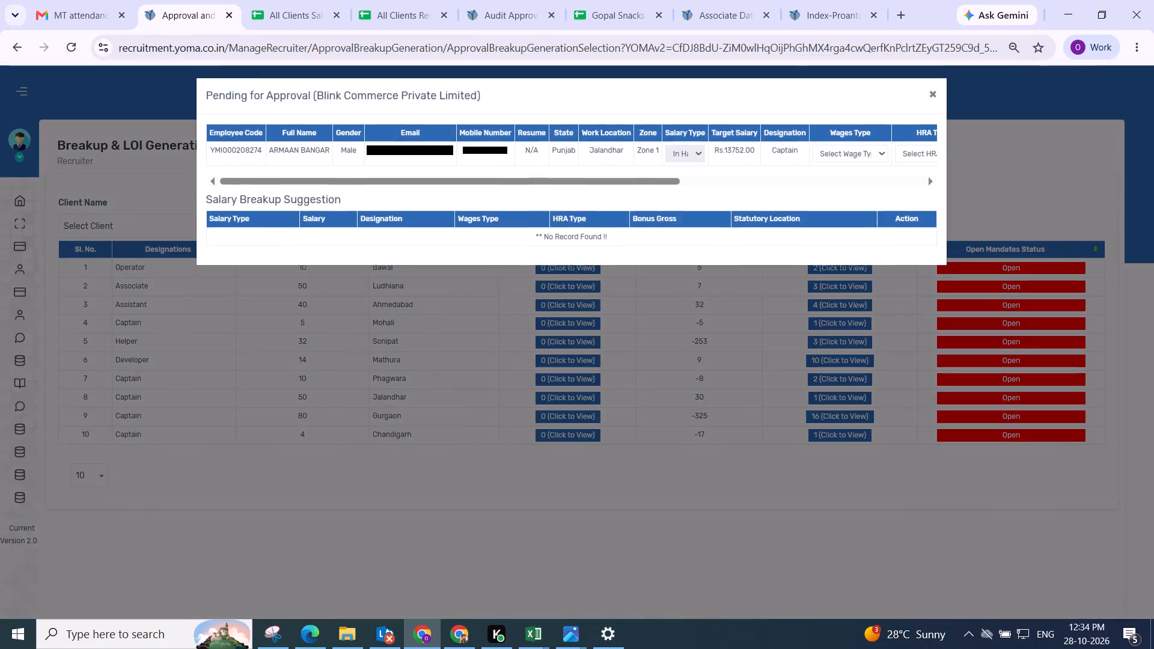
pyautogui.moveTo(449, 187); pyautogui.dragTo(990, 170)
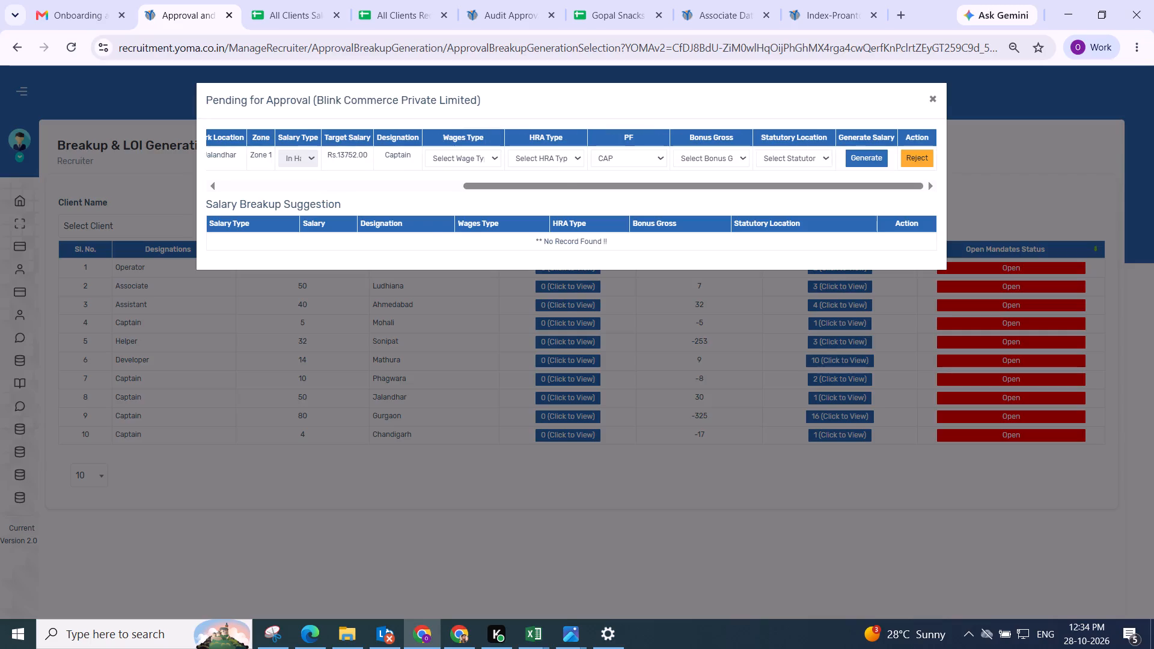
pyautogui.click(455, 160)
pyautogui.click(459, 215)
pyautogui.click(540, 159)
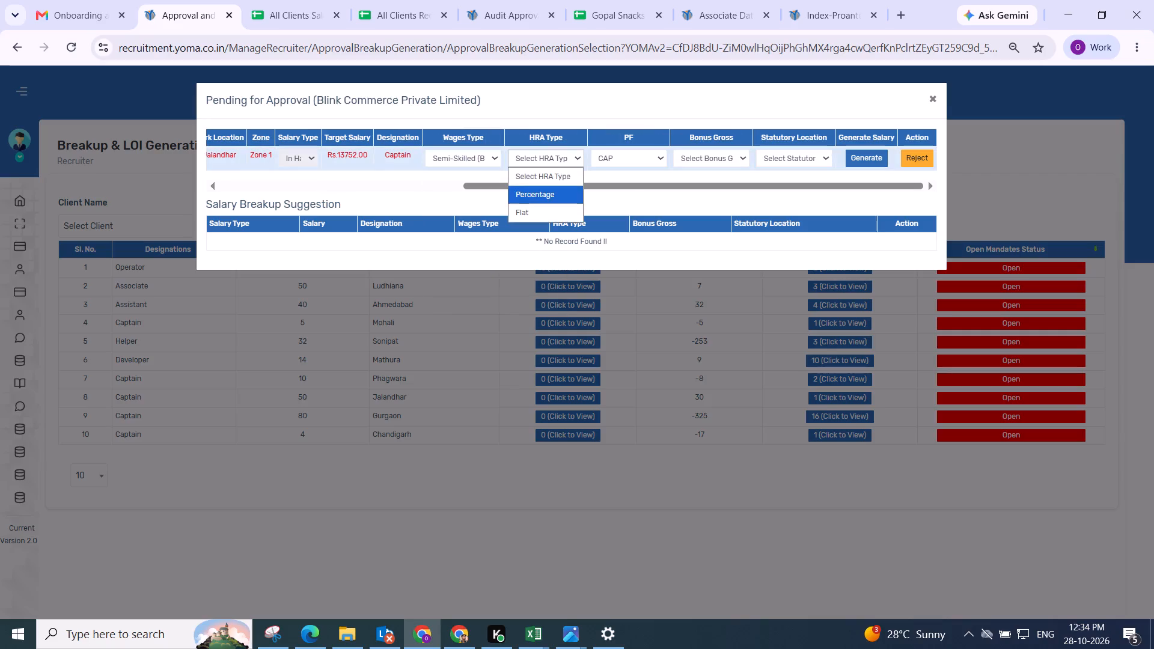
pyautogui.click(542, 190)
pyautogui.click(687, 154)
pyautogui.click(705, 201)
pyautogui.click(792, 157)
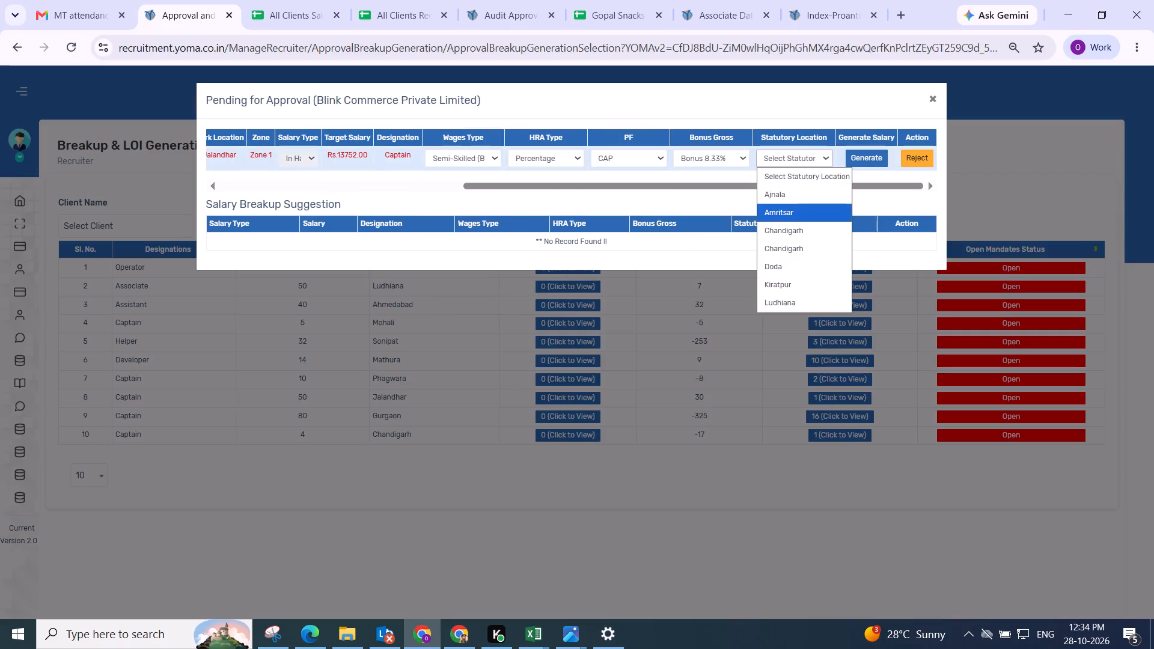
pyautogui.click(783, 218)
pyautogui.click(854, 155)
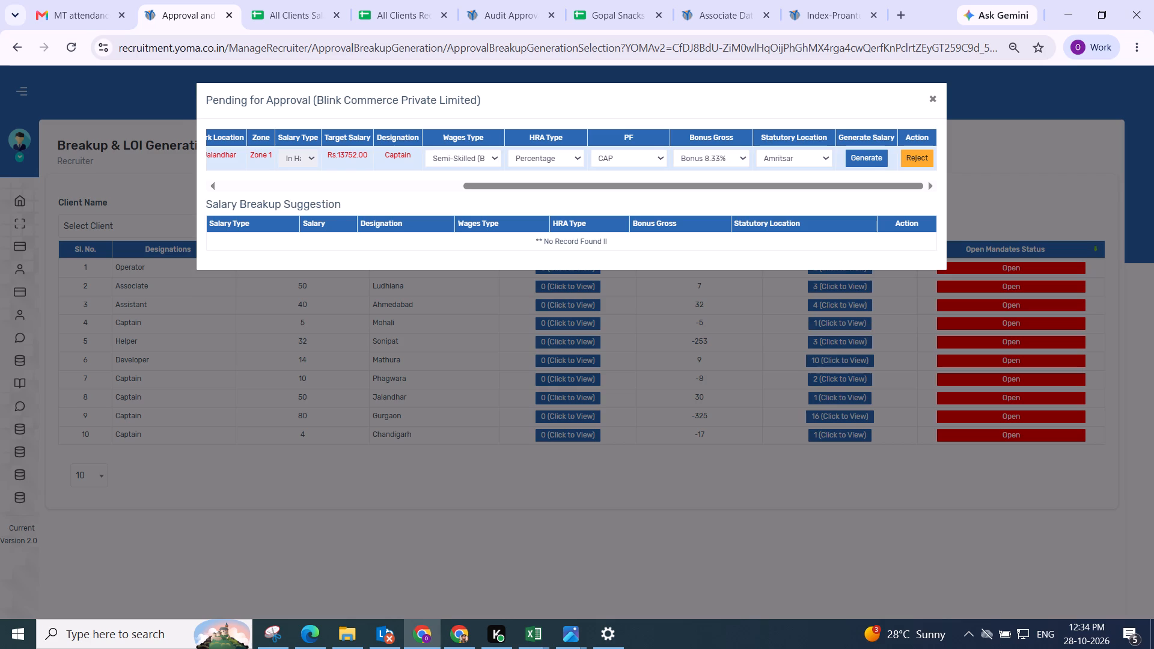
# Adjust the generated gross components for the Jalandhar Captain candidate and save the salary breakup.
pyautogui.click(413, 225)
pyautogui.scroll(-2, 423, 231)
pyautogui.moveTo(667, 274); pyautogui.dragTo(668, 273)
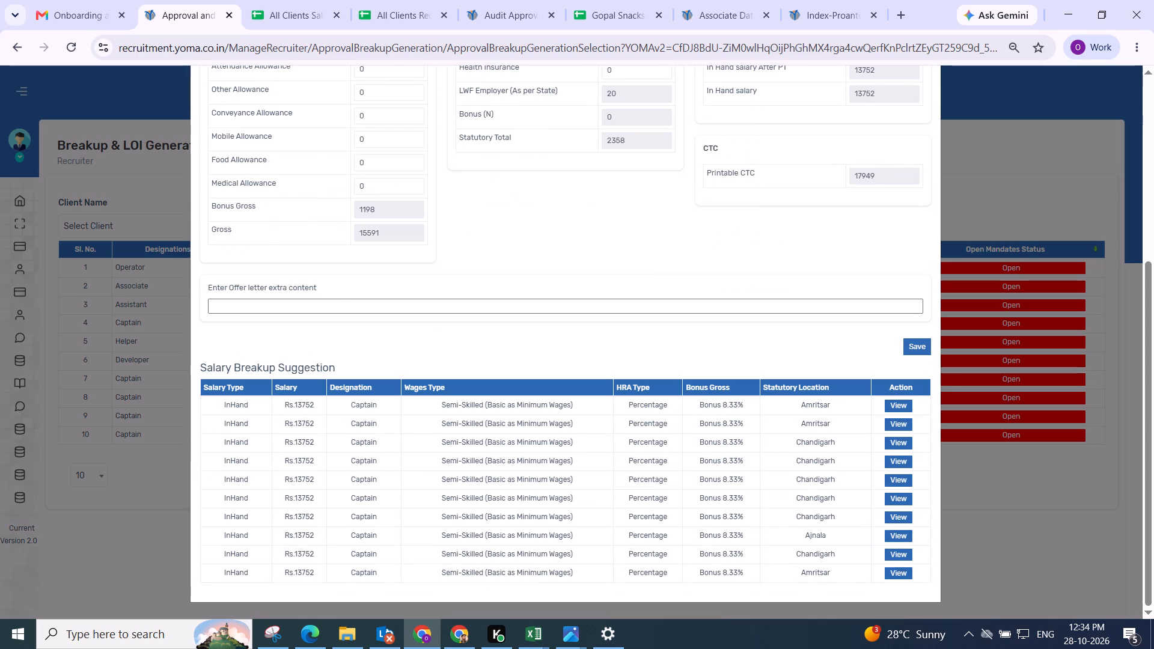
pyautogui.moveTo(668, 273); pyautogui.dragTo(694, 279)
pyautogui.click(916, 344)
pyautogui.click(617, 417)
pyautogui.scroll(3, 619, 404)
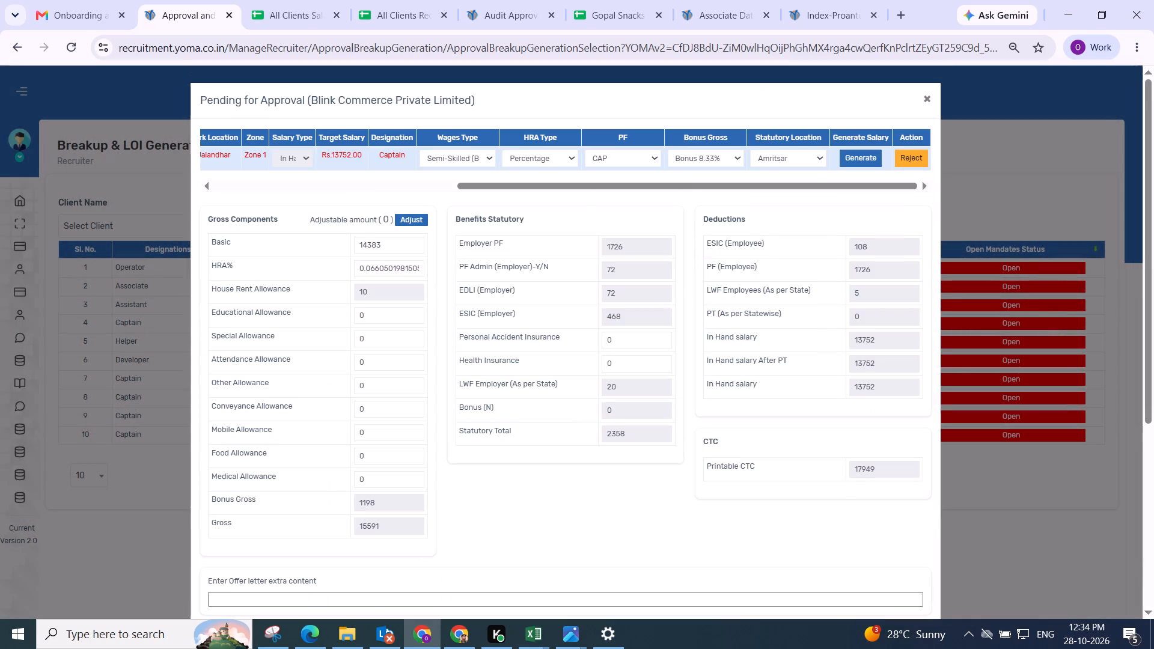
pyautogui.click(1010, 157)
pyautogui.scroll(2, 736, 236)
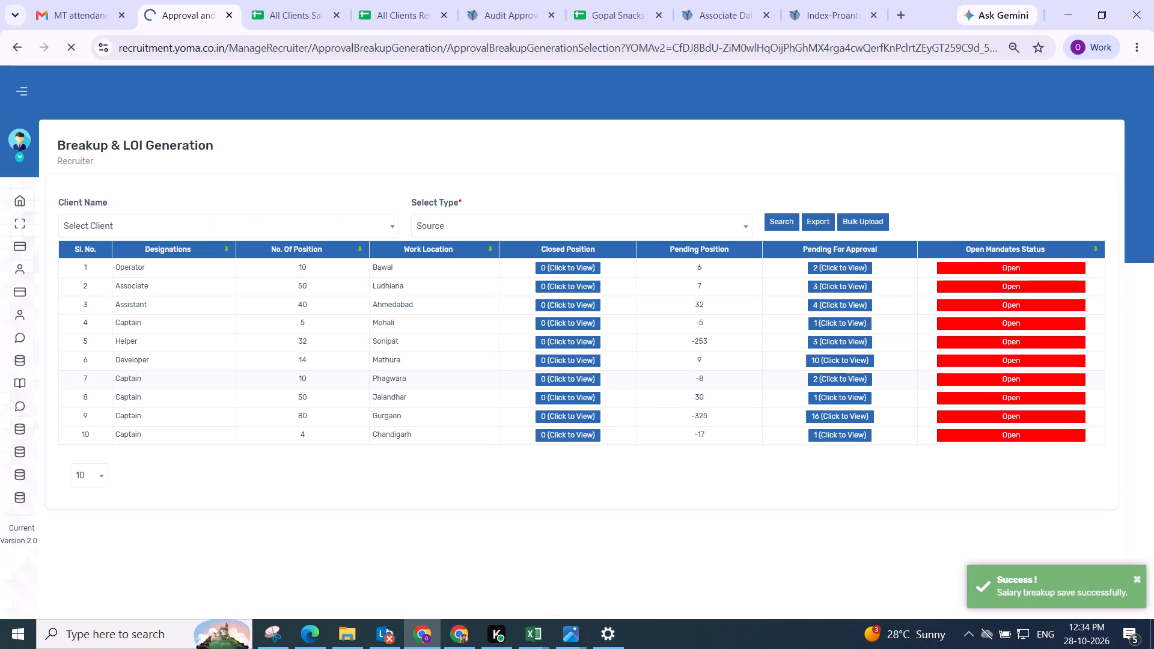
# Generate the Chandigarh Captain candidate's salary with Semi-Skilled (Basic as Minimum Wages), HRA Percentage, Bonus 8.33% and statutory location Chandigarh.
pyautogui.scroll(-3, 827, 392)
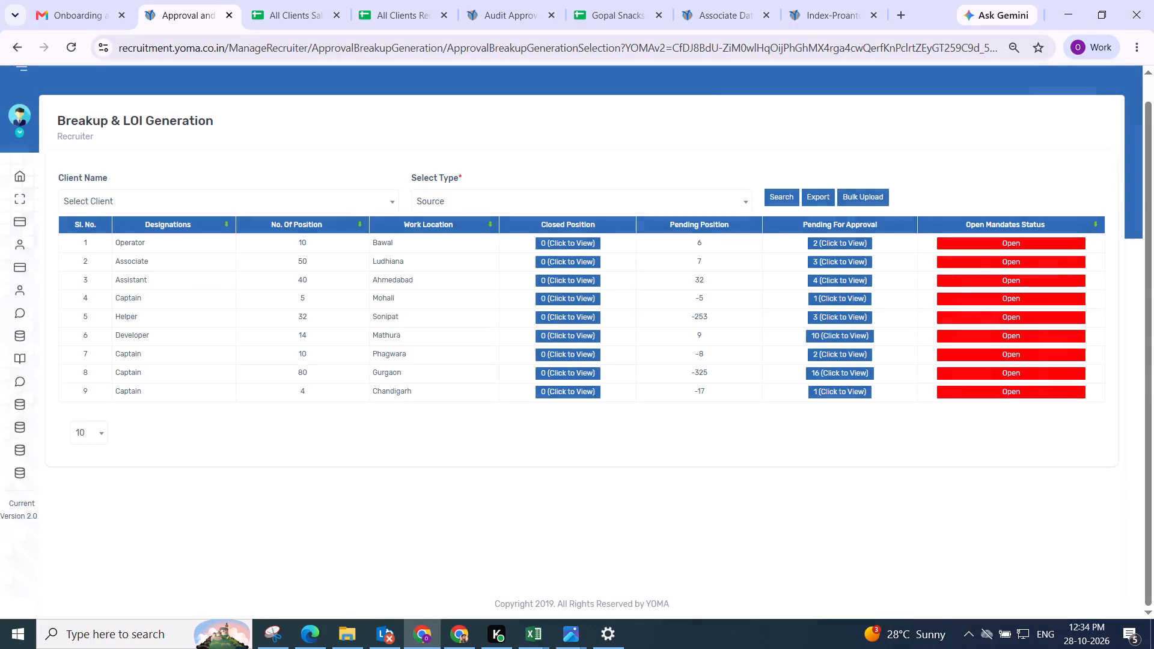
pyautogui.click(842, 389)
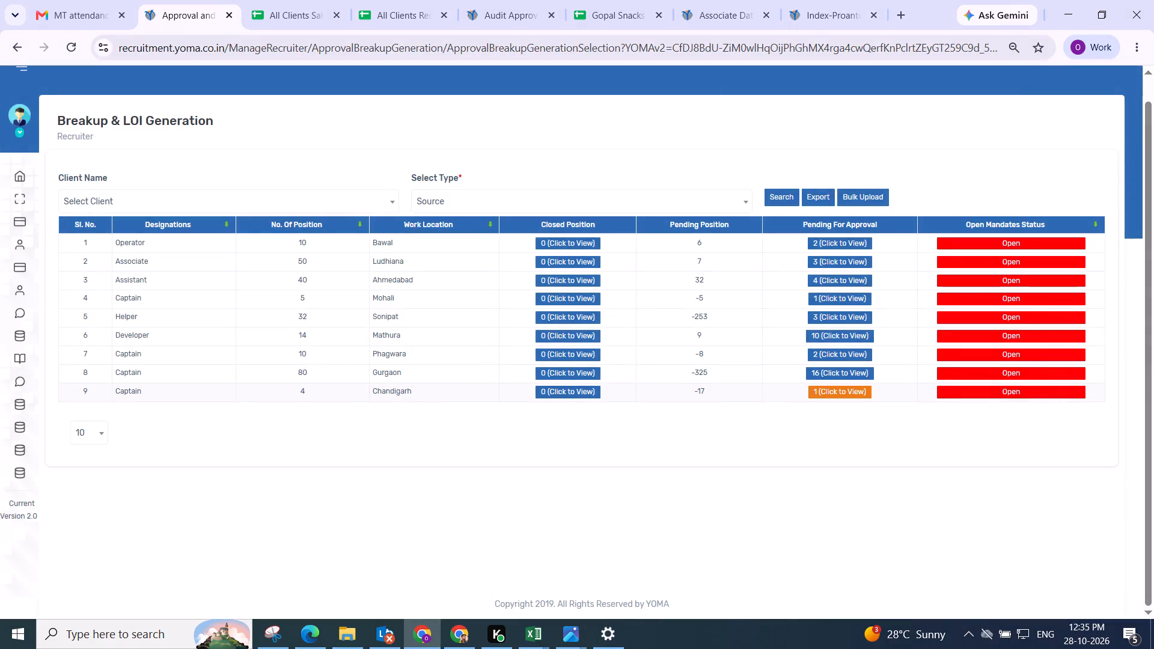
pyautogui.moveTo(395, 183); pyautogui.dragTo(1107, 189)
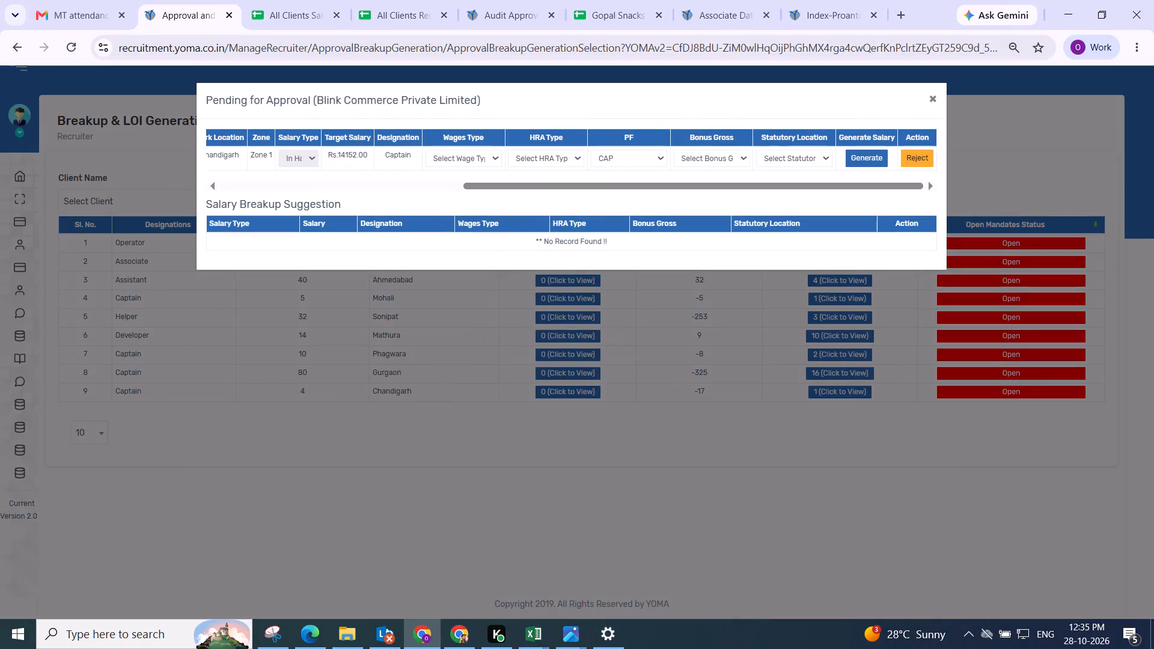
pyautogui.click(448, 165)
pyautogui.click(478, 219)
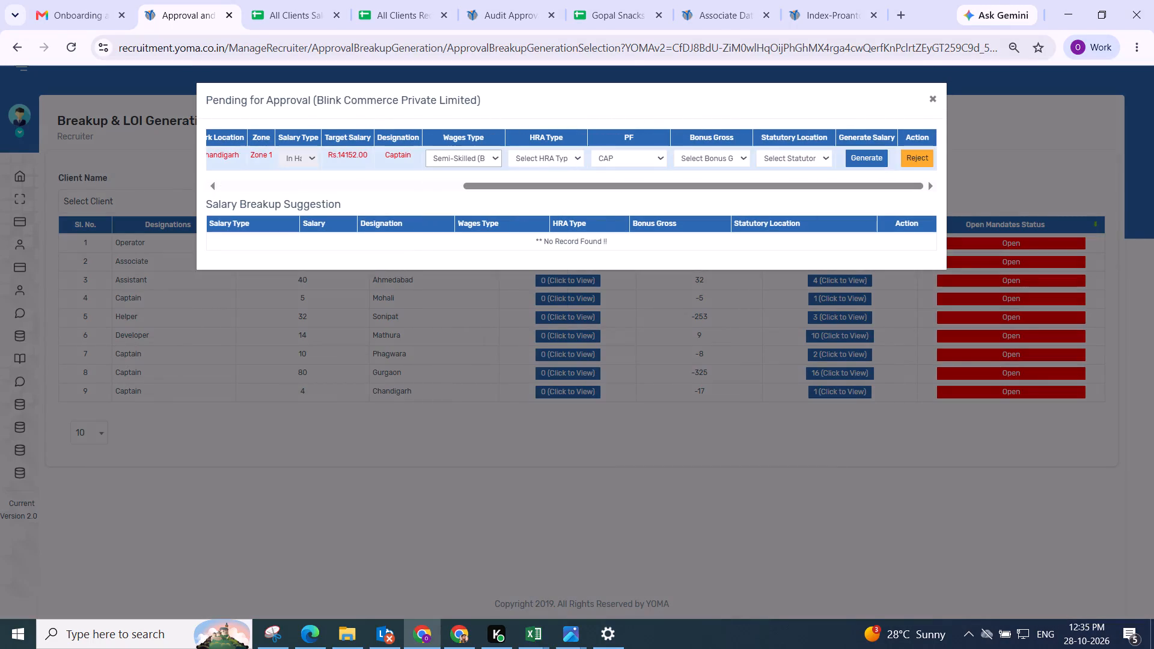
pyautogui.click(540, 165)
pyautogui.click(538, 197)
pyautogui.click(691, 162)
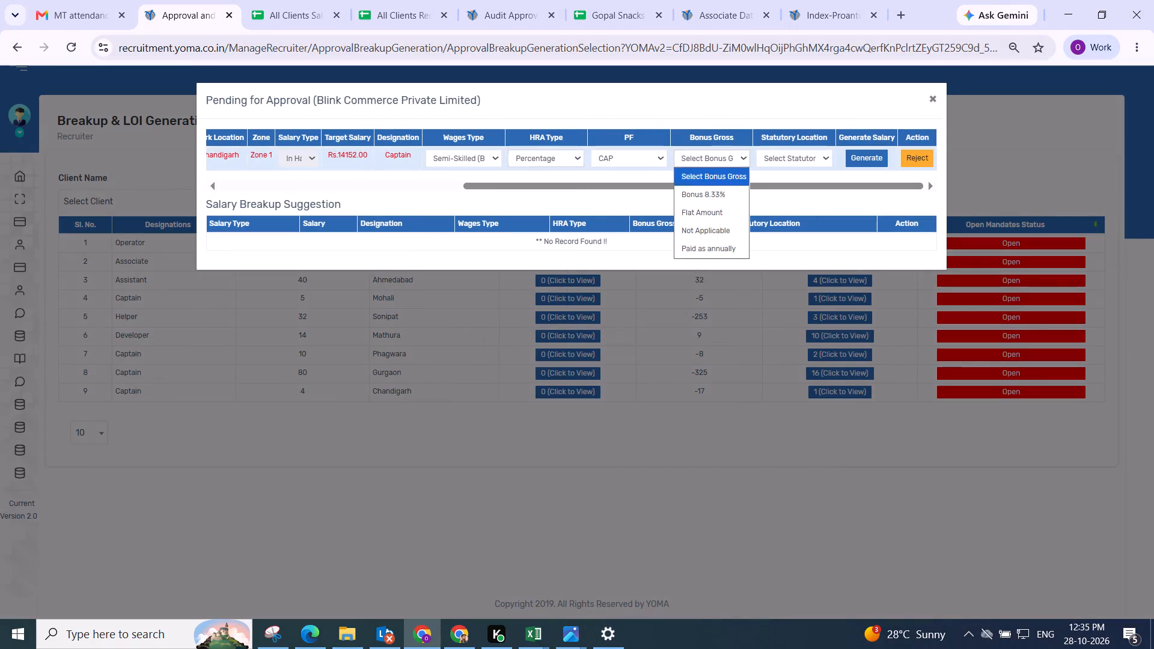
pyautogui.click(697, 192)
pyautogui.click(790, 153)
pyautogui.click(791, 201)
pyautogui.click(858, 162)
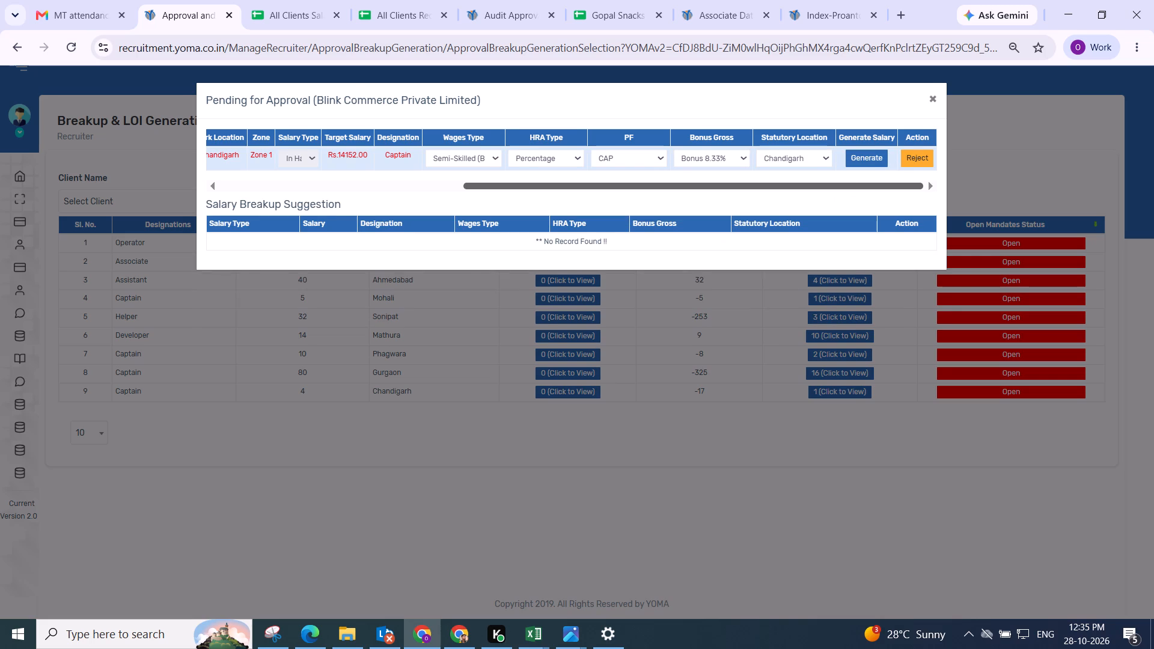
# Adjust the generated gross components for the Chandigarh Captain candidate and save the salary breakup.
pyautogui.click(419, 219)
pyautogui.scroll(-2, 460, 228)
pyautogui.click(599, 275)
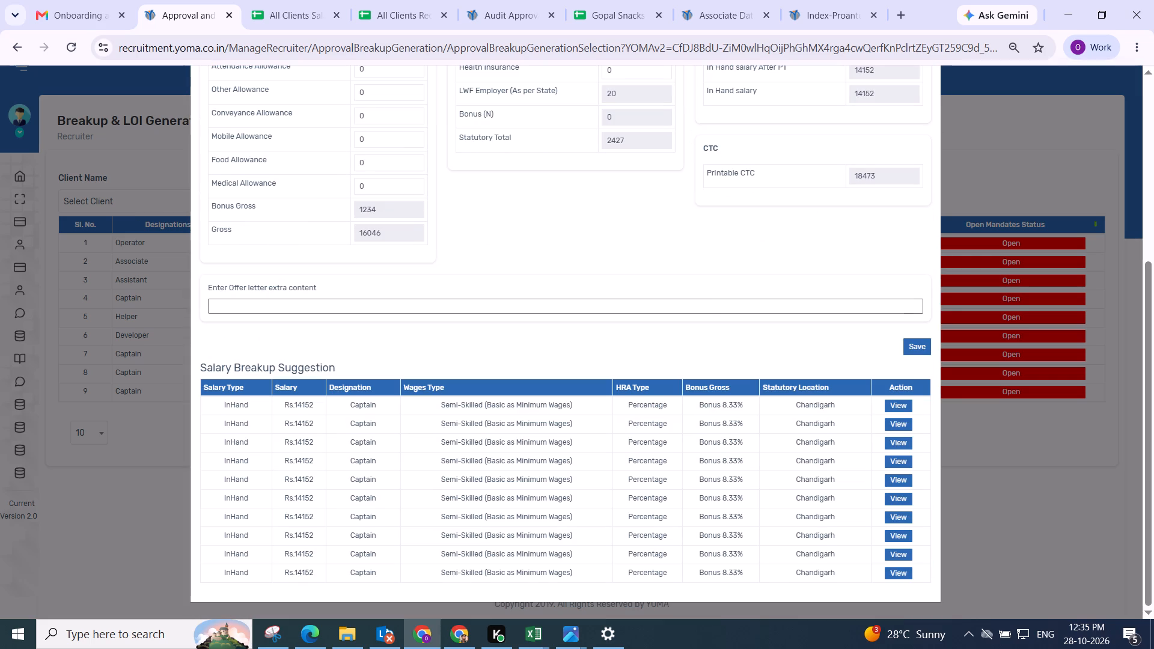
pyautogui.click(906, 342)
pyautogui.click(599, 418)
pyautogui.scroll(3, 603, 371)
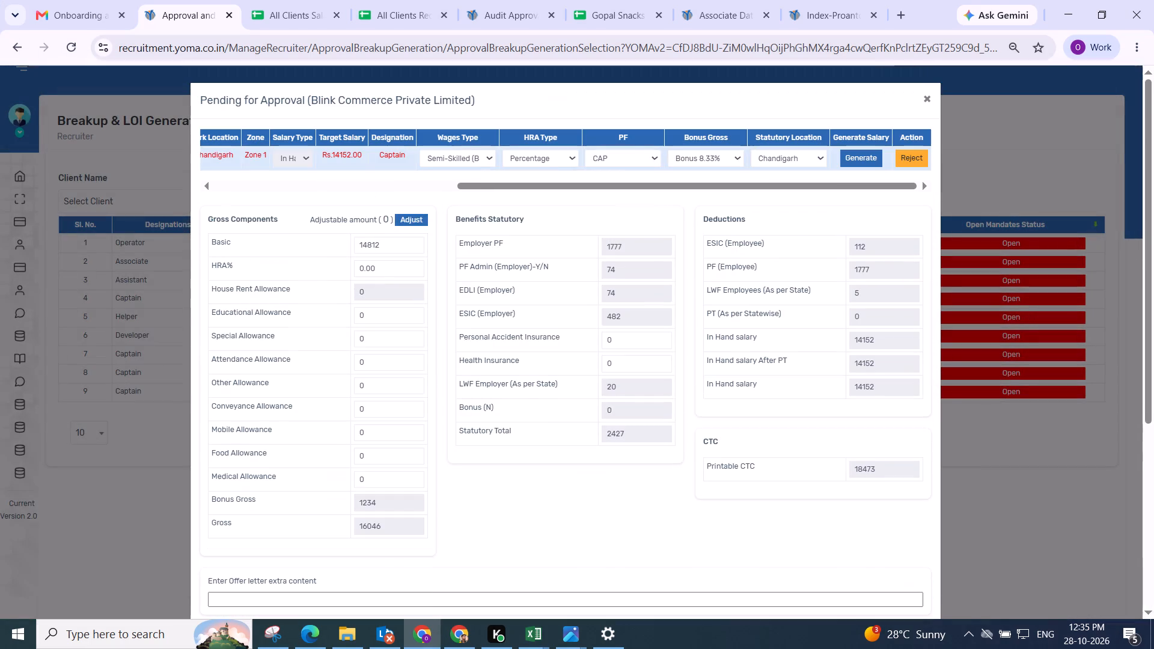
pyautogui.click(986, 128)
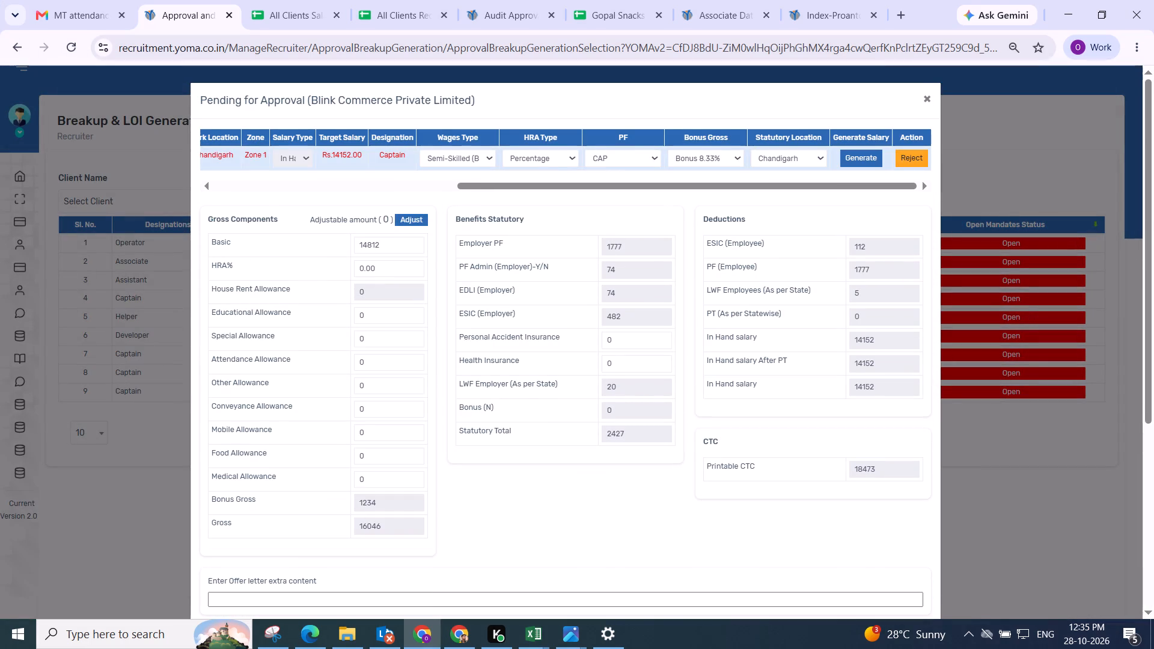
pyautogui.scroll(-4, 678, 225)
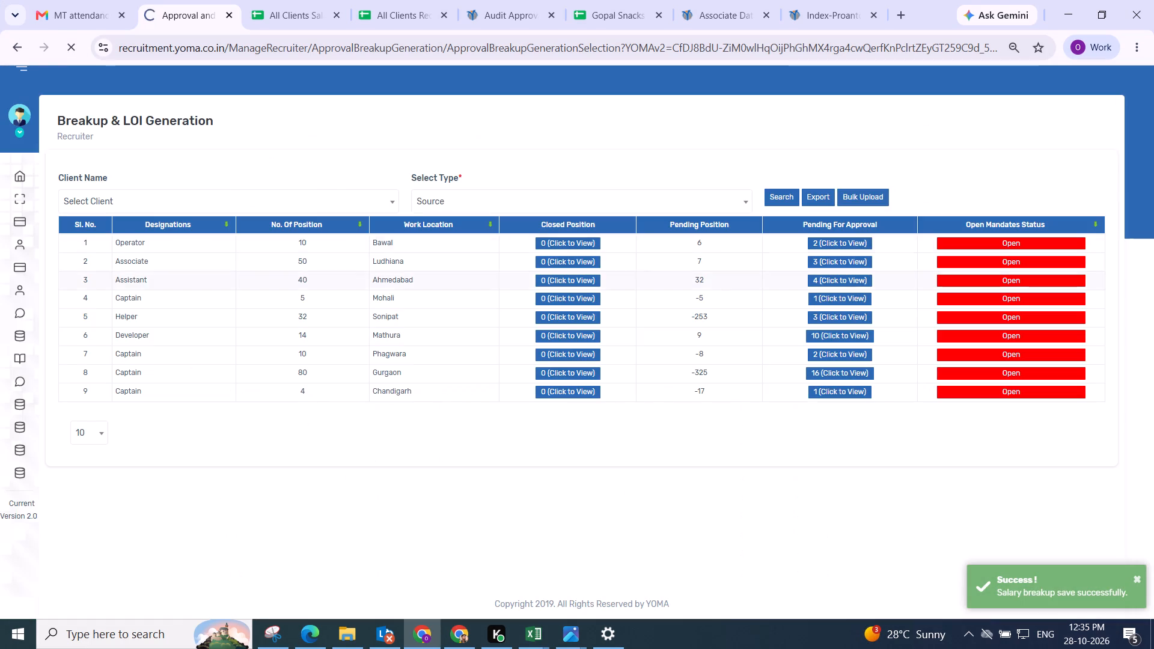
# Generate the first listed Phagwara Captain candidate's salary with Semi-Skilled (Basic as Minimum Wages), HRA Percentage, Bonus 8.33% and statutory location Amritsar.
pyautogui.scroll(-4, 693, 284)
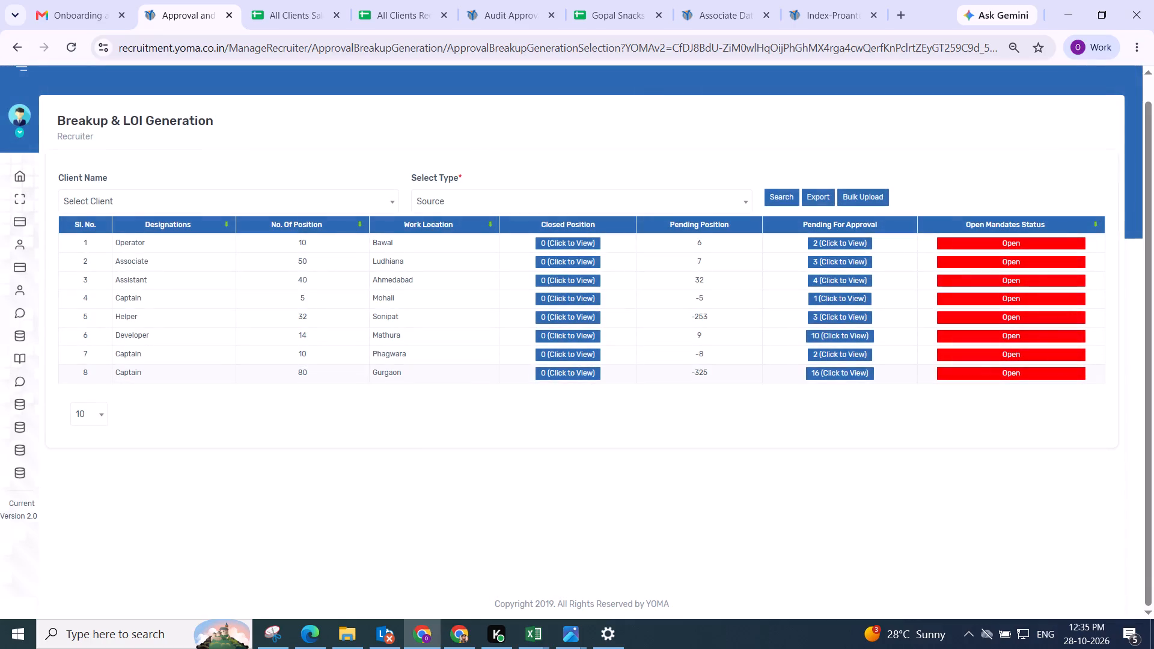
pyautogui.click(835, 355)
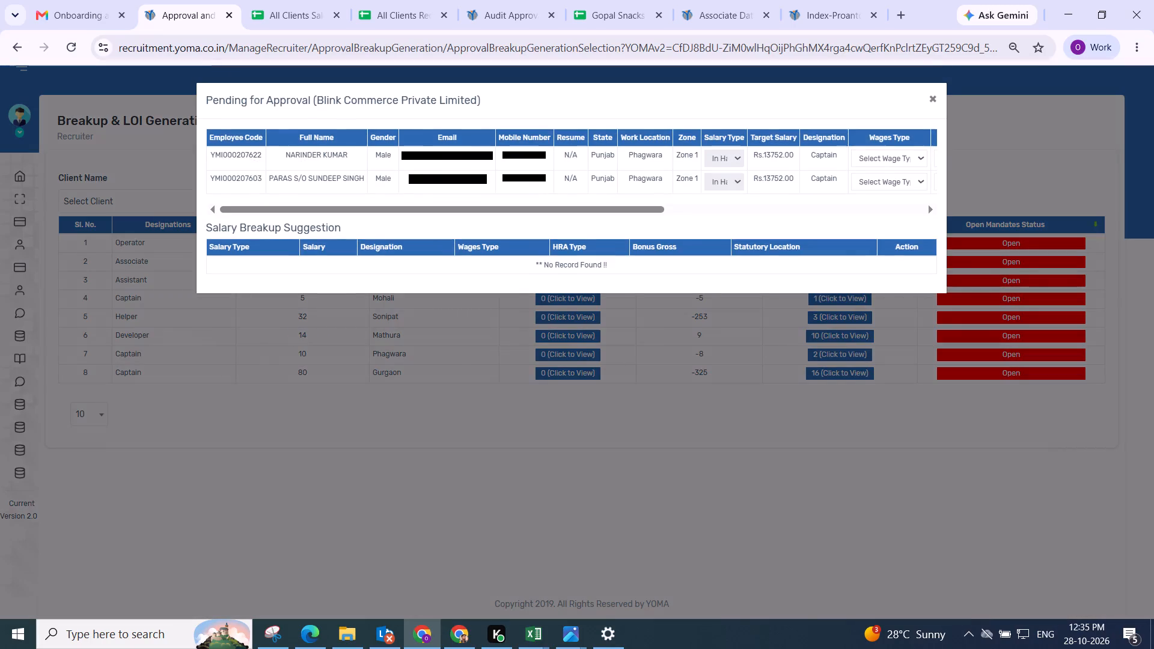
pyautogui.moveTo(411, 210); pyautogui.dragTo(1045, 266)
pyautogui.click(459, 155)
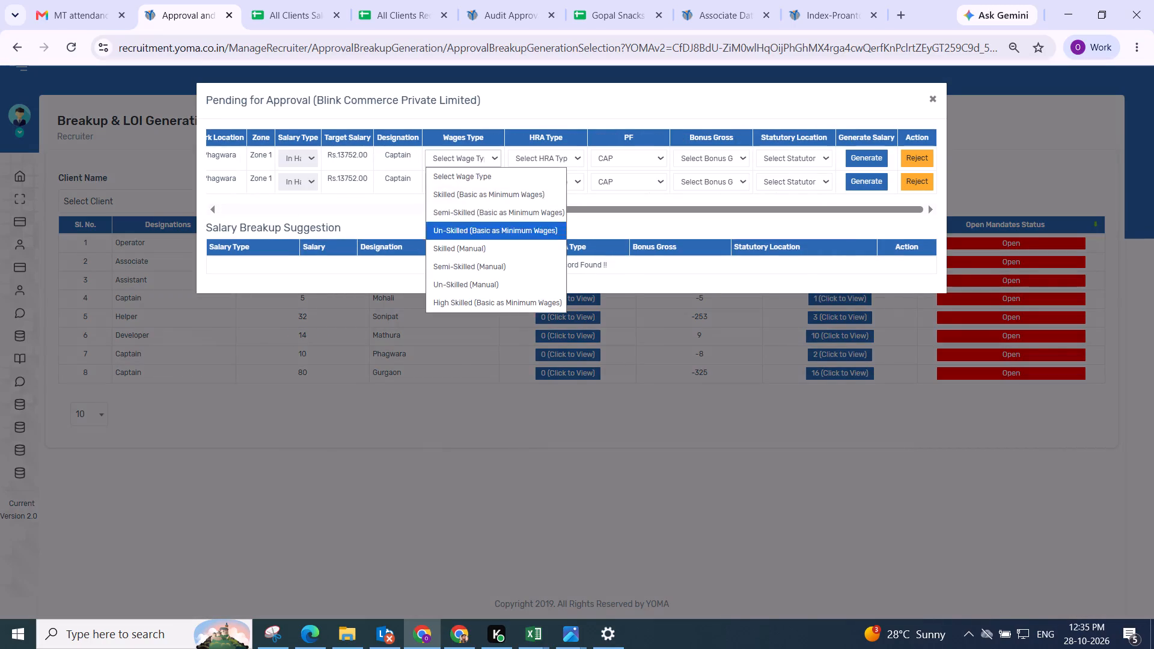
pyautogui.click(468, 224)
pyautogui.click(469, 160)
pyautogui.click(469, 207)
pyautogui.click(550, 154)
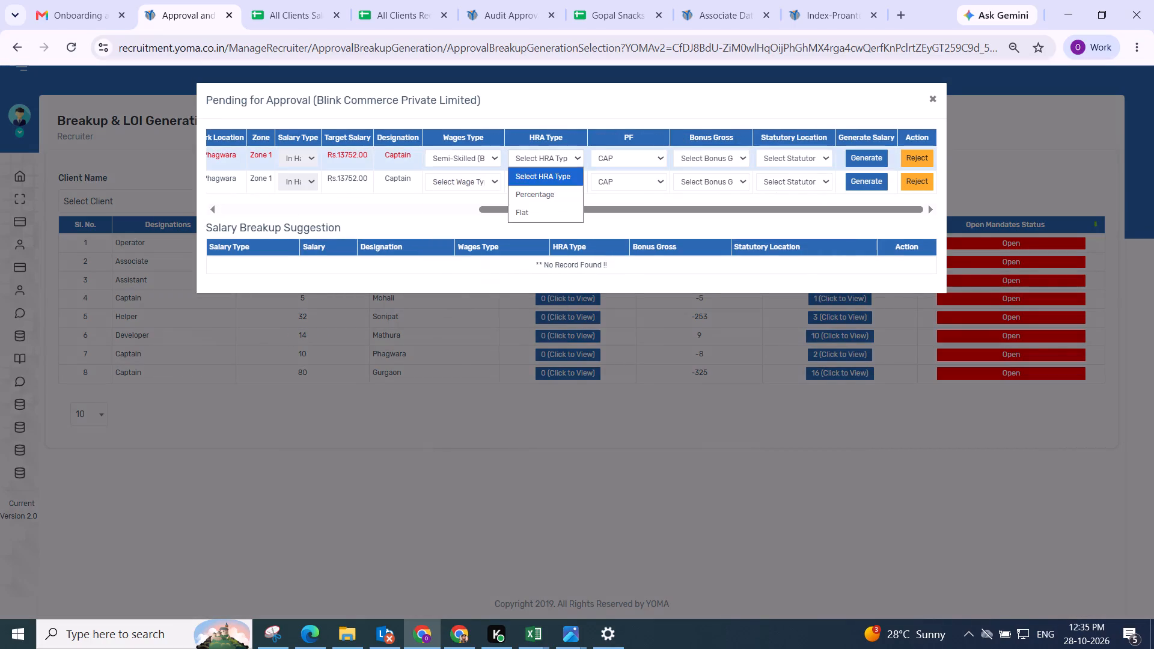
pyautogui.click(550, 190)
pyautogui.click(706, 157)
pyautogui.click(707, 194)
pyautogui.click(801, 157)
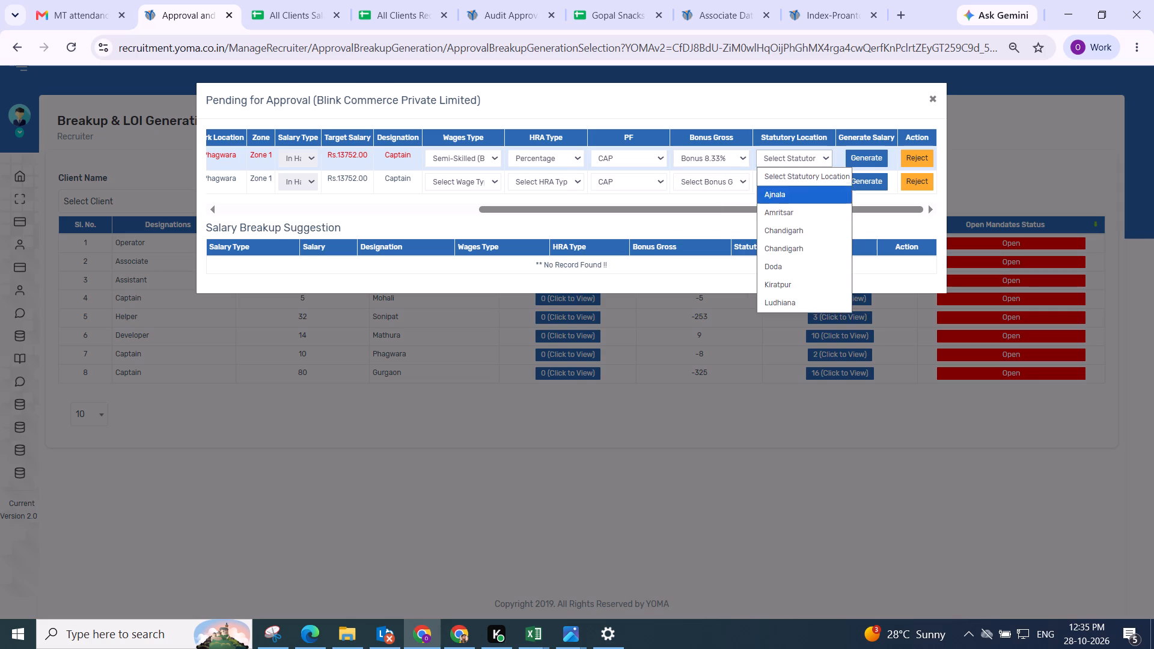
pyautogui.click(780, 210)
pyautogui.click(869, 160)
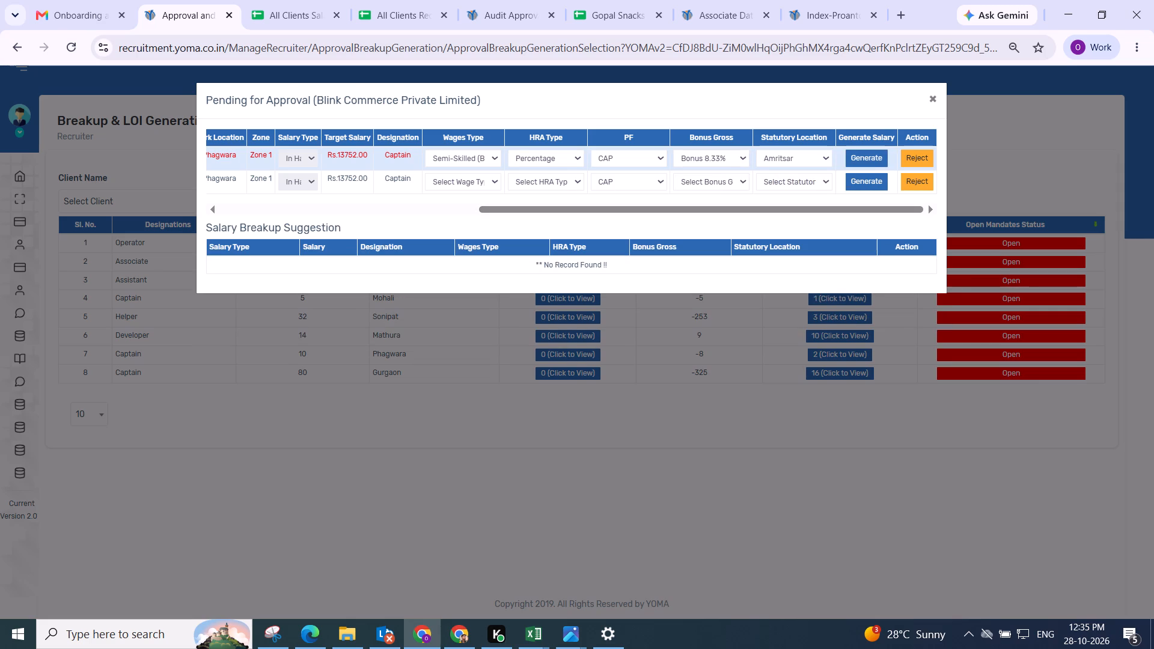
# Adjust the generated gross components for this Phagwara Captain candidate and save the salary breakup.
pyautogui.click(416, 240)
pyautogui.scroll(-3, 417, 239)
pyautogui.moveTo(615, 243); pyautogui.dragTo(618, 241)
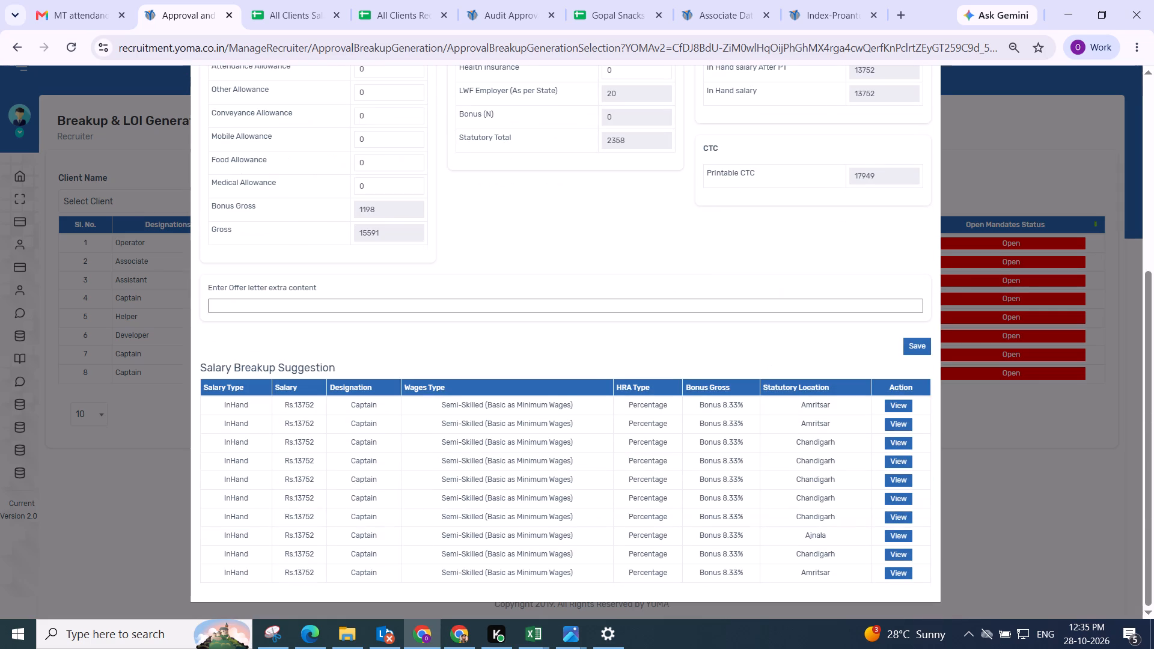
pyautogui.moveTo(618, 241); pyautogui.dragTo(663, 261)
pyautogui.click(921, 350)
pyautogui.moveTo(596, 413); pyautogui.dragTo(597, 407)
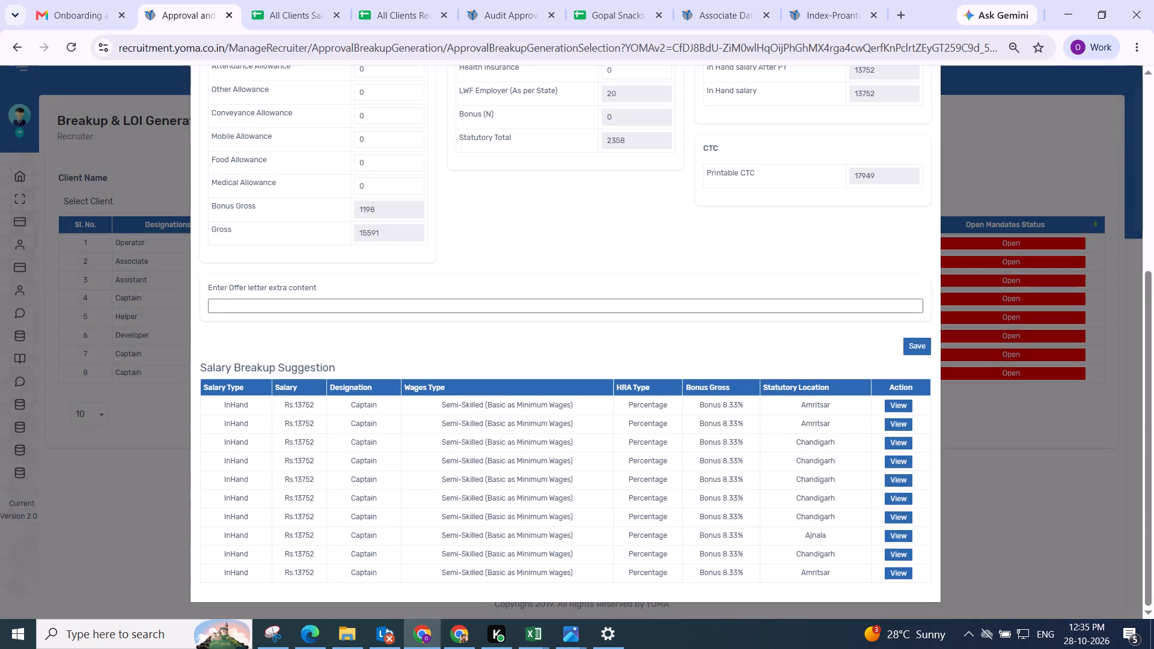
pyautogui.scroll(4, 805, 154)
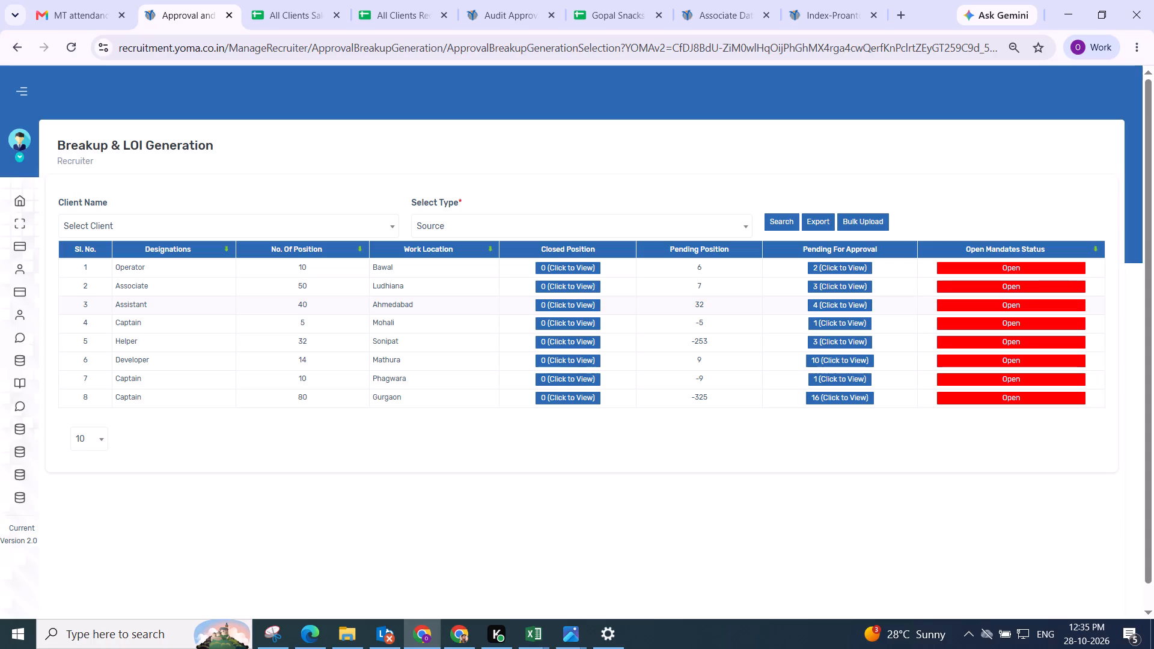
# Generate the Mohali Captain candidate's salary with Semi-Skilled (Basic as Minimum Wages), HRA Percentage, Bonus 8.33% and statutory location Chandigarh.
pyautogui.click(834, 320)
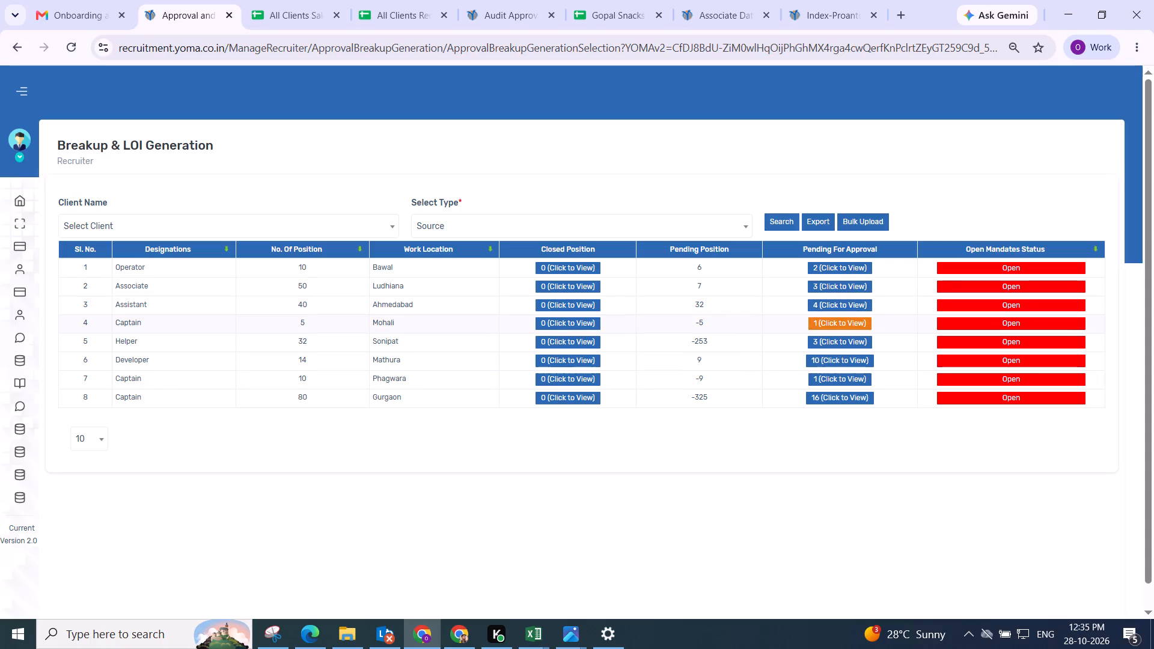
pyautogui.moveTo(406, 187); pyautogui.dragTo(1045, 251)
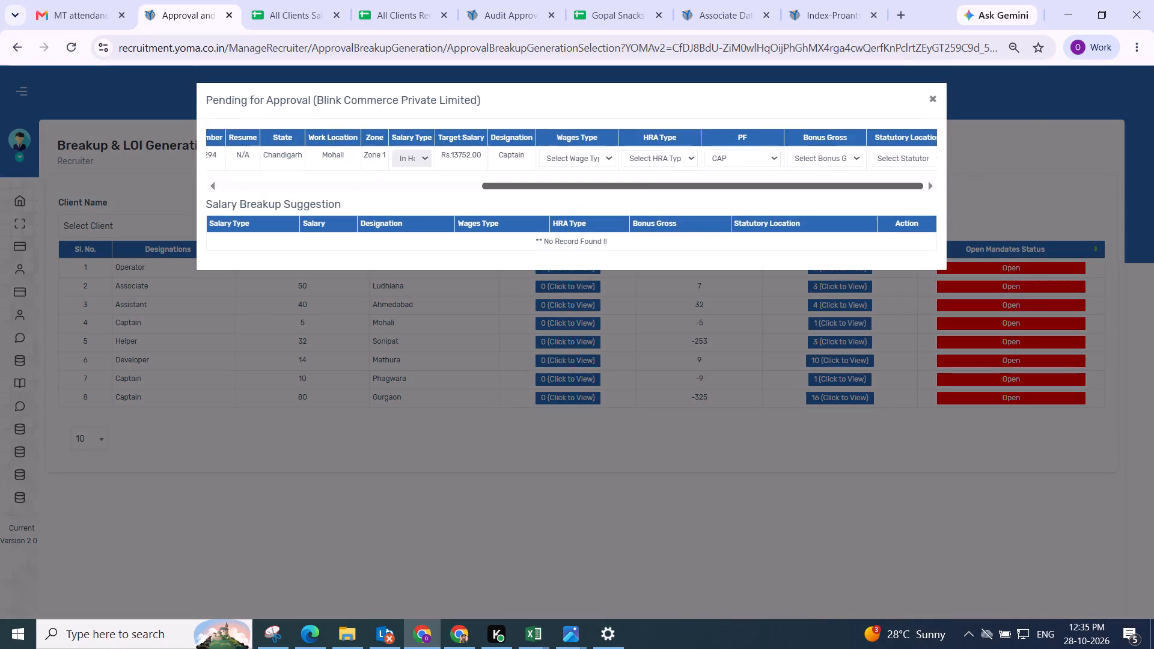
pyautogui.moveTo(1045, 251); pyautogui.dragTo(1007, 246)
pyautogui.click(478, 157)
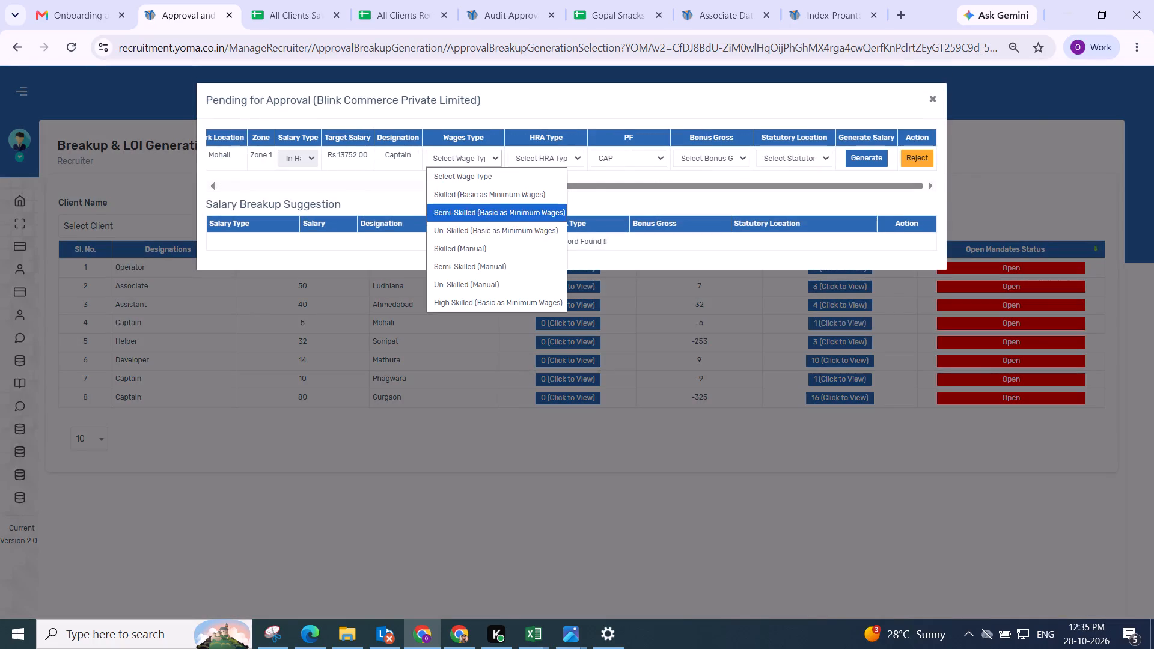
pyautogui.click(482, 210)
pyautogui.click(529, 158)
pyautogui.click(528, 199)
pyautogui.click(710, 155)
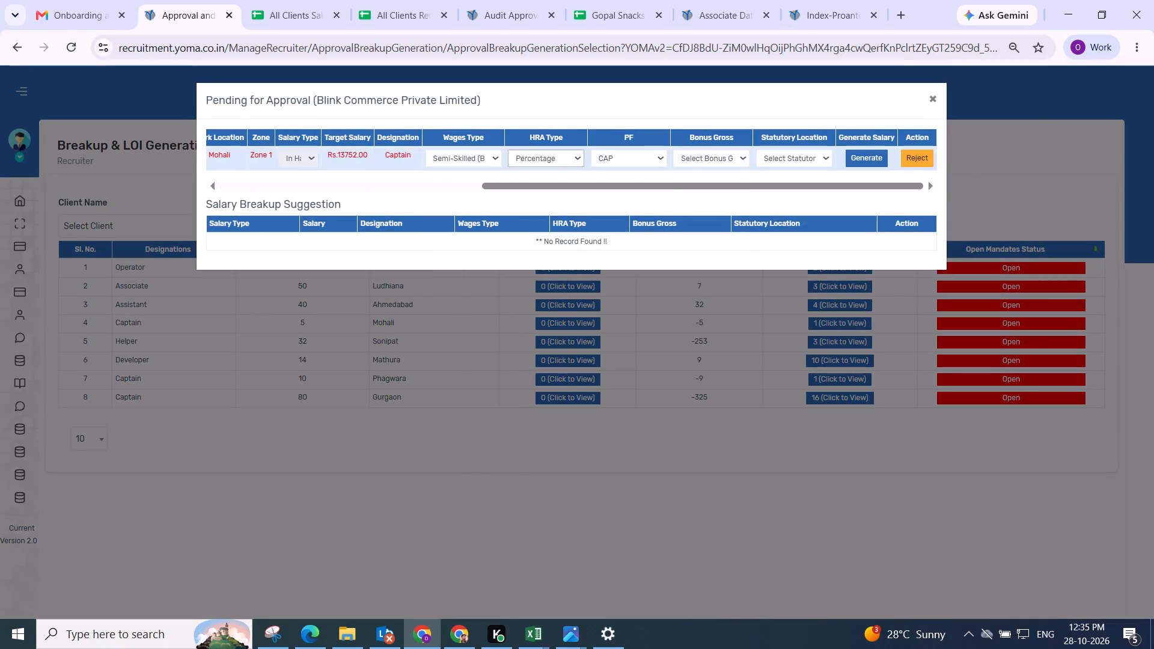
pyautogui.click(705, 188)
pyautogui.click(778, 159)
pyautogui.click(787, 208)
pyautogui.click(865, 156)
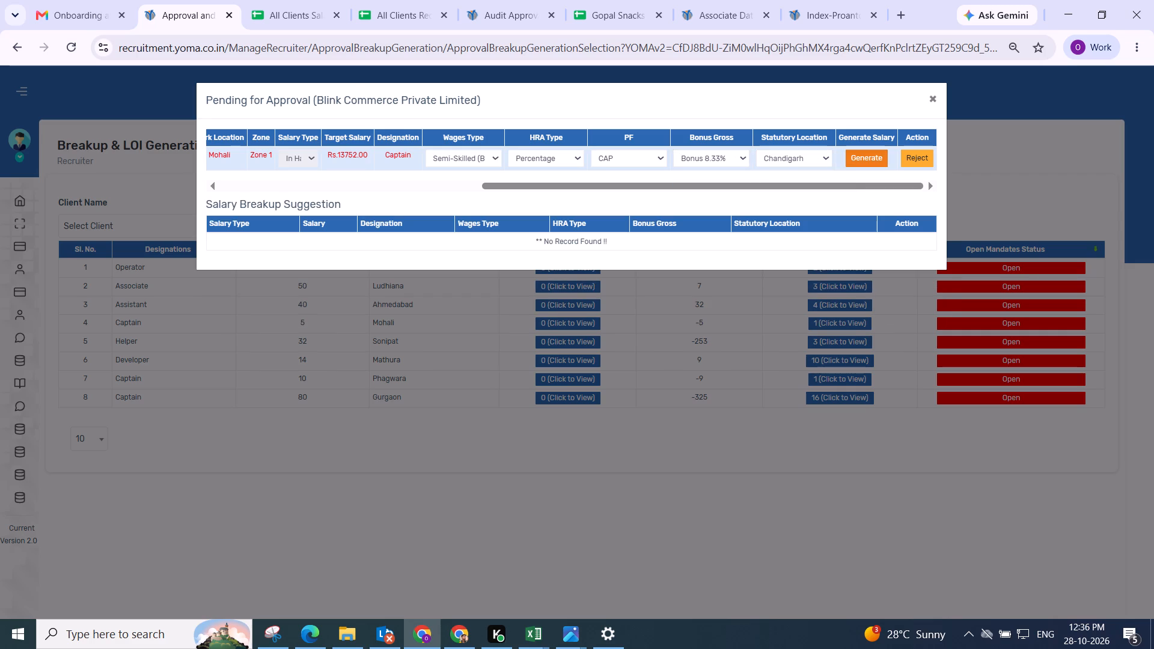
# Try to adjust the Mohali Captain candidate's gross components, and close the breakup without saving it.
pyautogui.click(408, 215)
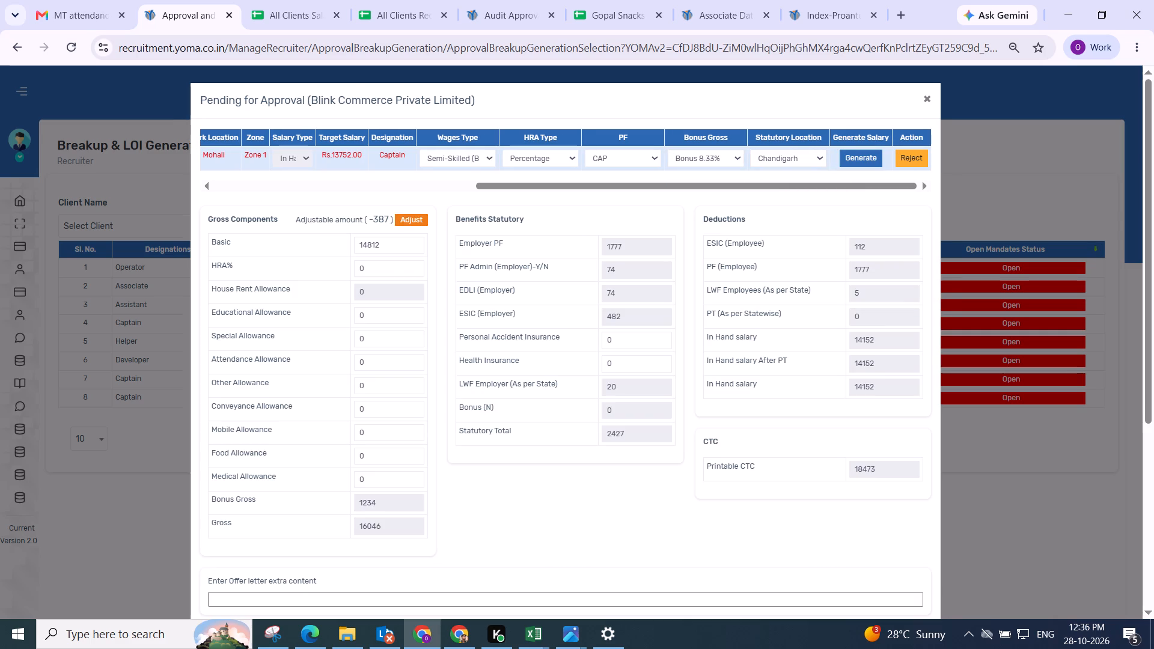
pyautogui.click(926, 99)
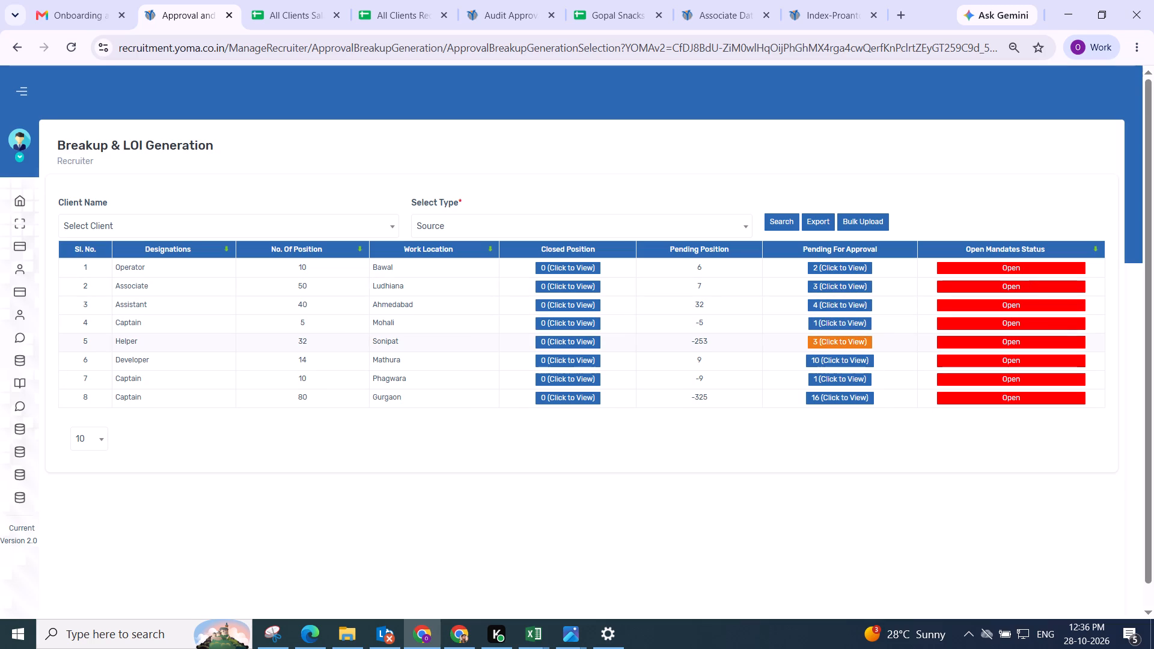
# Generate the remaining Phagwara Captain candidate's salary with Semi-Skilled (Basic as Minimum Wages), HRA Percentage, Bonus 8.33% and statutory location Amritsar.
pyautogui.click(826, 373)
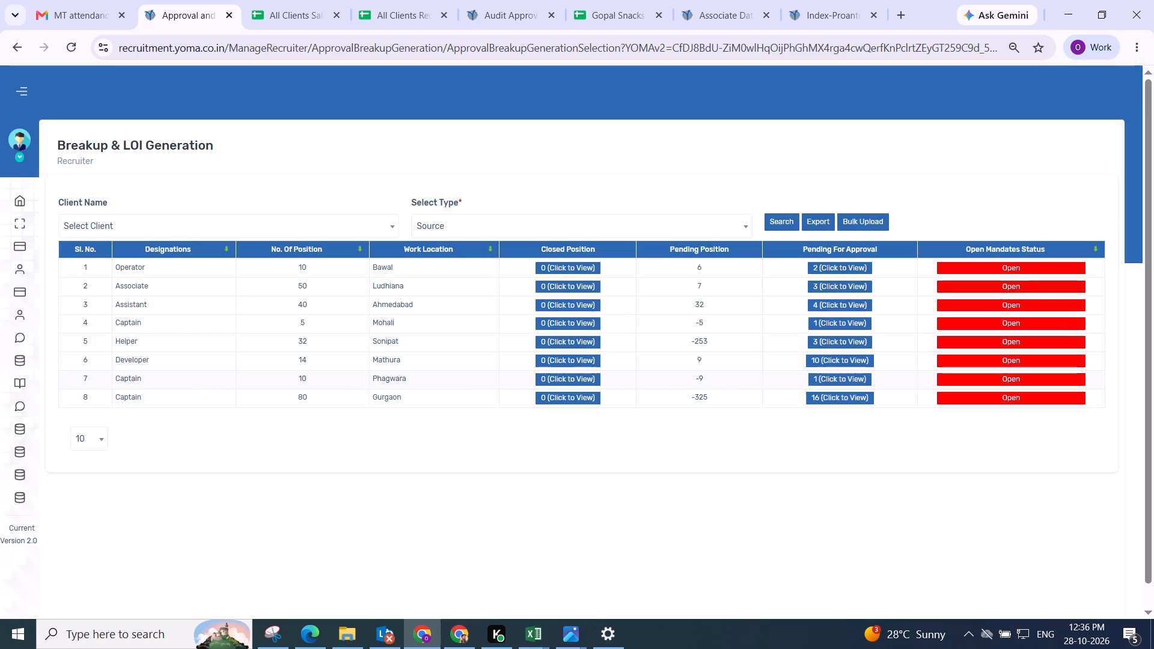
pyautogui.click(826, 373)
pyautogui.click(826, 374)
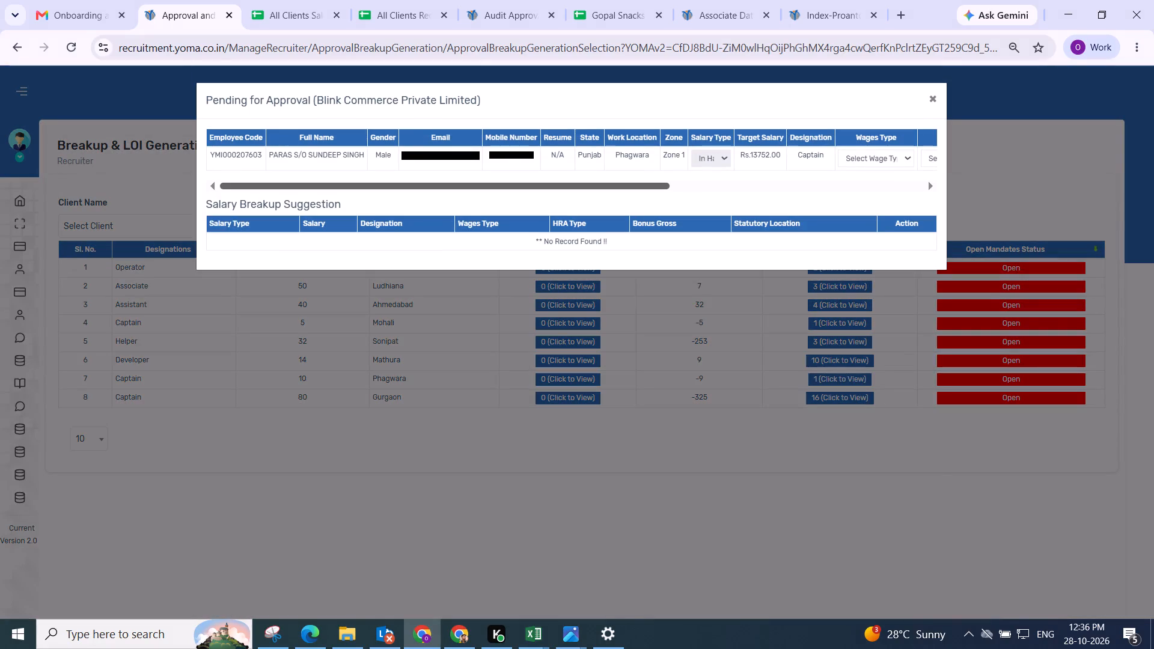
pyautogui.moveTo(439, 184); pyautogui.dragTo(1022, 183)
pyautogui.click(448, 159)
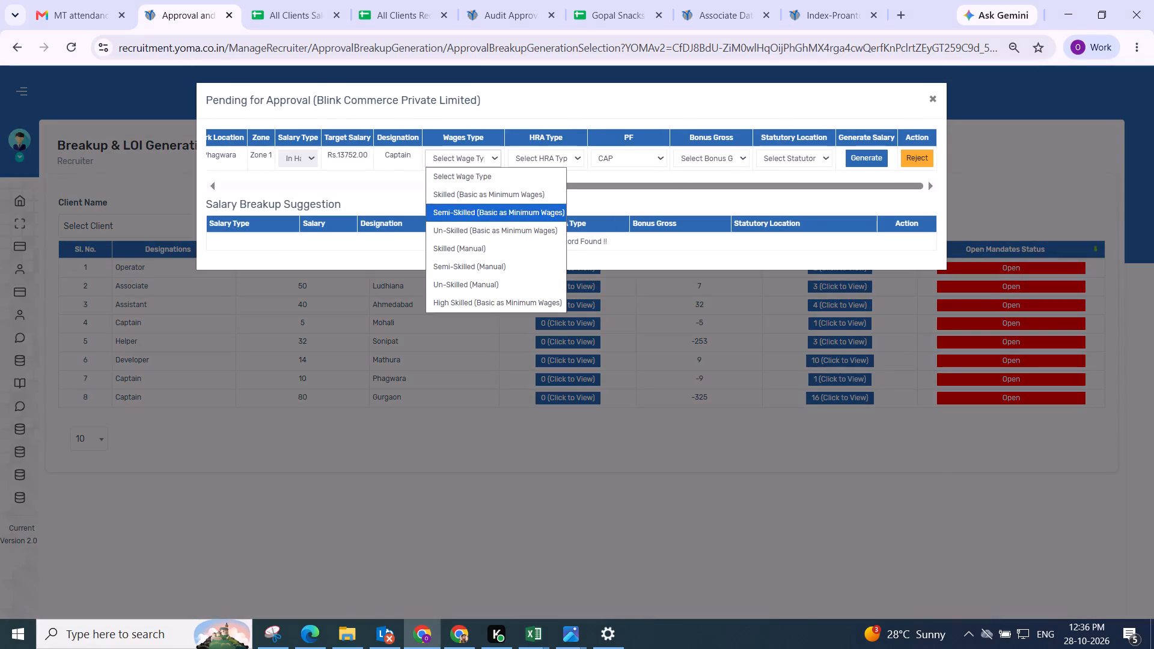
pyautogui.click(453, 215)
pyautogui.click(539, 159)
pyautogui.click(531, 186)
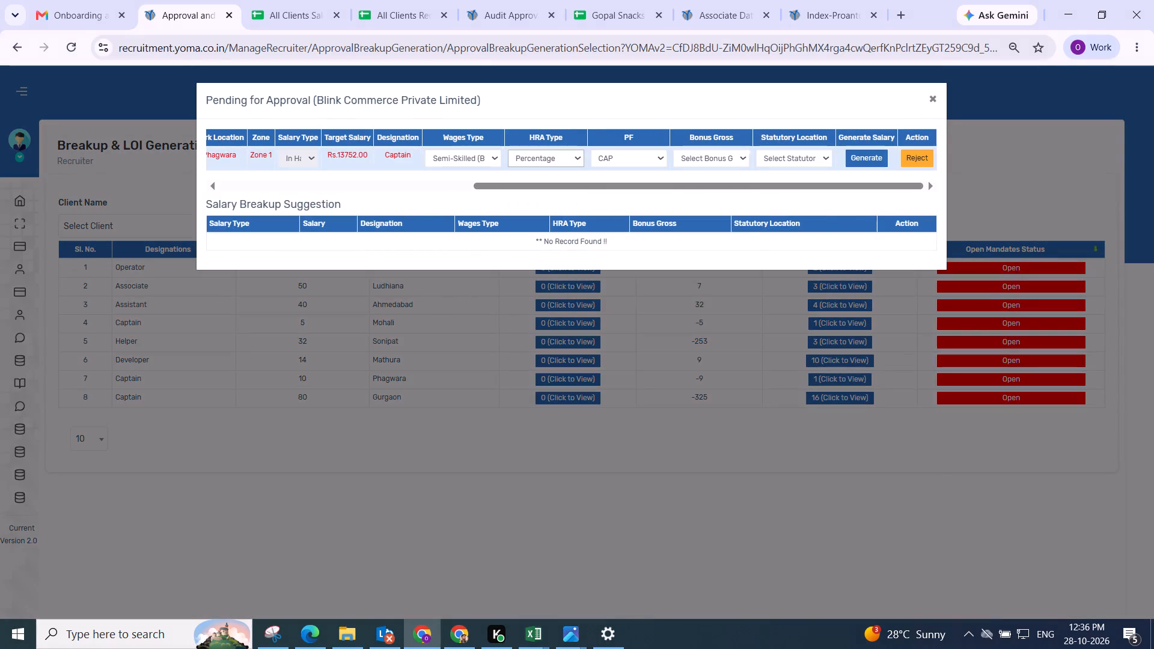
pyautogui.click(730, 162)
pyautogui.click(704, 195)
pyautogui.click(766, 156)
pyautogui.click(779, 213)
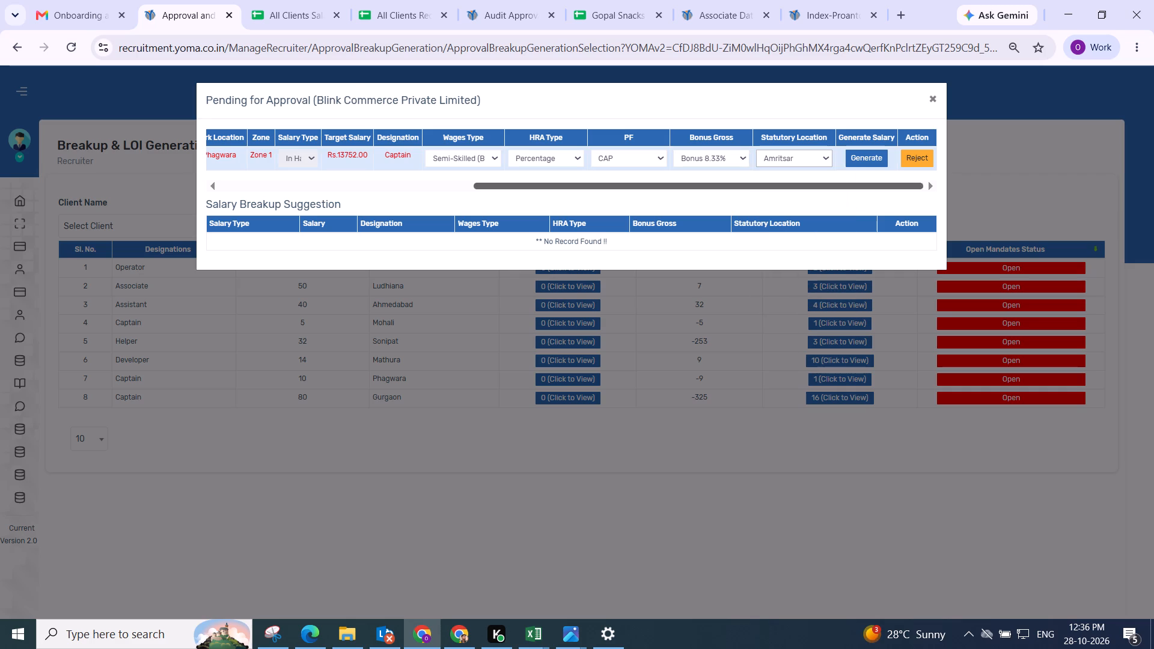
pyautogui.click(844, 159)
pyautogui.click(864, 160)
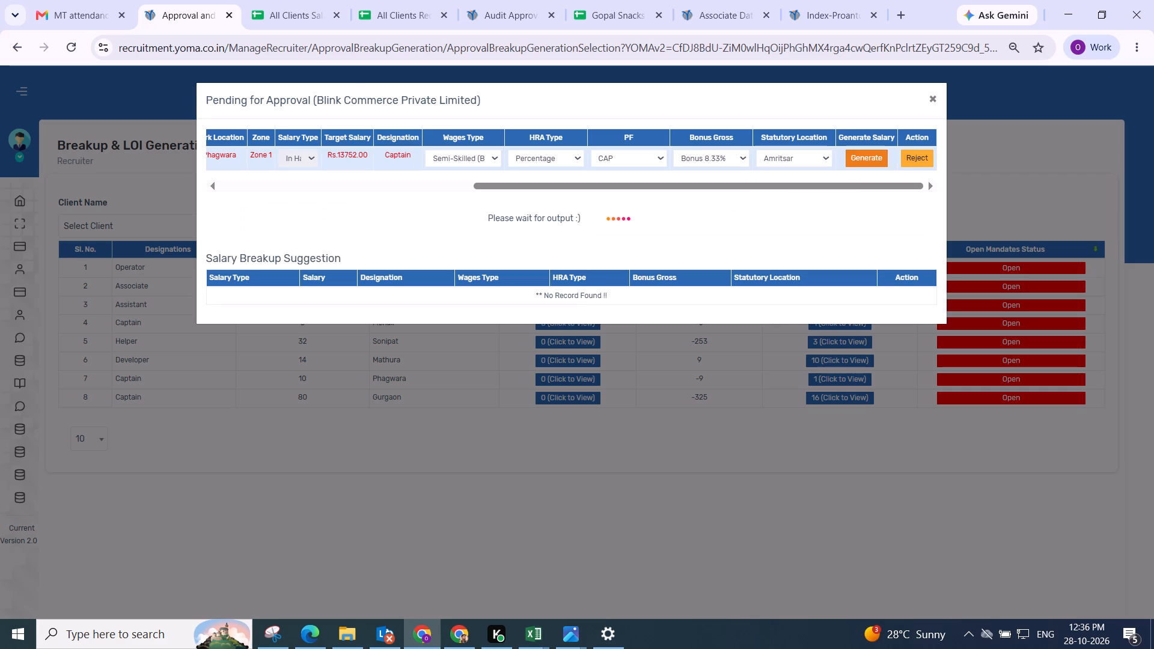
# Adjust the generated gross components for this Phagwara Captain candidate and save the salary breakup.
pyautogui.click(415, 217)
pyautogui.scroll(-2, 433, 217)
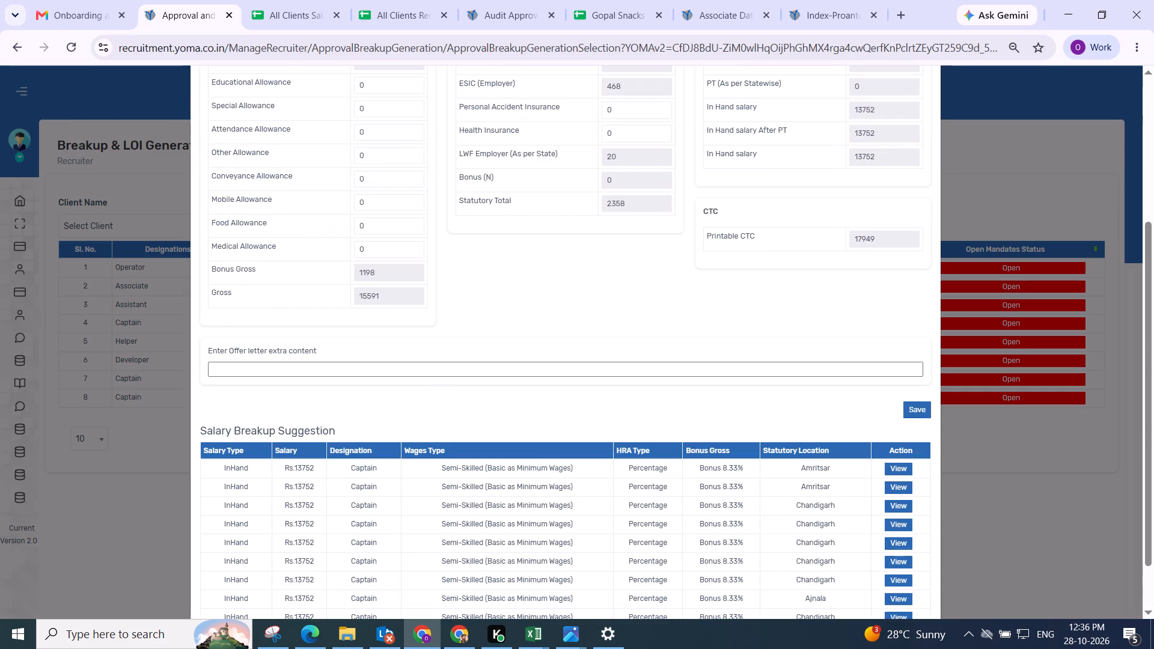
pyautogui.moveTo(530, 277); pyautogui.dragTo(548, 277)
pyautogui.click(919, 344)
pyautogui.click(602, 404)
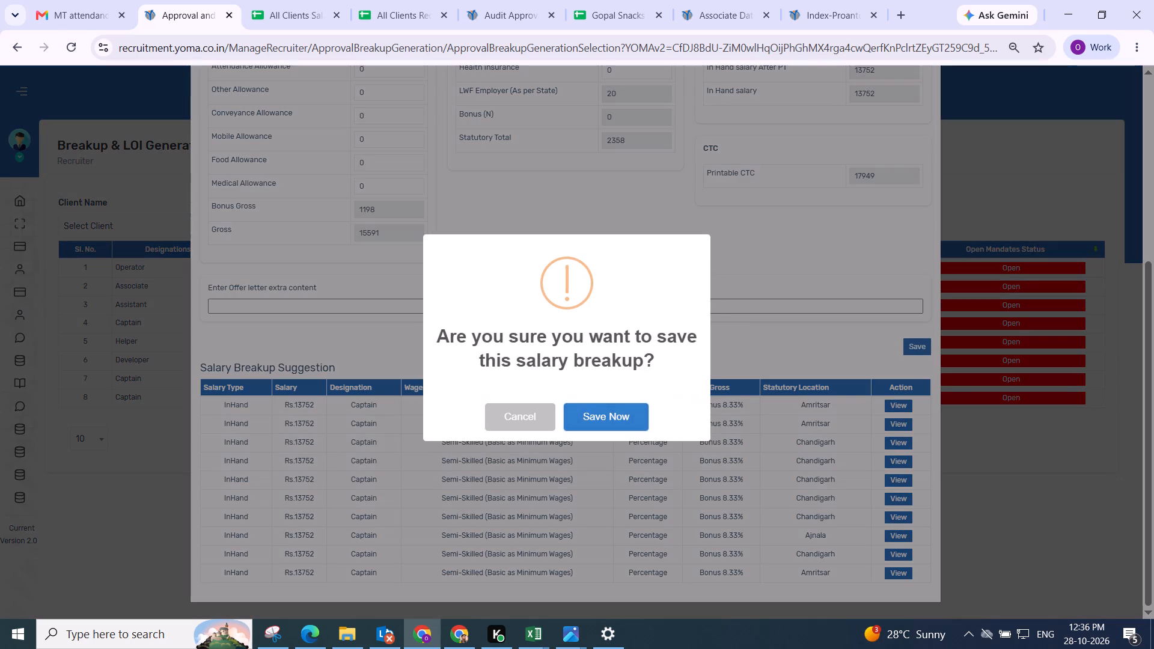
pyautogui.scroll(3, 632, 207)
pyautogui.click(982, 159)
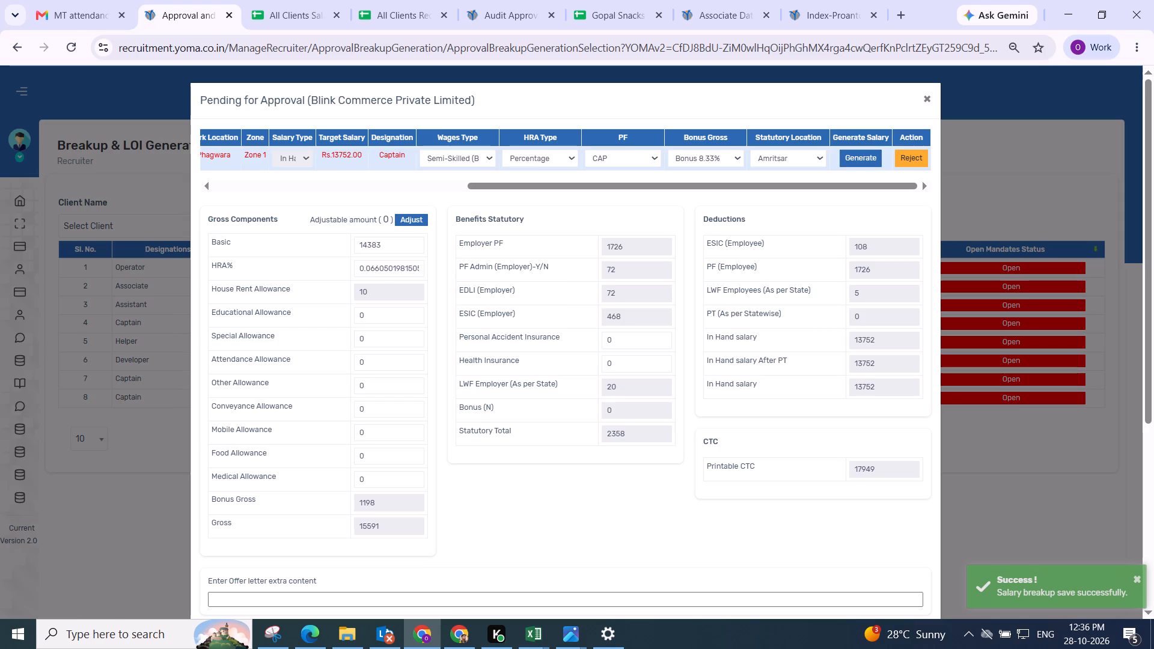
# Open the Sonipat Helper pending approvals and look up CONNEDIT BUSINESS SOLUTIONS in the All Clients Salary Breakup sheet to check its salary rules.
pyautogui.scroll(3, 984, 160)
pyautogui.scroll(-5, 800, 141)
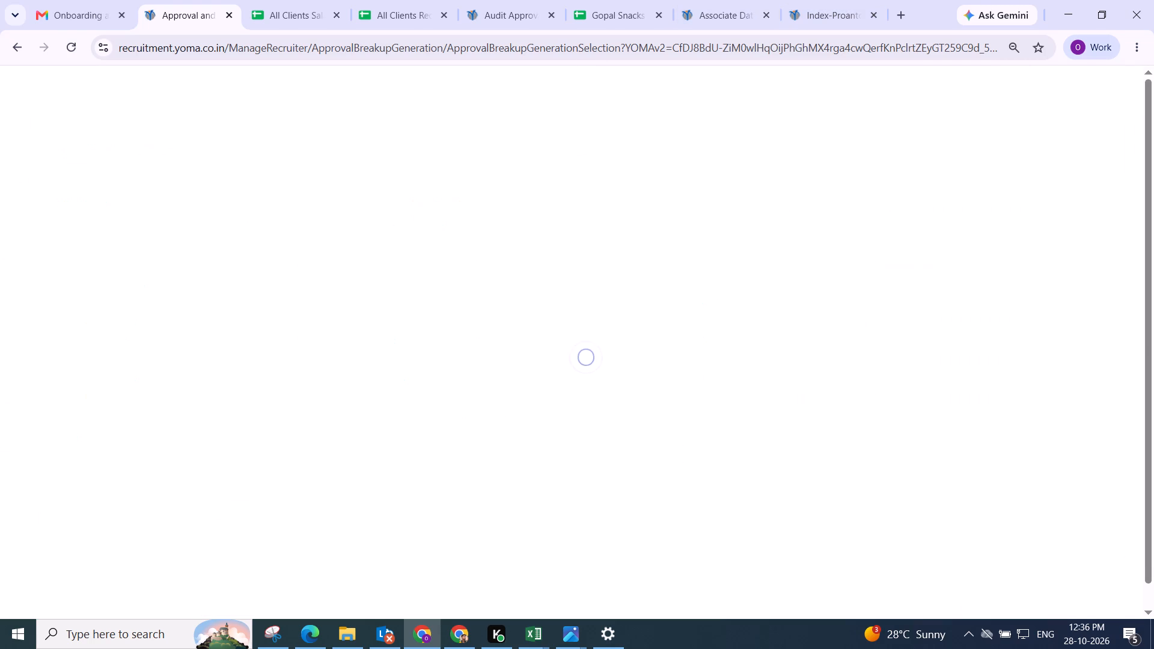
pyautogui.scroll(2, 652, 238)
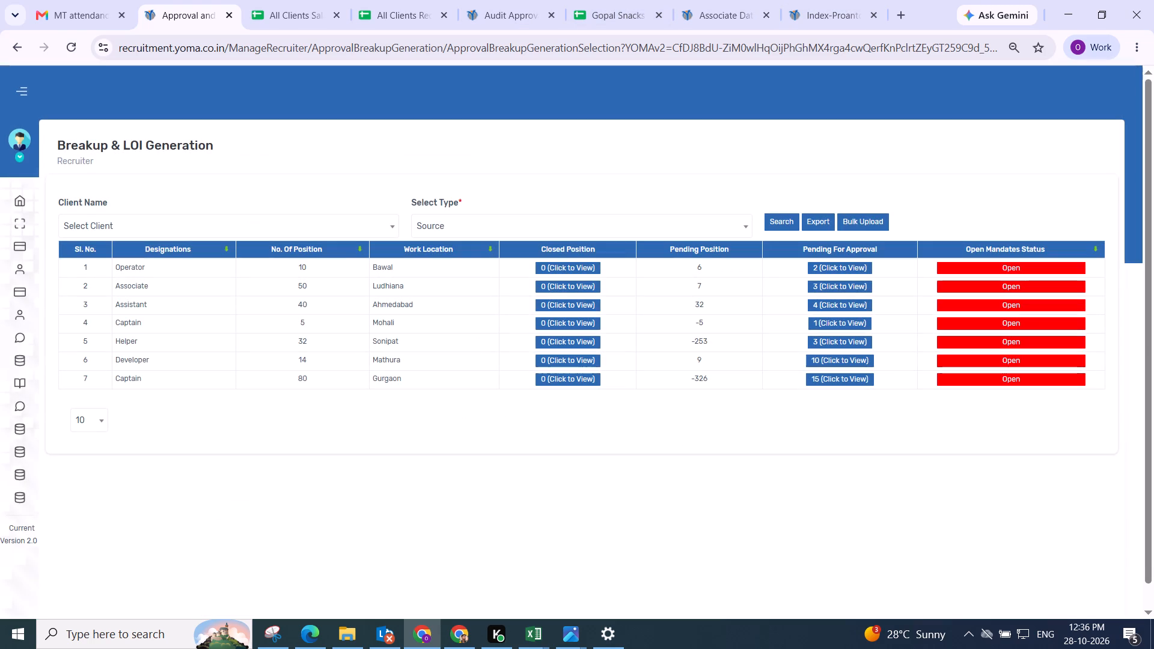
pyautogui.scroll(3, 308, 425)
pyautogui.scroll(2, 397, 443)
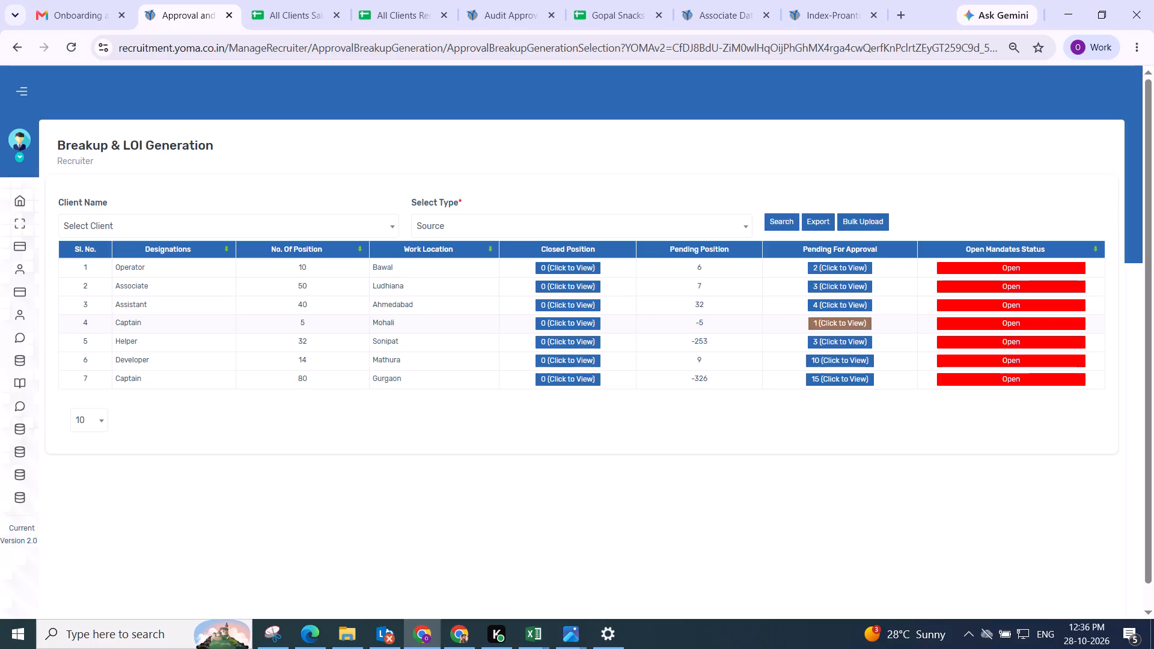
pyautogui.click(837, 340)
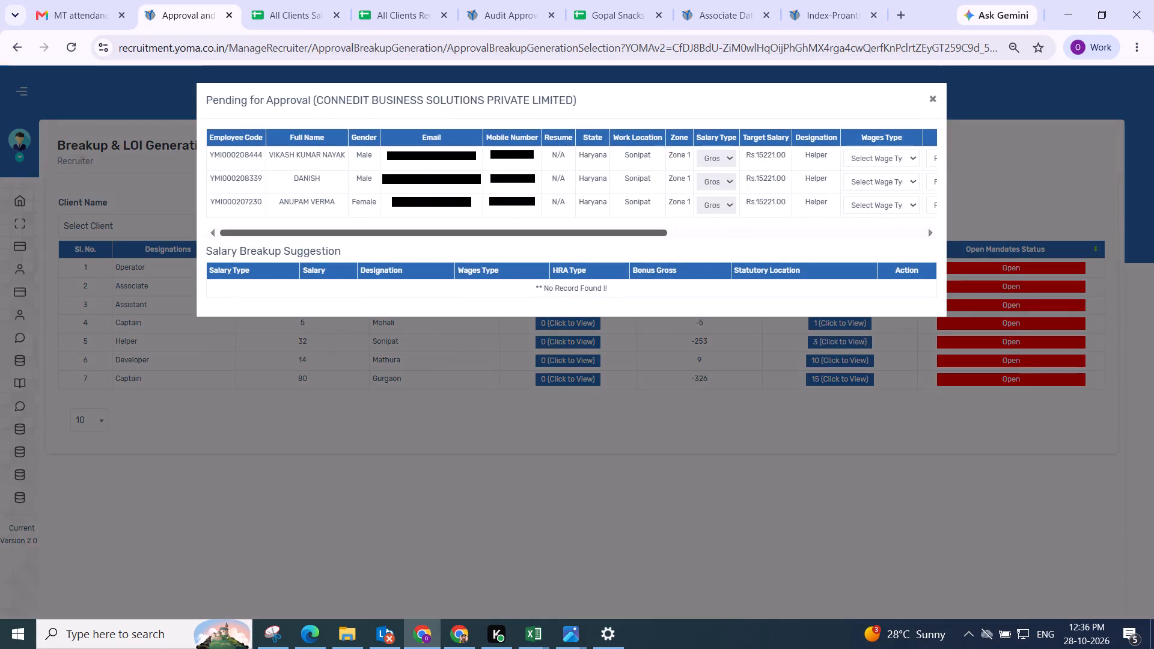
pyautogui.moveTo(304, 232); pyautogui.dragTo(865, 213)
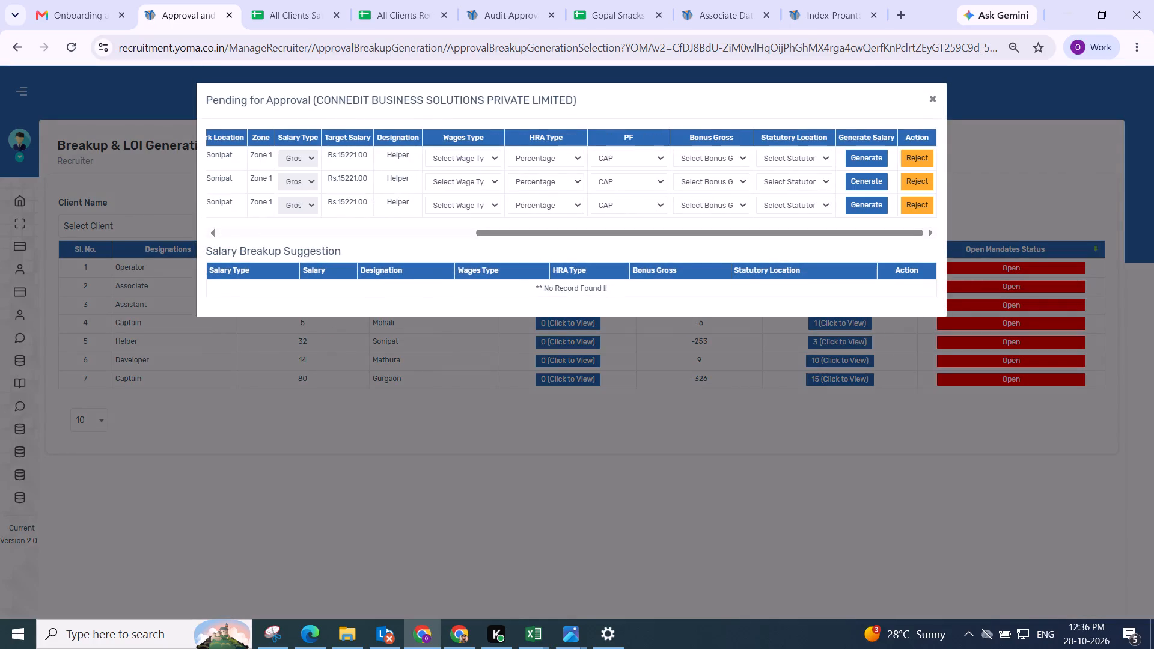
pyautogui.moveTo(319, 97); pyautogui.dragTo(514, 91)
pyautogui.hotkey('ctrl', 'c')
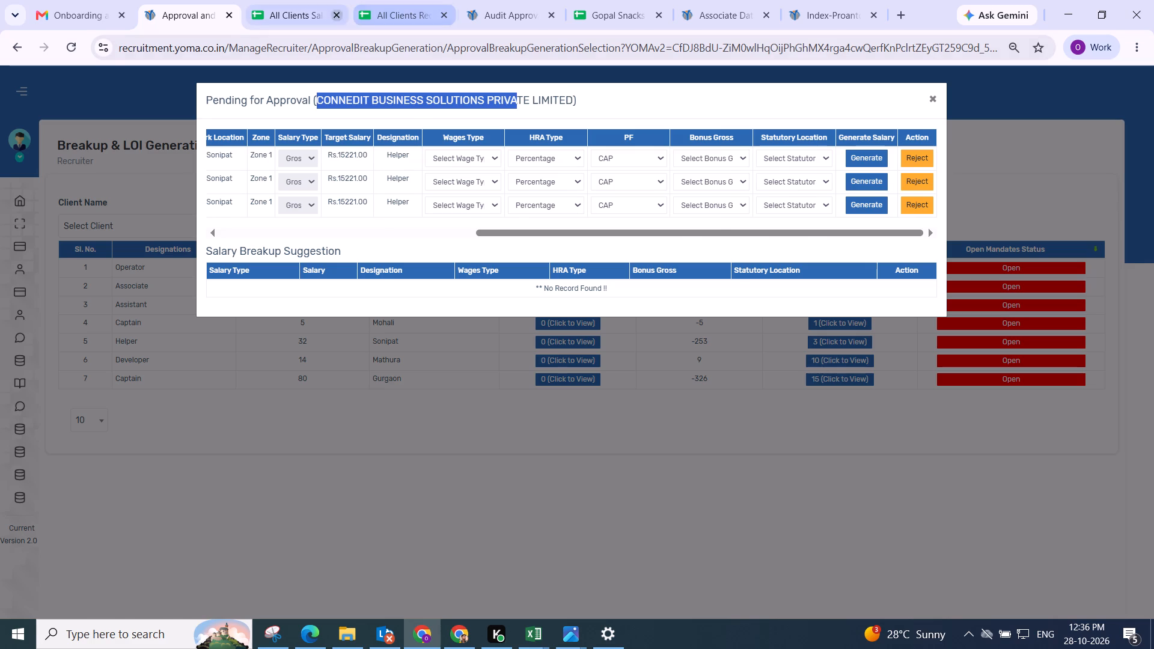
pyautogui.click(262, 25)
pyautogui.hotkey('ctrl', 'f')
pyautogui.hotkey('ctrl', 'v')
pyautogui.press('Return')
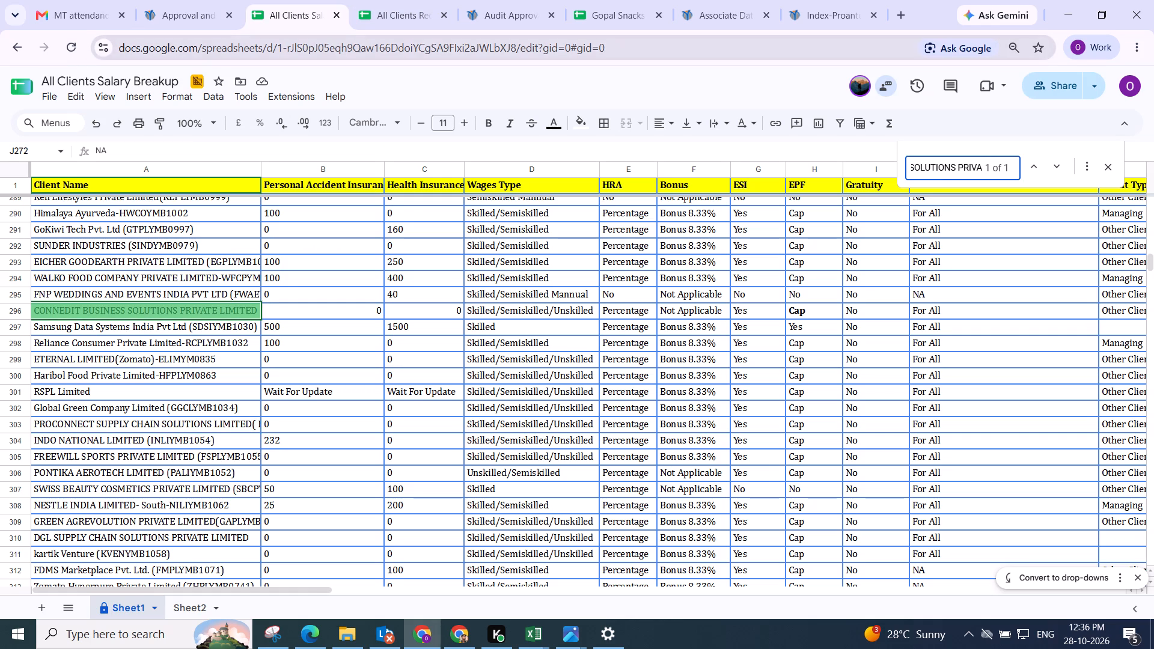
pyautogui.press('Return')
pyautogui.click(389, 17)
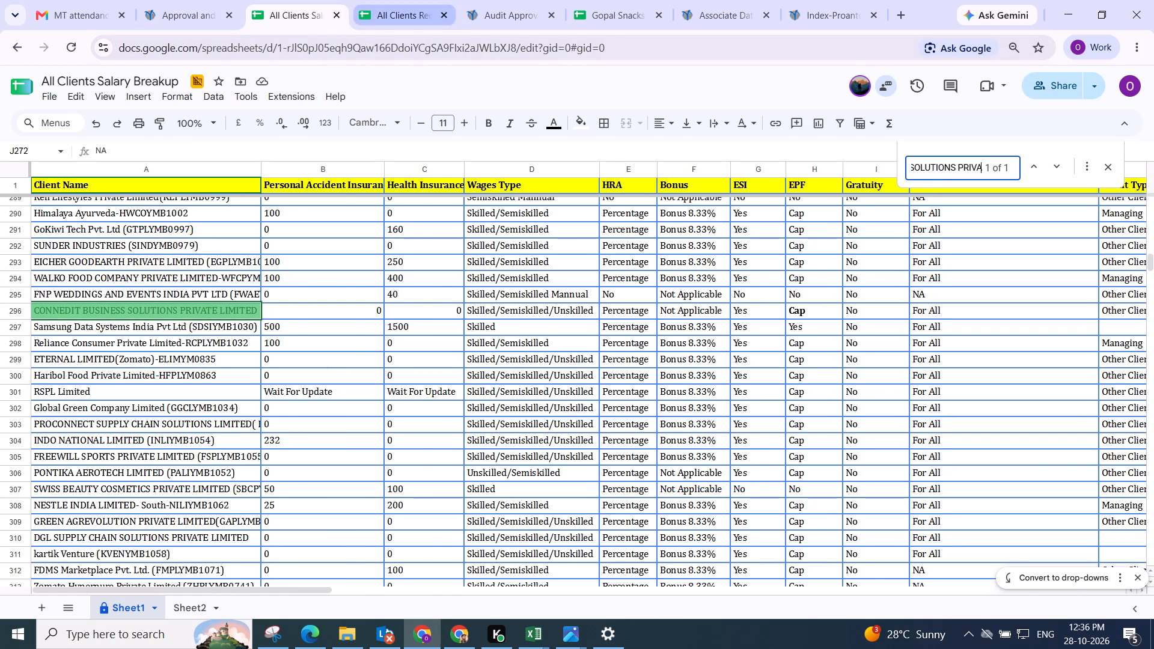
pyautogui.click(163, 9)
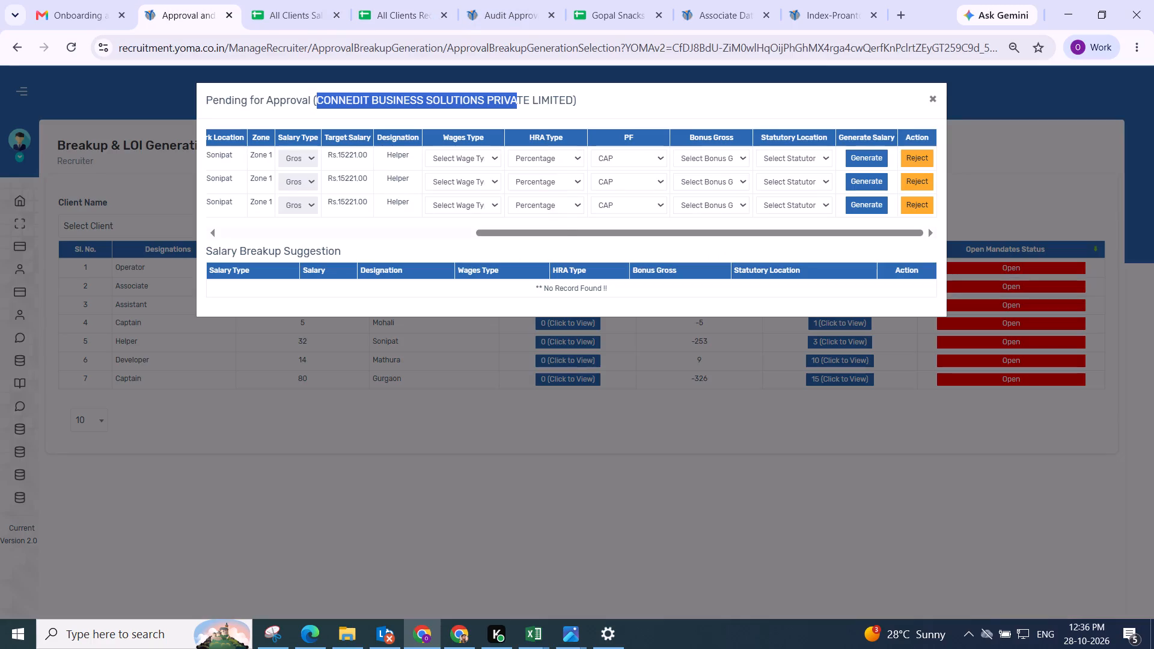
# Generate the first Sonipat Helper candidate's salary with Un-Skilled (Basic as Minimum Wages), HRA Percentage, bonus Not Applicable and statutory location Fatehabad, rechecking the client's sheet row.
pyautogui.click(441, 159)
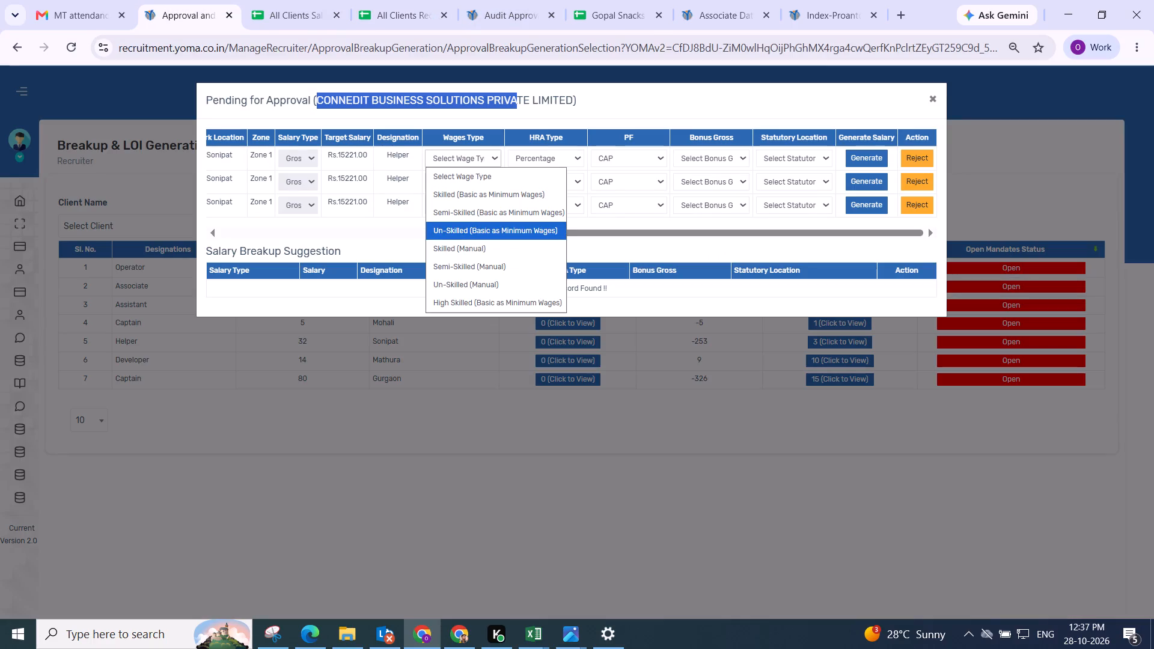
pyautogui.click(457, 236)
pyautogui.click(548, 157)
pyautogui.click(545, 190)
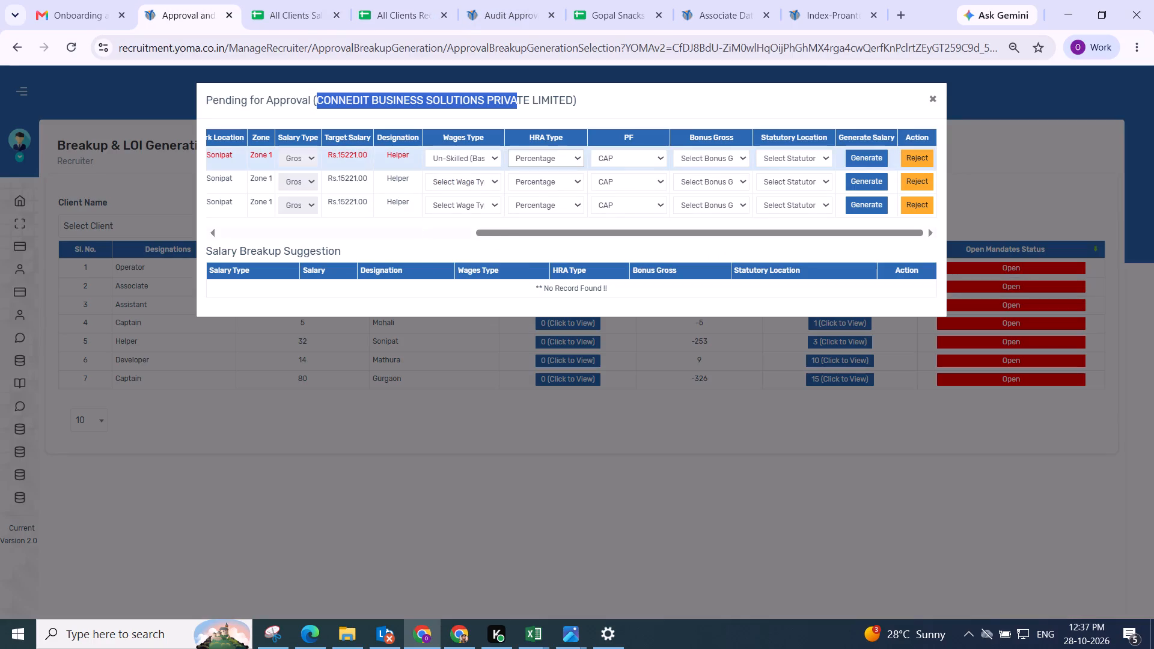
pyautogui.click(723, 152)
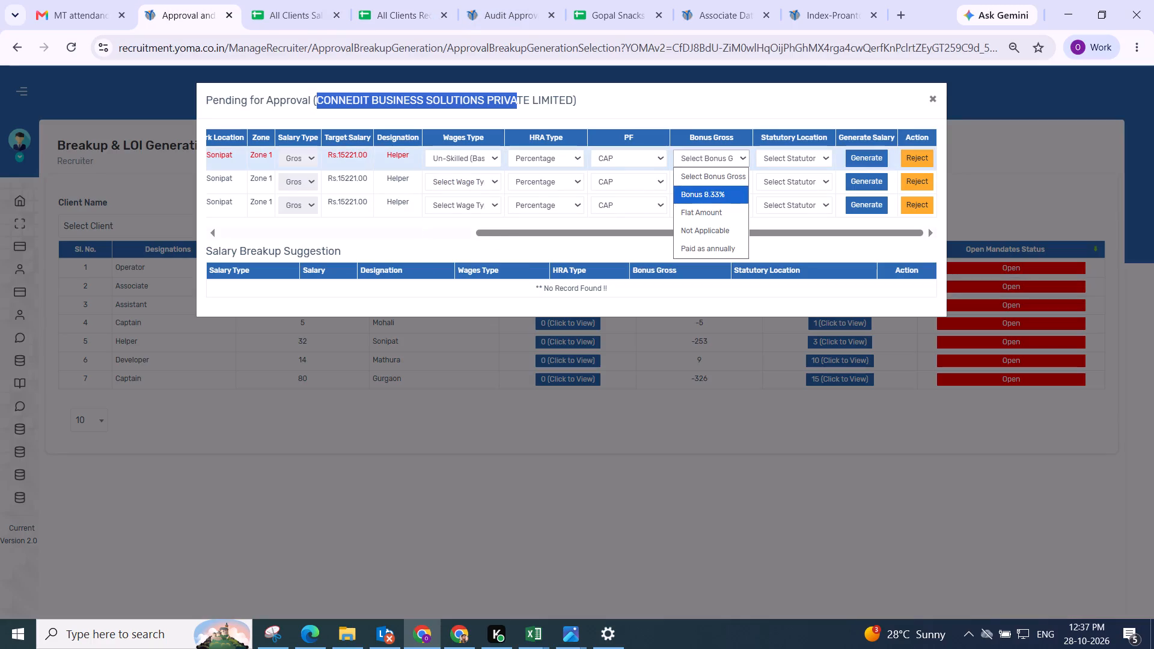
pyautogui.click(706, 226)
pyautogui.click(778, 158)
pyautogui.moveTo(776, 212); pyautogui.dragTo(769, 207)
pyautogui.click(273, 10)
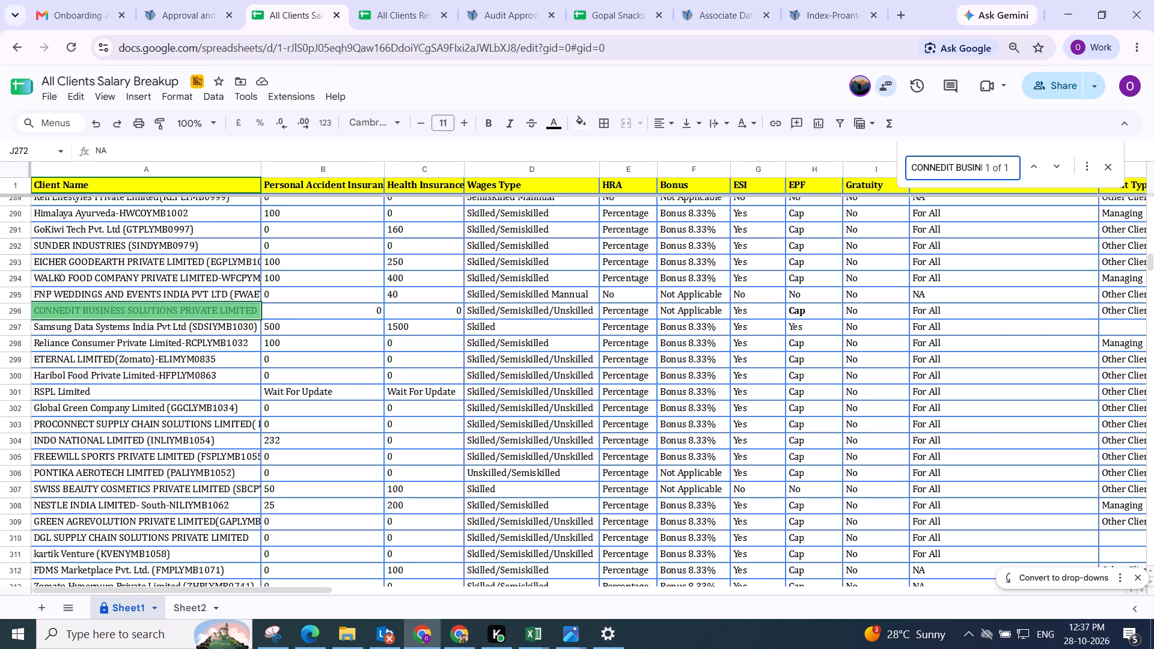
pyautogui.click(13, 309)
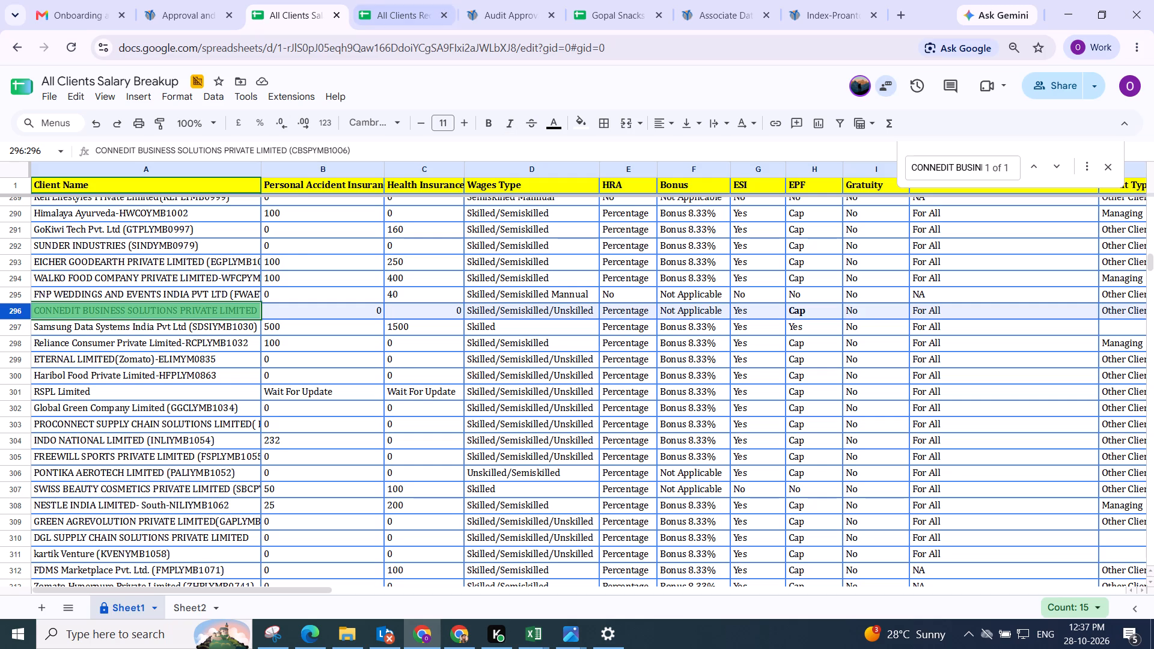
pyautogui.click(185, 19)
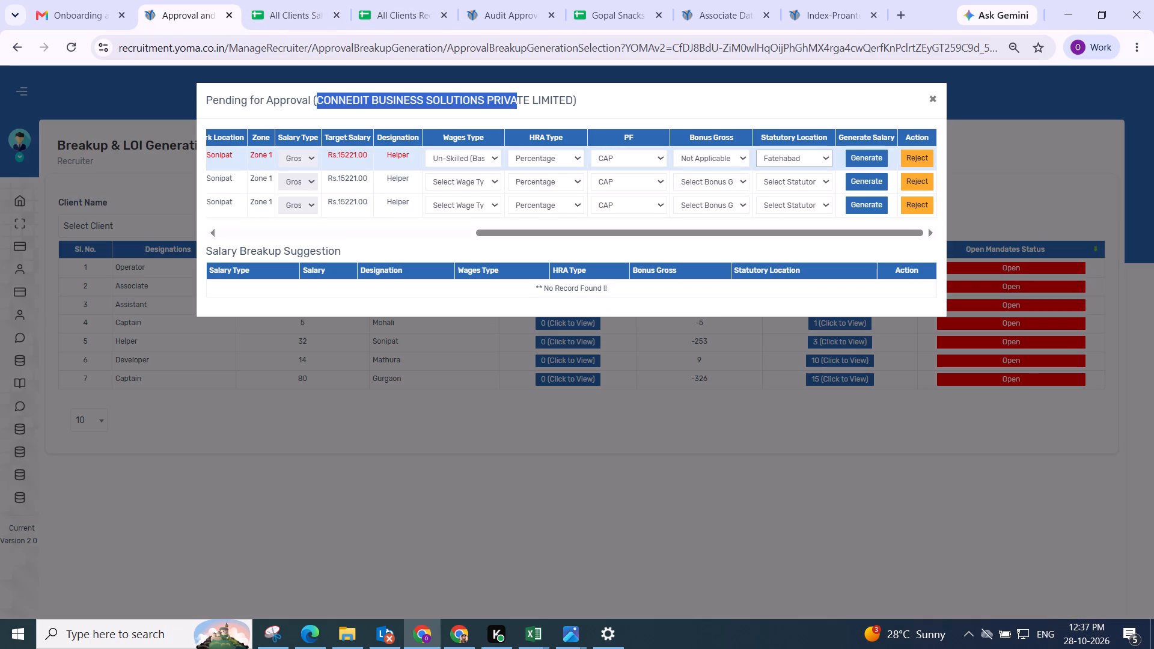
pyautogui.click(865, 158)
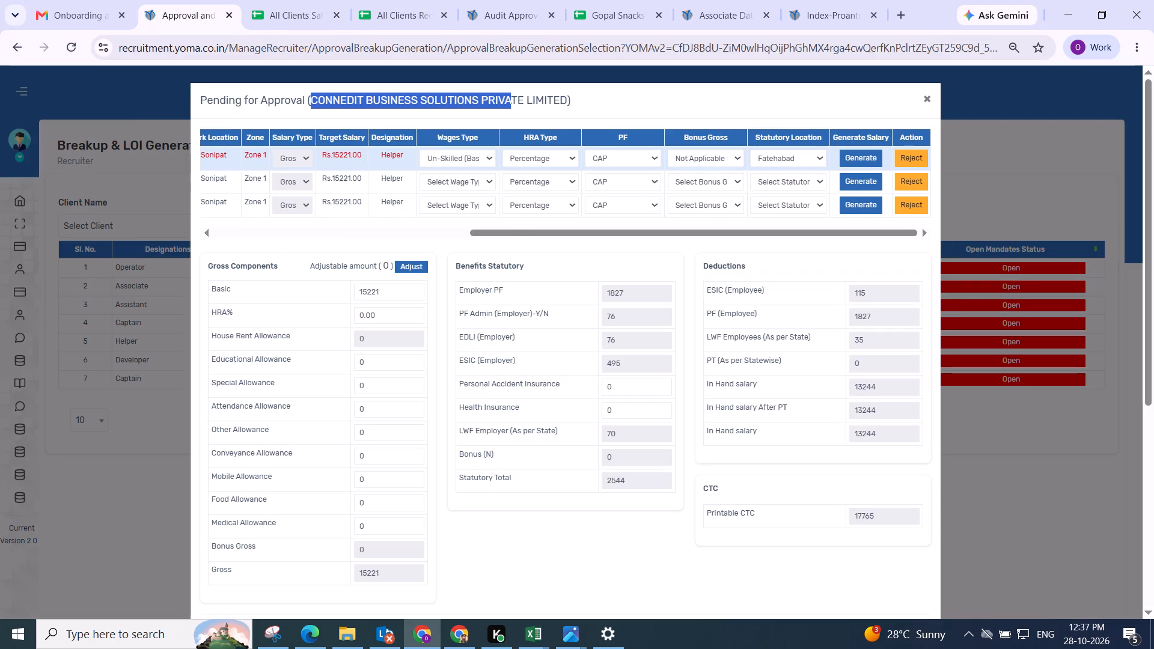
# Adjust this Sonipat Helper candidate's gross components, reset HRA% to 0, and save the salary breakup.
pyautogui.click(411, 265)
pyautogui.scroll(-3, 486, 300)
pyautogui.scroll(2, 503, 278)
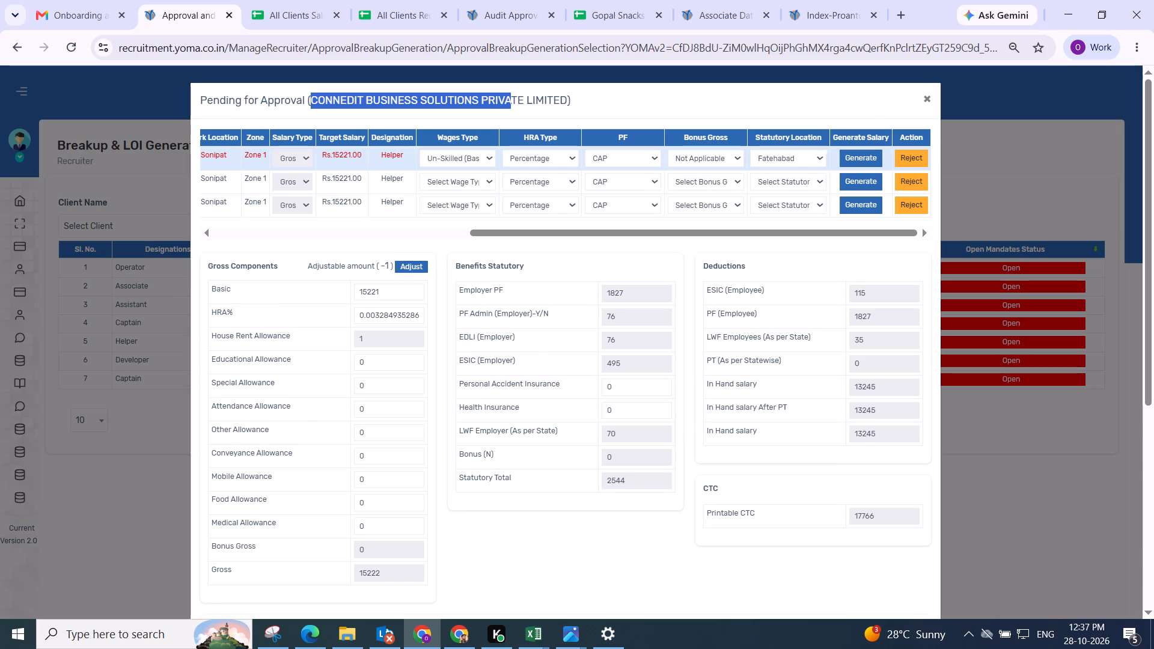
pyautogui.doubleClick(395, 315)
pyautogui.press('0')
pyautogui.click(438, 315)
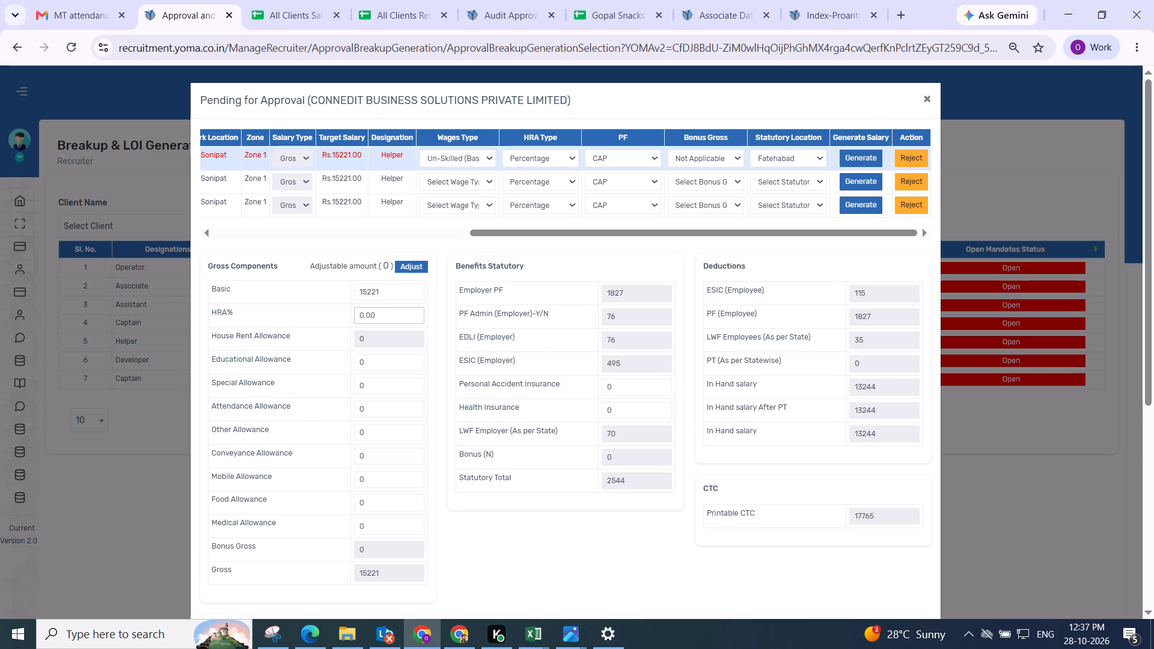
pyautogui.scroll(-1, 439, 317)
pyautogui.moveTo(615, 261); pyautogui.dragTo(632, 263)
pyautogui.click(921, 350)
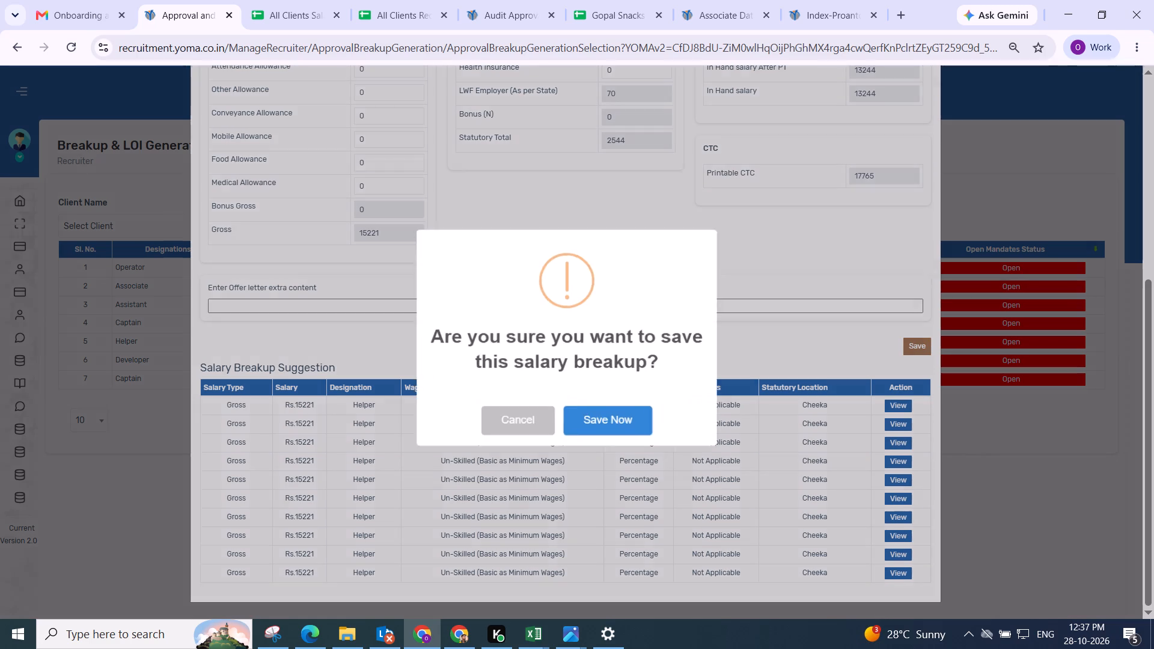
pyautogui.click(629, 415)
pyautogui.scroll(4, 629, 415)
pyautogui.moveTo(1003, 156); pyautogui.dragTo(1007, 150)
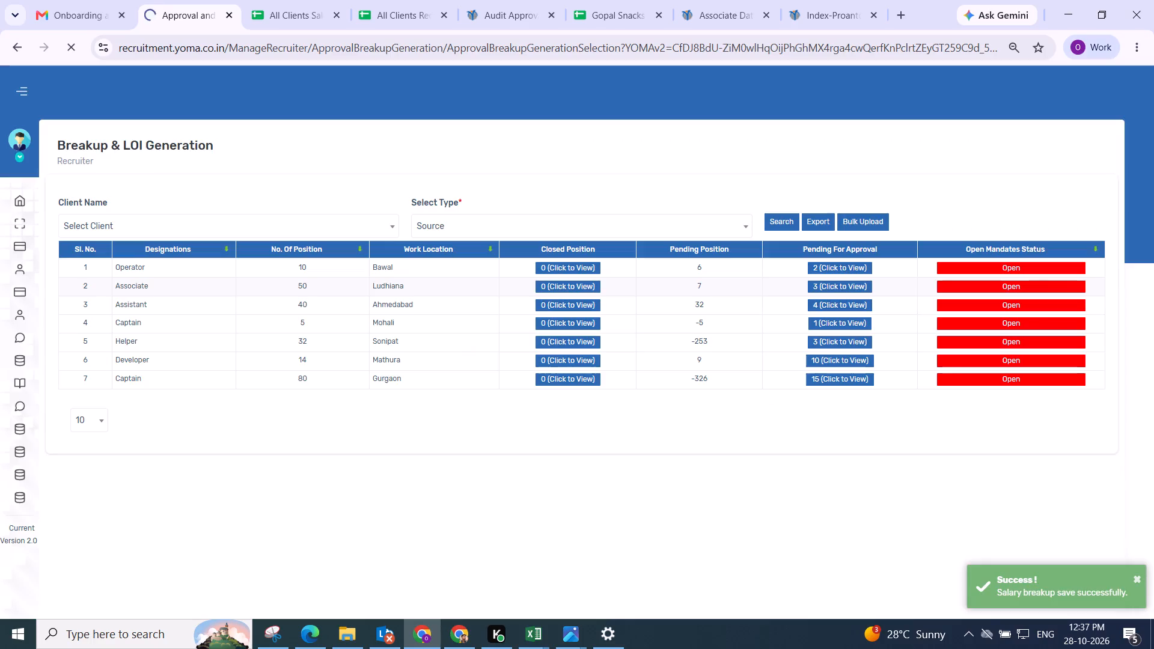
# Generate the next pending Sonipat Helper candidate's salary with Un-Skilled (Basic as Minimum Wages), HRA Percentage, bonus Not Applicable and statutory location Fatehabad.
pyautogui.scroll(-3, 578, 299)
pyautogui.scroll(4, 593, 318)
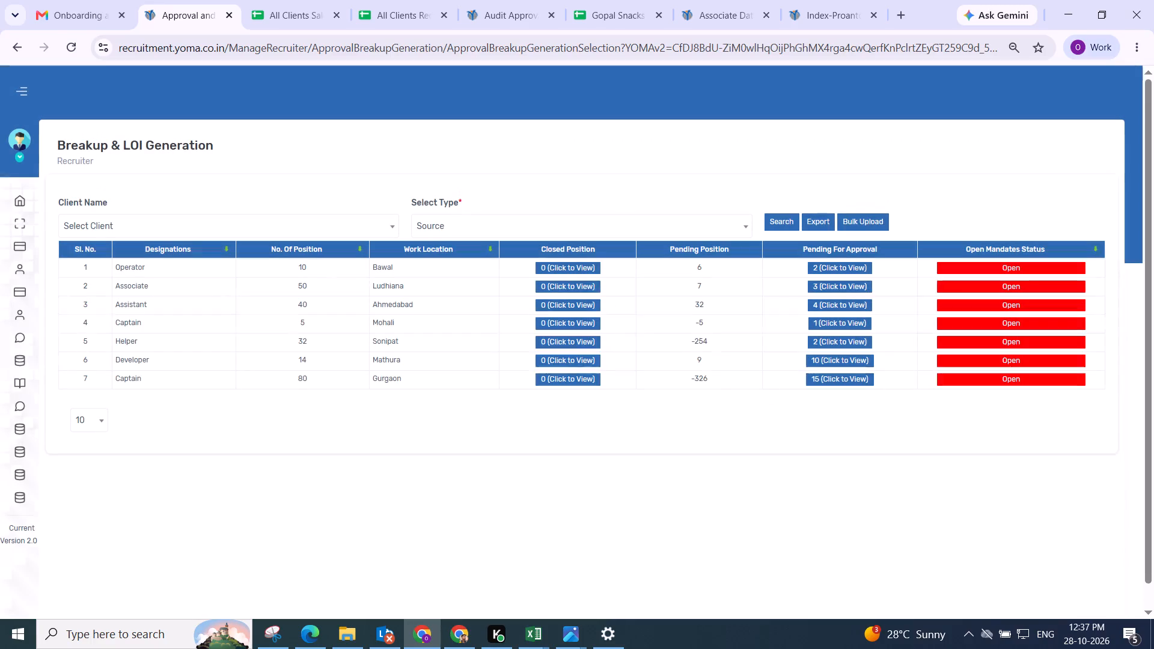
pyautogui.click(840, 346)
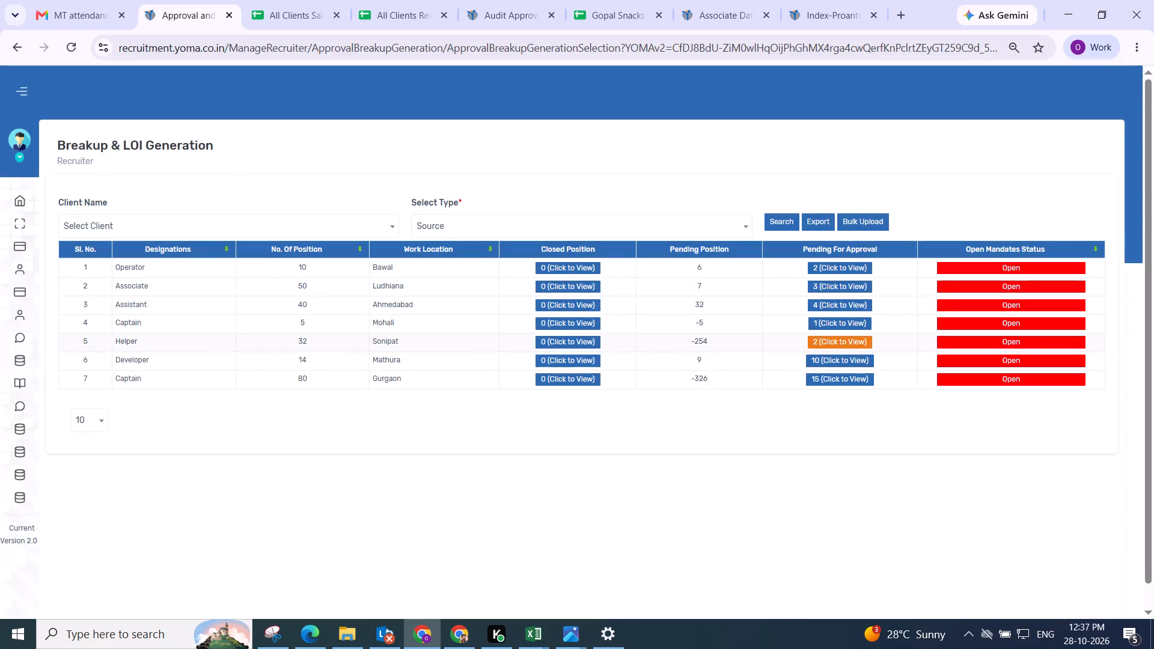
pyautogui.moveTo(335, 212); pyautogui.dragTo(374, 210)
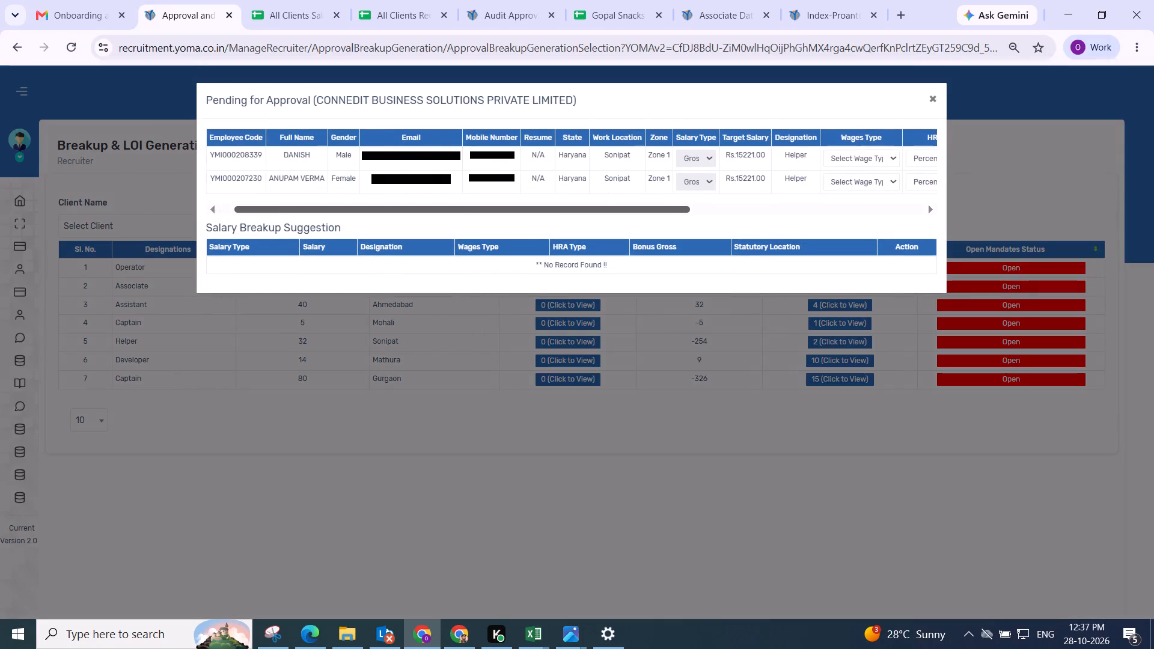
pyautogui.moveTo(374, 210); pyautogui.dragTo(1039, 213)
pyautogui.click(466, 157)
pyautogui.click(462, 222)
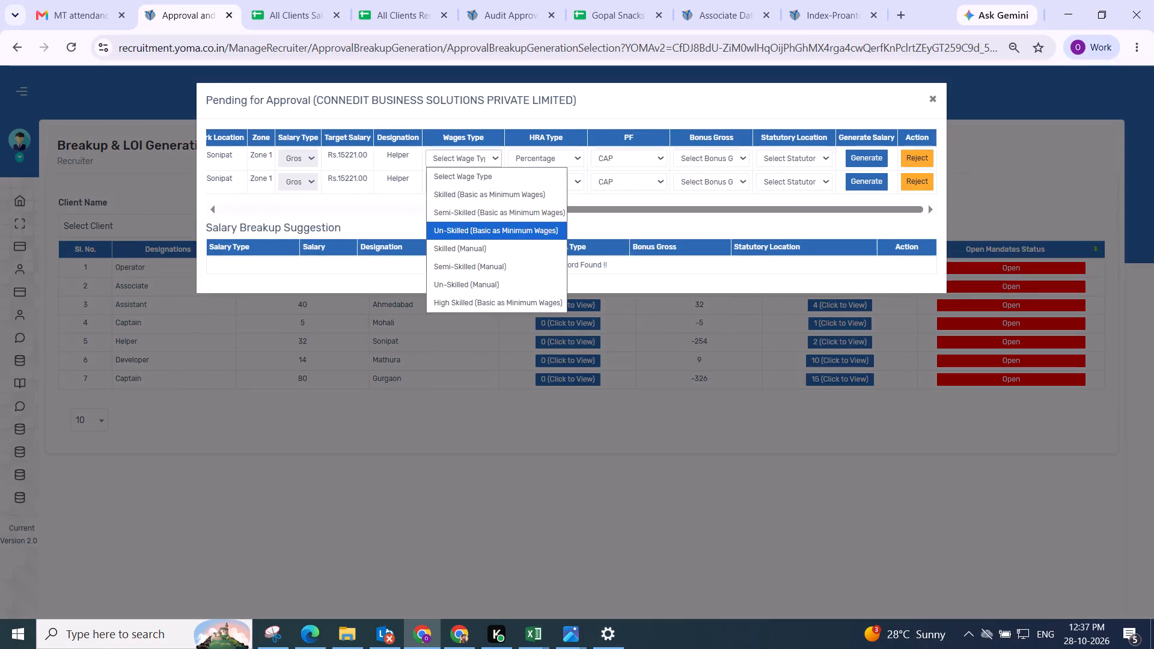
pyautogui.click(621, 161)
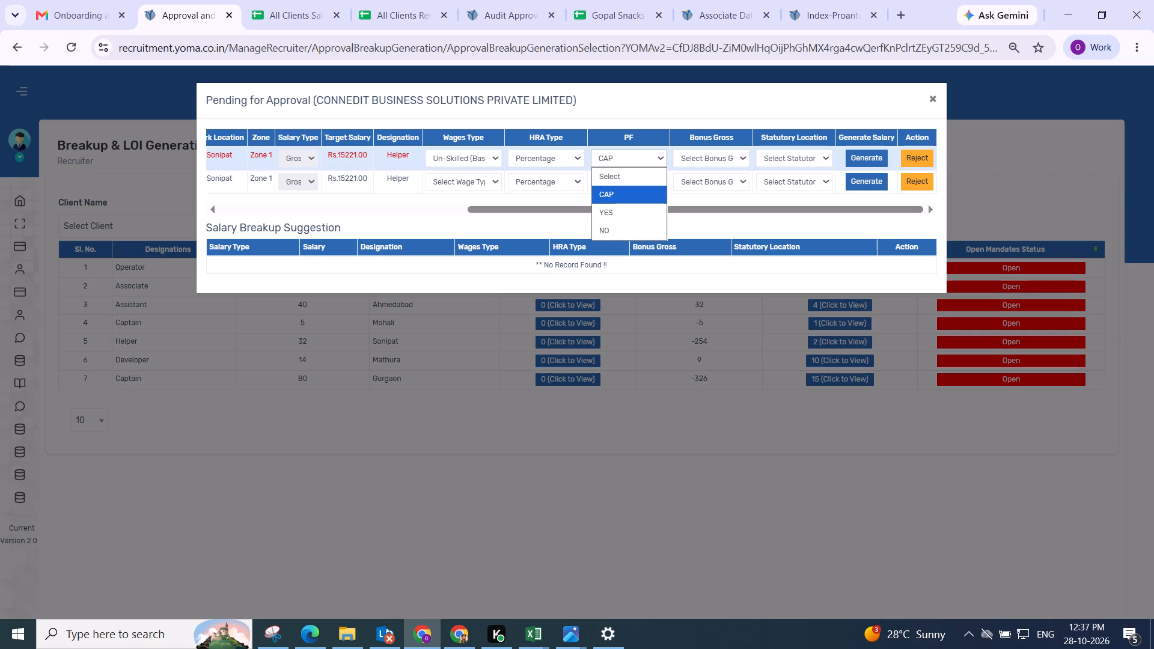
pyautogui.click(545, 157)
pyautogui.click(545, 190)
pyautogui.click(717, 151)
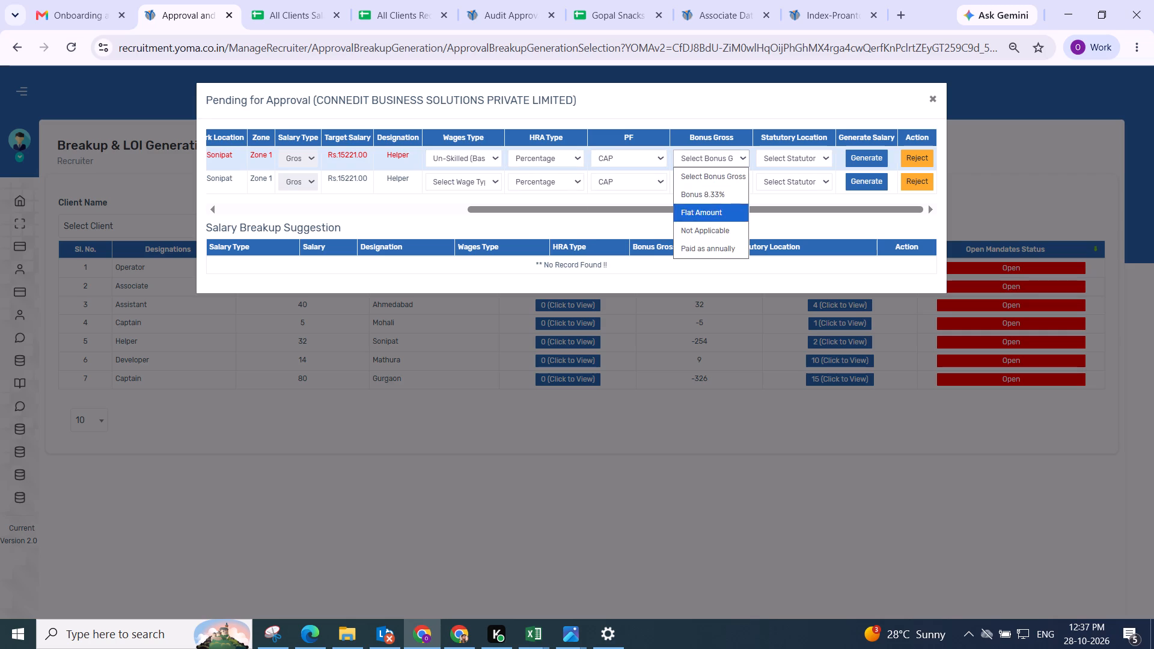
pyautogui.click(702, 225)
pyautogui.click(799, 160)
pyautogui.click(778, 224)
pyautogui.click(876, 155)
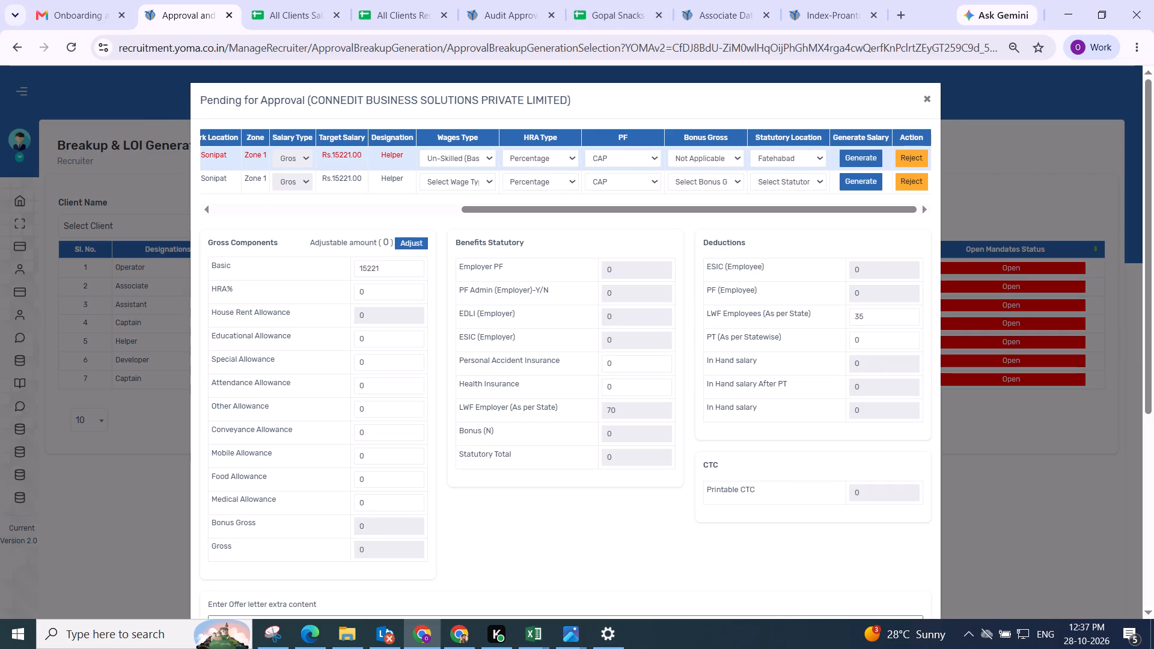
# Adjust this Sonipat Helper candidate's gross components, reset HRA% to 0, and save the salary breakup.
pyautogui.click(406, 246)
pyautogui.scroll(-3, 420, 261)
pyautogui.scroll(3, 418, 237)
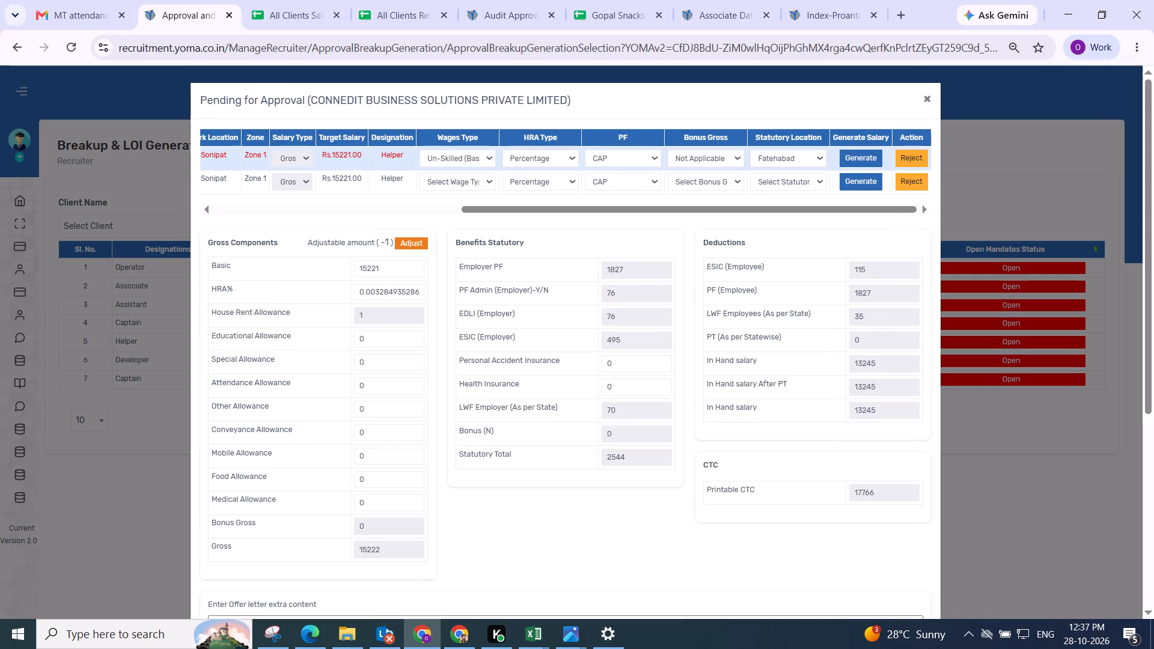
pyautogui.doubleClick(383, 291)
pyautogui.press('0')
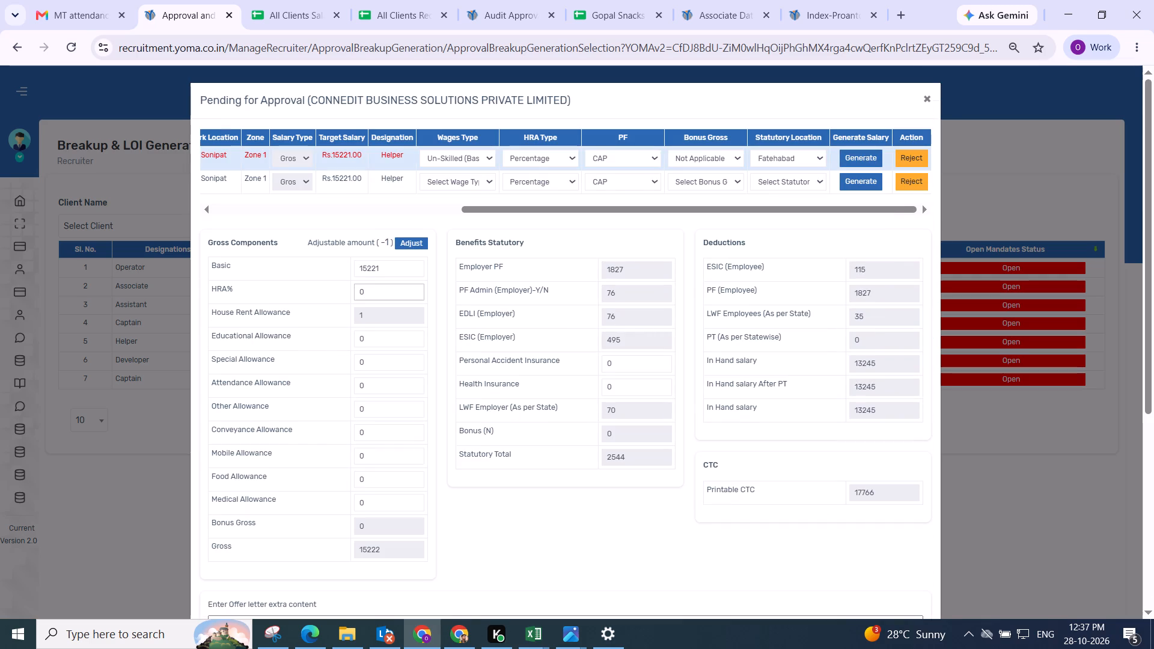
pyautogui.click(440, 277)
pyautogui.scroll(-2, 442, 285)
pyautogui.moveTo(548, 271); pyautogui.dragTo(574, 270)
pyautogui.click(911, 340)
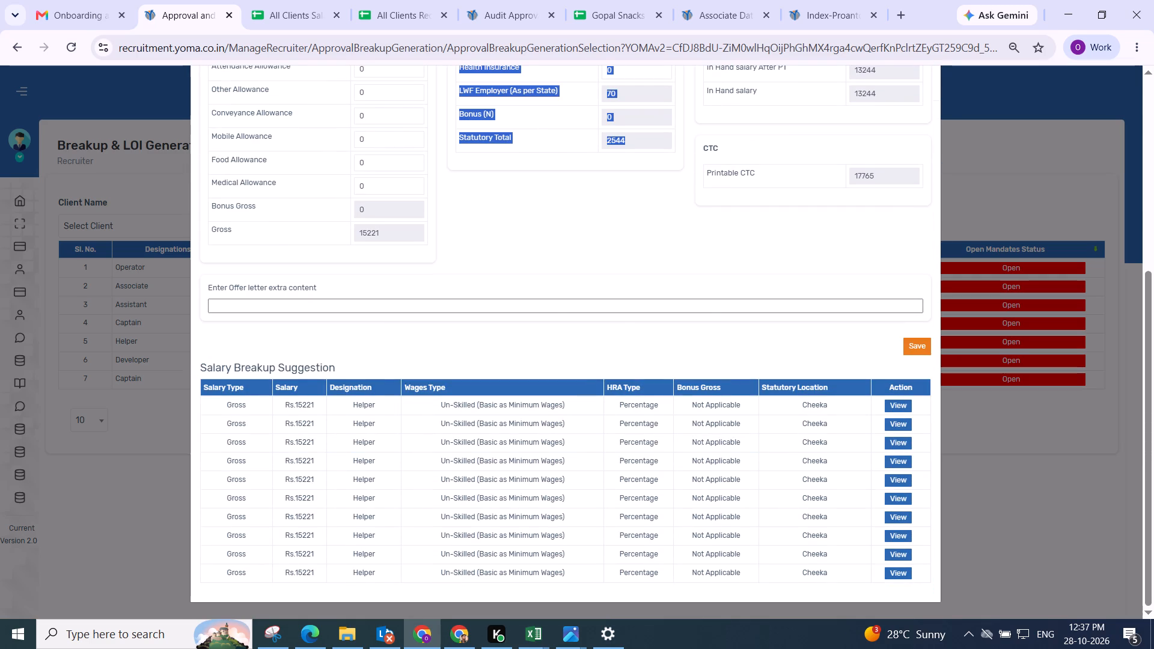
pyautogui.click(595, 416)
pyautogui.scroll(3, 469, 278)
pyautogui.scroll(3, 470, 165)
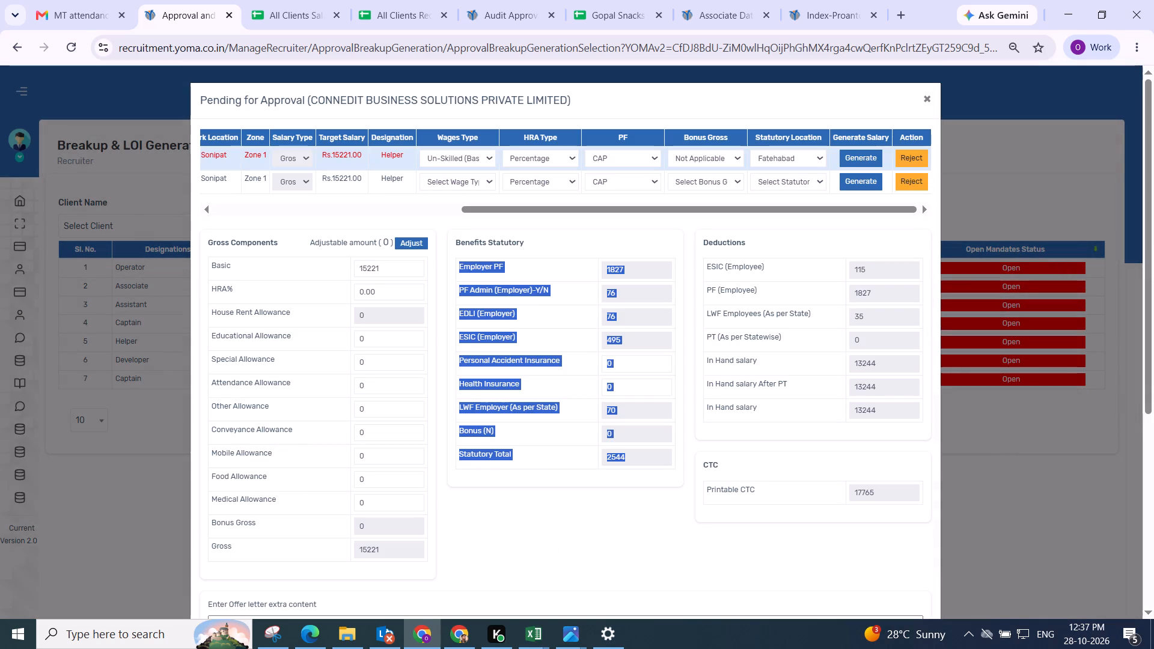
pyautogui.scroll(2, 426, 241)
pyautogui.scroll(-5, 426, 241)
pyautogui.scroll(5, 430, 250)
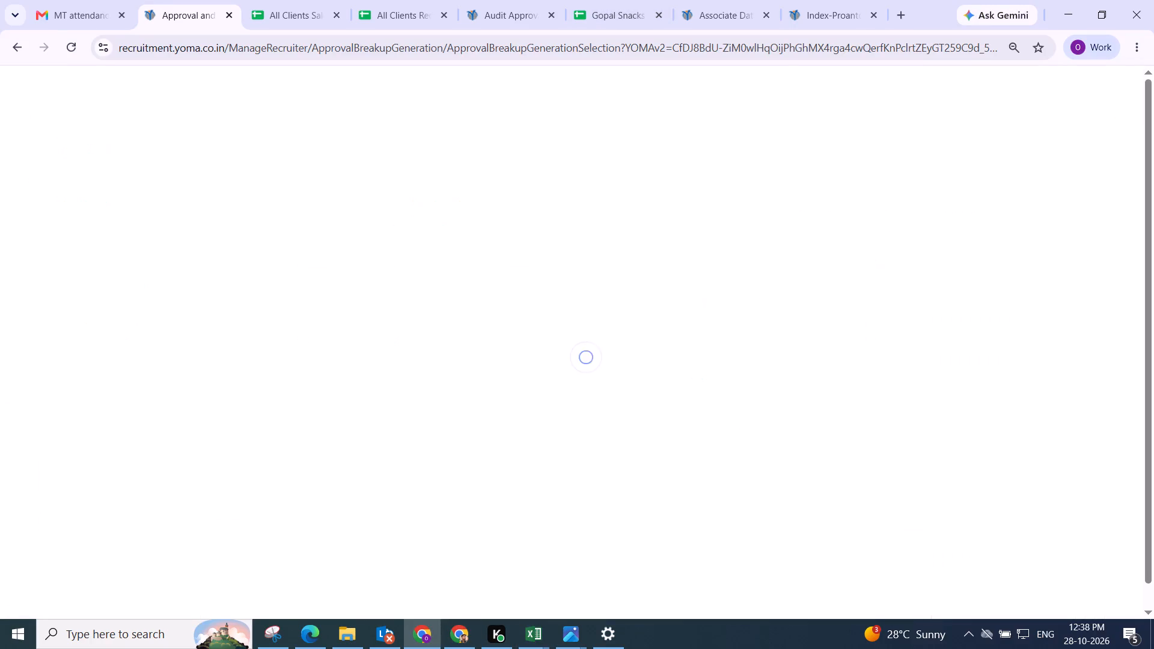
pyautogui.scroll(3, 800, 406)
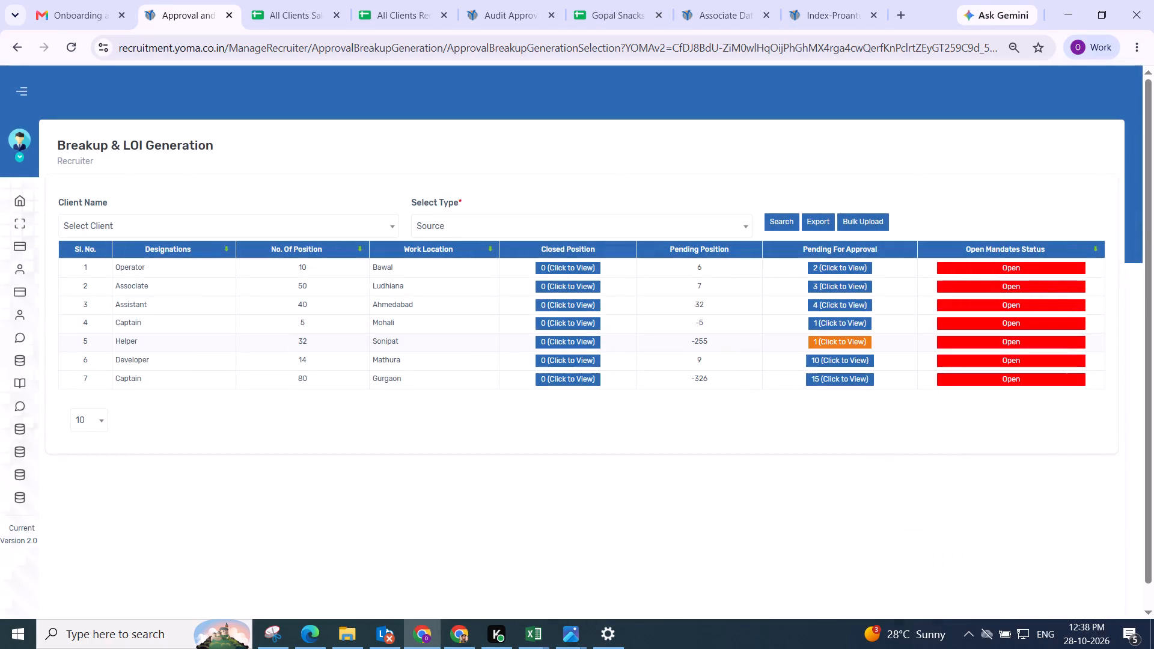
# Generate the last pending Sonipat Helper's salary with Un-Skilled (Basic as Minimum Wages), HRA Percentage, bonus Flat Amount and statutory location Gurgaon.
pyautogui.click(844, 341)
pyautogui.moveTo(335, 189); pyautogui.dragTo(896, 168)
pyautogui.click(466, 165)
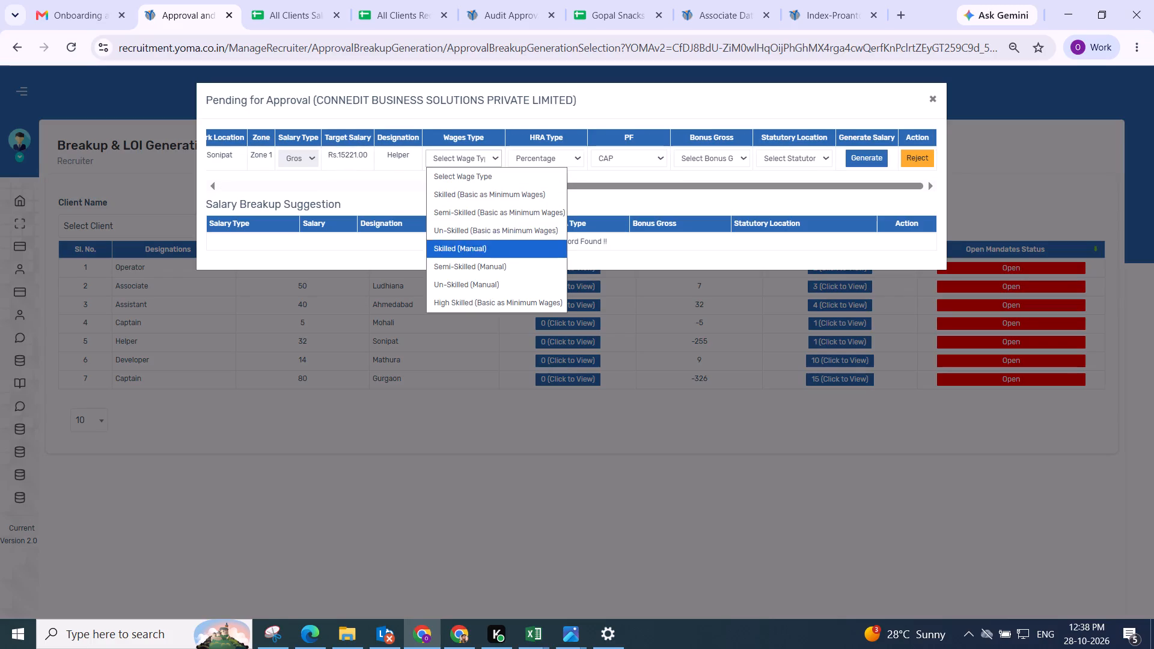
pyautogui.click(475, 231)
pyautogui.click(555, 153)
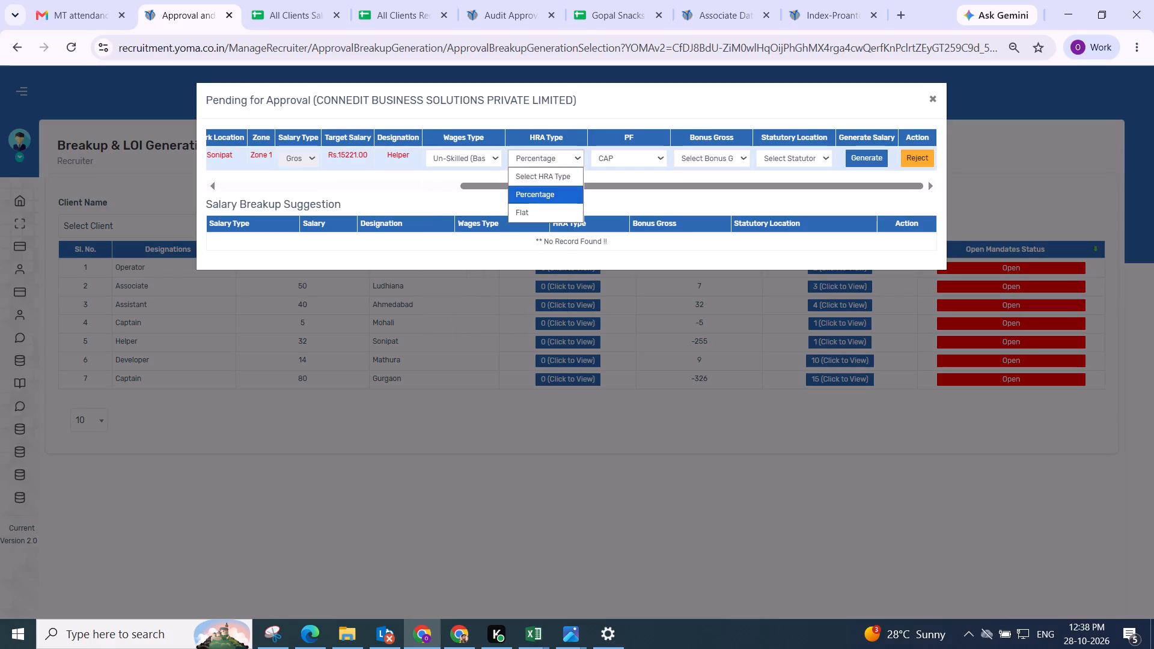
pyautogui.click(545, 197)
pyautogui.click(720, 159)
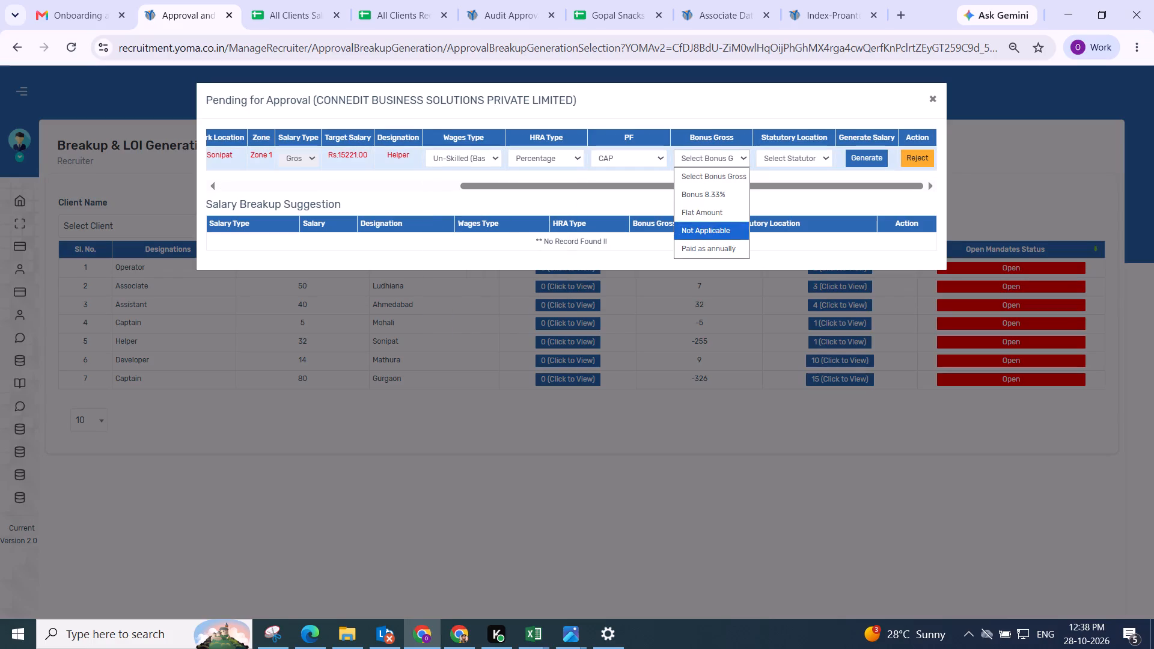
pyautogui.moveTo(714, 227); pyautogui.dragTo(713, 219)
pyautogui.click(797, 143)
pyautogui.click(792, 158)
pyautogui.click(780, 245)
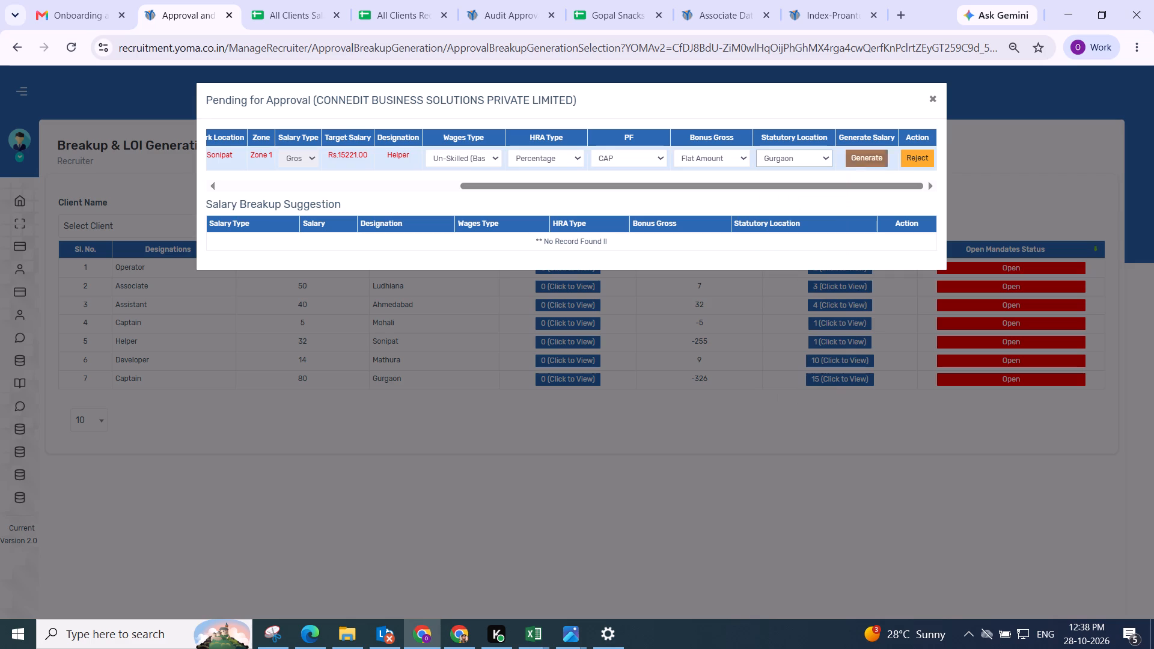
pyautogui.click(869, 166)
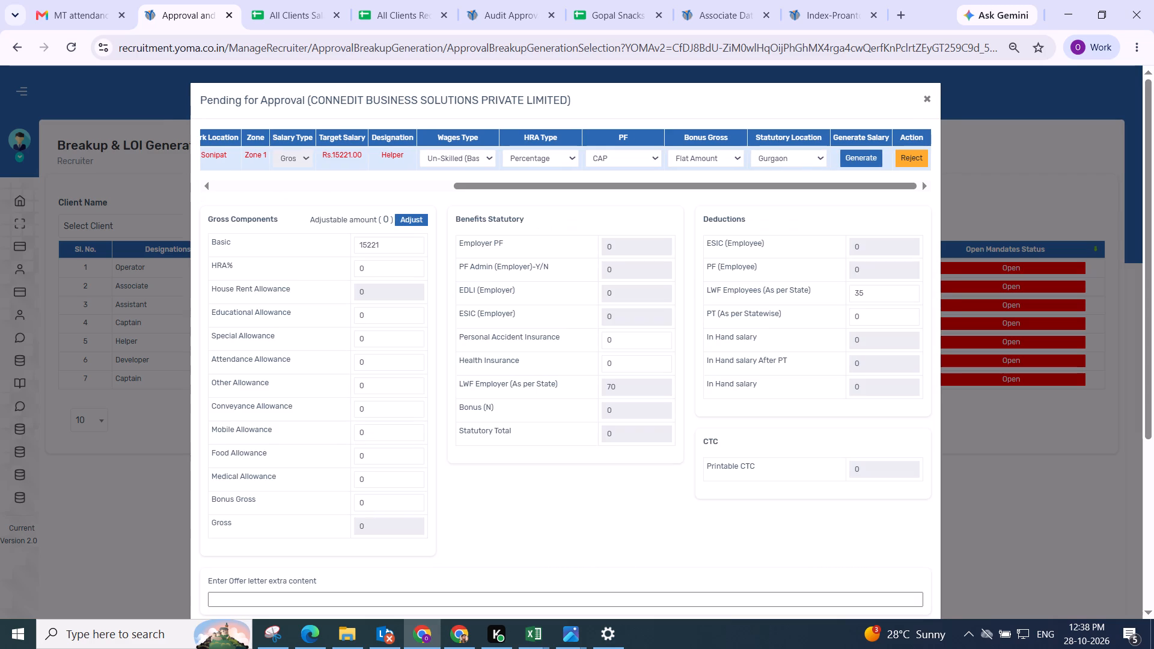
# Adjust the last Sonipat Helper candidate's gross components, reset HRA% to 0, and save the salary breakup.
pyautogui.click(409, 220)
pyautogui.scroll(-1, 420, 239)
pyautogui.scroll(1, 418, 261)
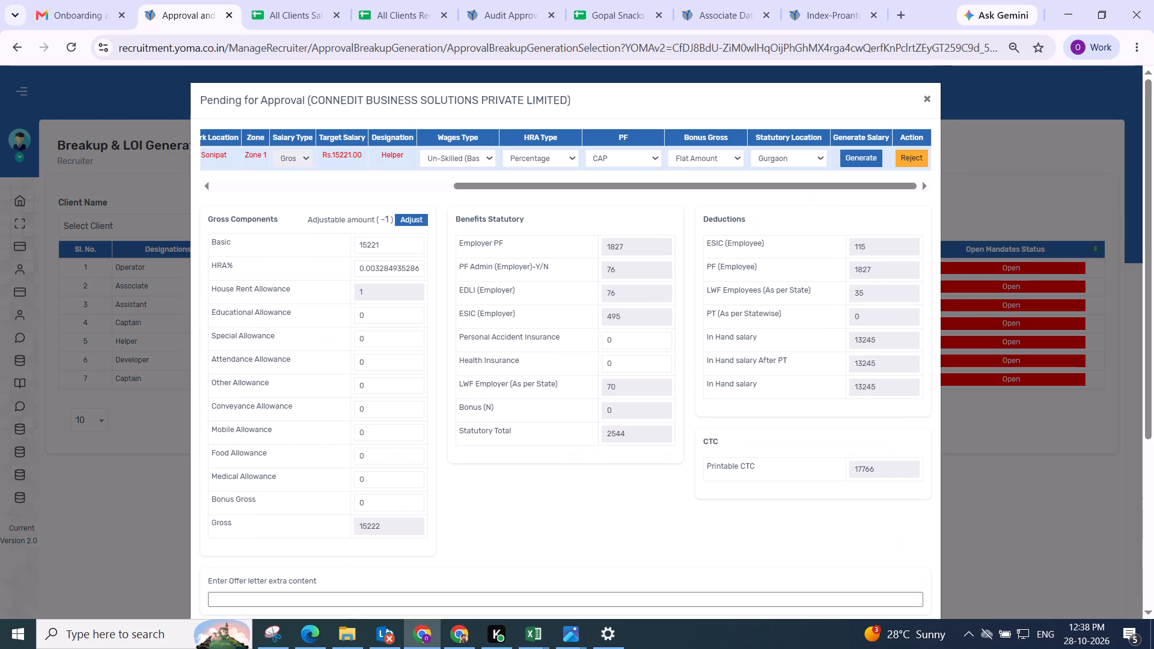
pyautogui.doubleClick(411, 269)
pyautogui.press('o')
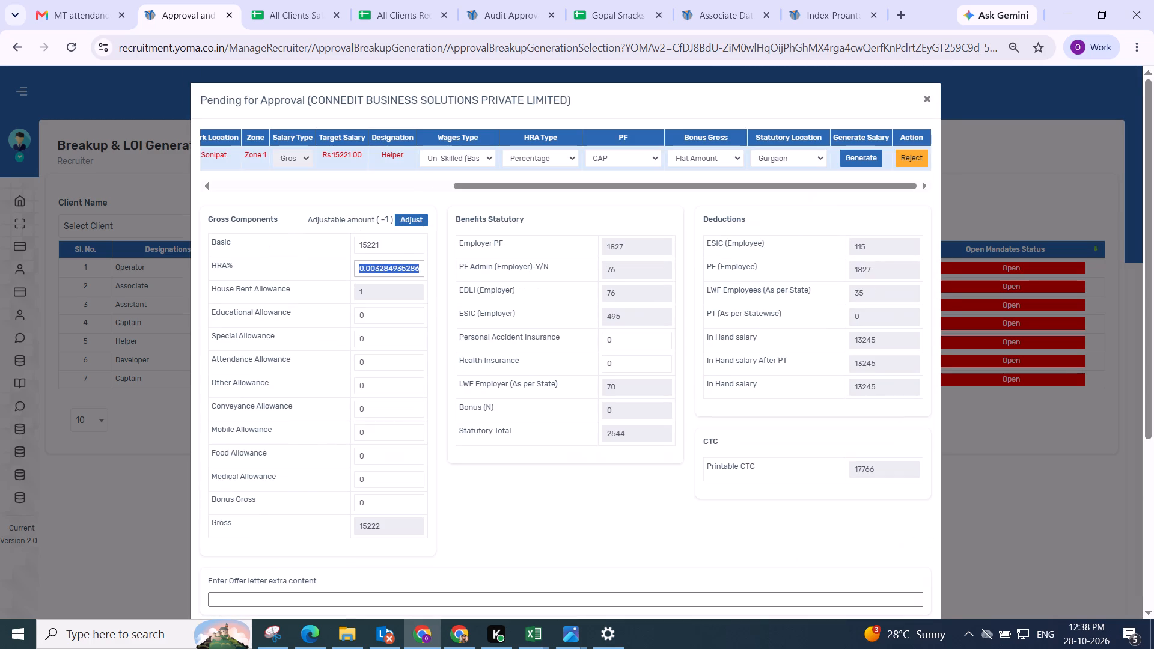
pyautogui.press('0')
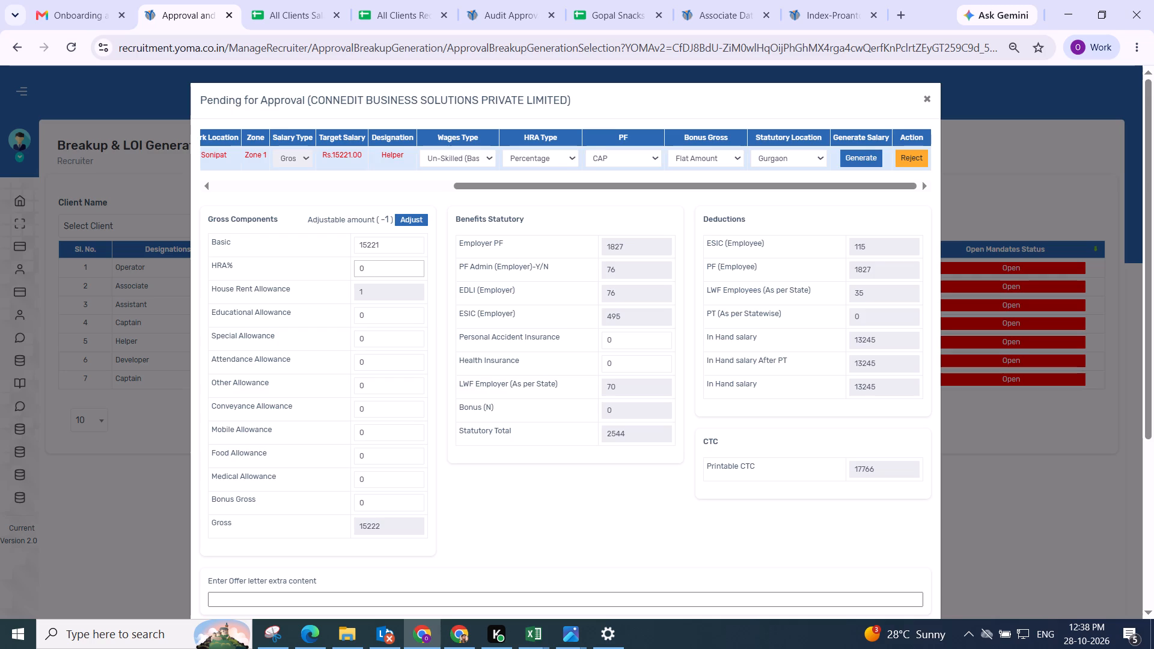
pyautogui.click(436, 269)
pyautogui.scroll(-2, 440, 272)
pyautogui.moveTo(525, 297); pyautogui.dragTo(533, 297)
pyautogui.click(919, 382)
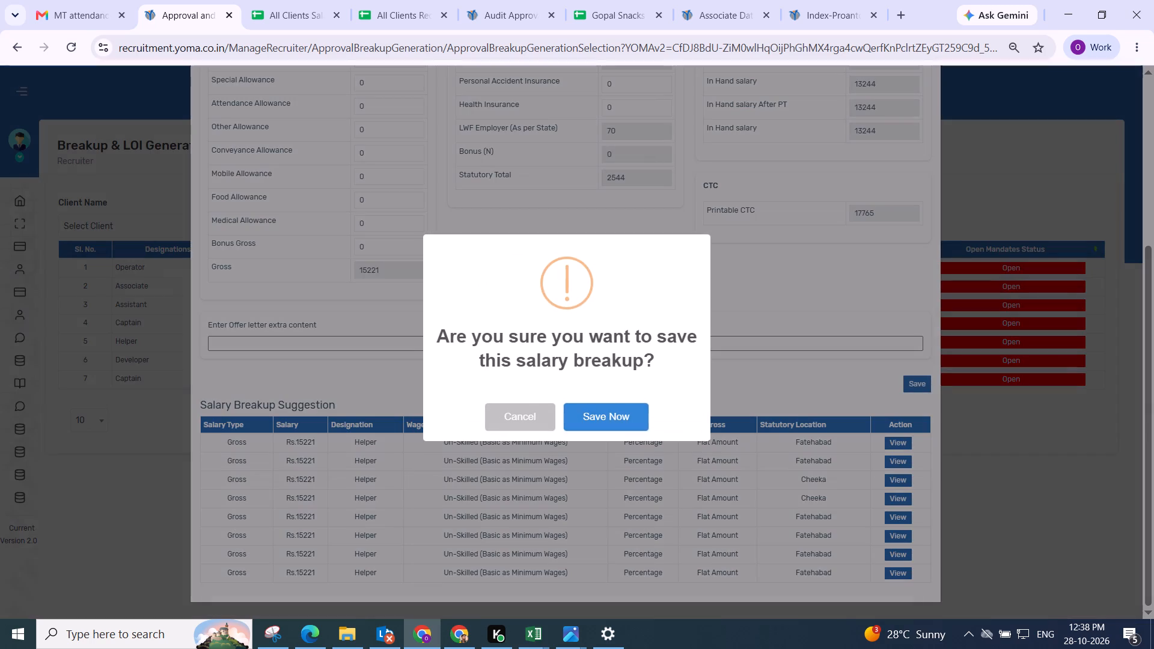
pyautogui.click(620, 424)
pyautogui.scroll(3, 620, 424)
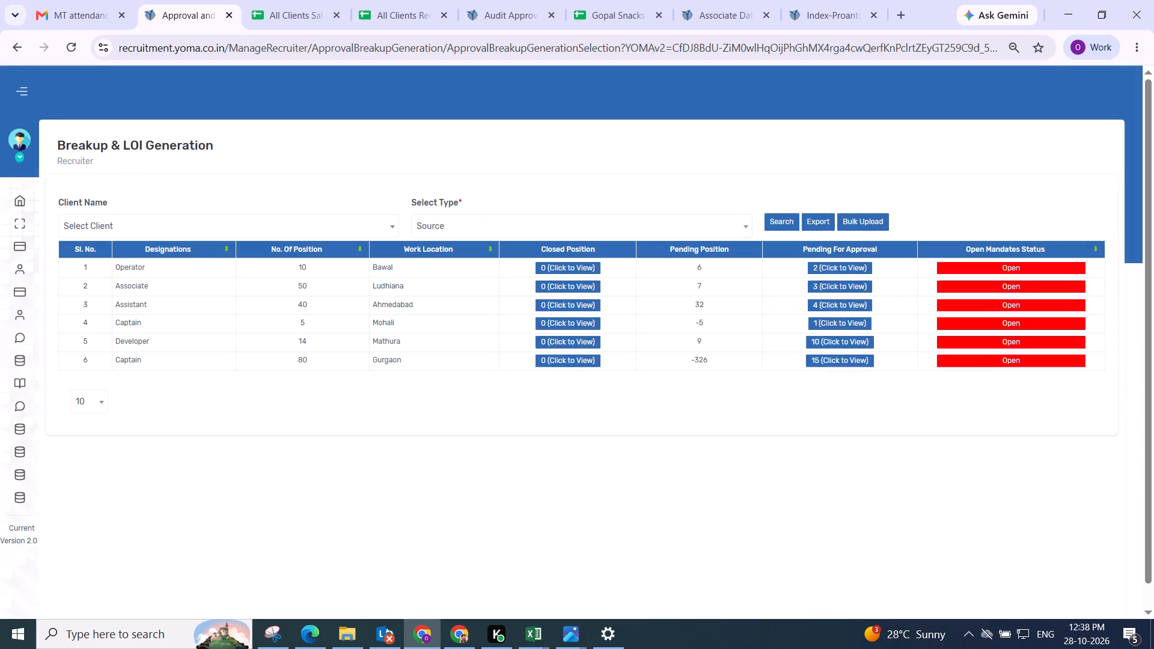
# Open the Ludhiana Associate pending approvals and look up FIRST CHOICE EXPRESS in the All Clients Salary Breakup sheet to check its salary rules.
pyautogui.click(830, 290)
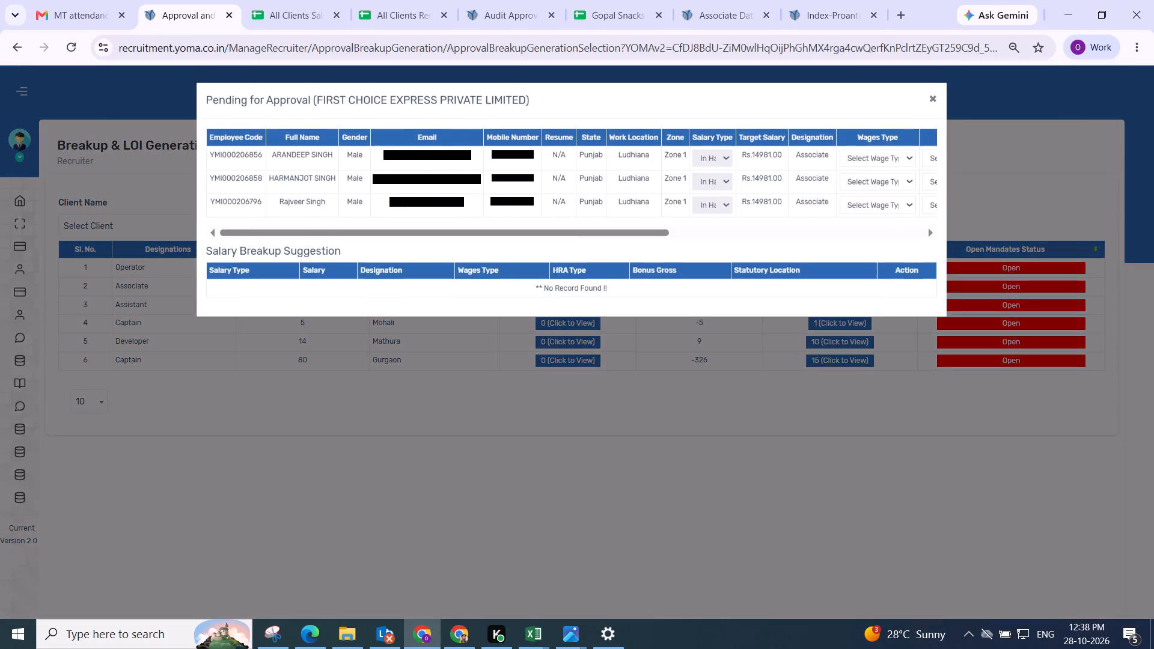
pyautogui.moveTo(400, 234); pyautogui.dragTo(1027, 218)
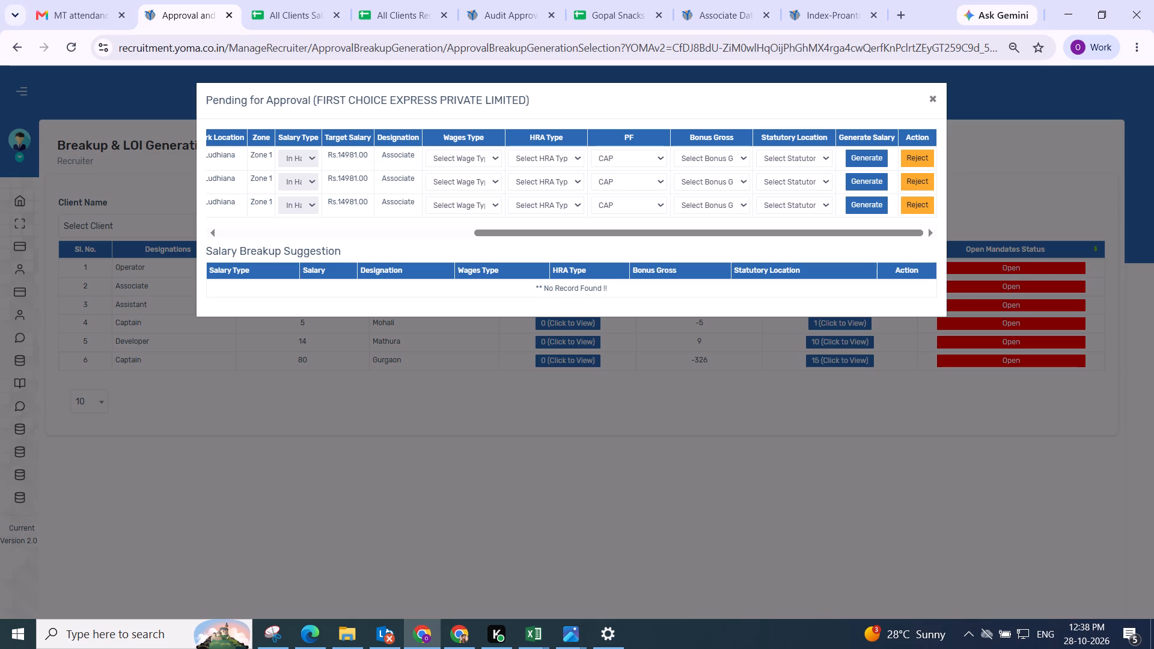
pyautogui.moveTo(317, 99); pyautogui.dragTo(493, 85)
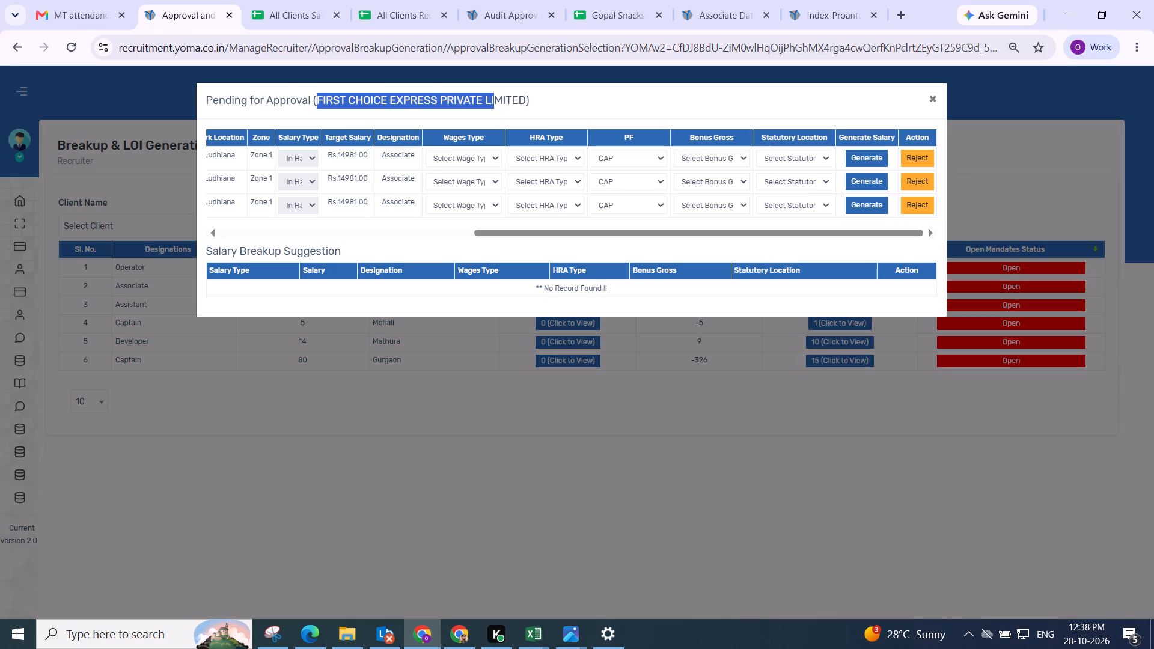
pyautogui.hotkey('ctrl', 'c')
pyautogui.click(293, 13)
pyautogui.hotkey('ctrl', 'f')
pyautogui.hotkey('ctrl', 'v')
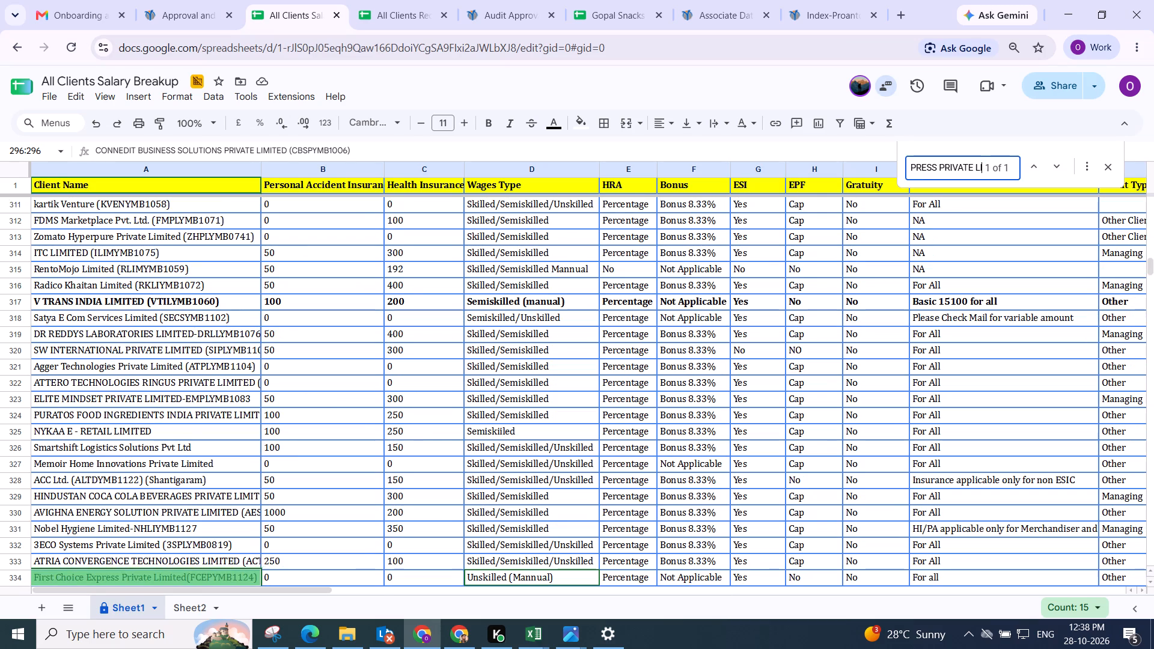
pyautogui.press('Return')
pyautogui.scroll(-3, 437, 368)
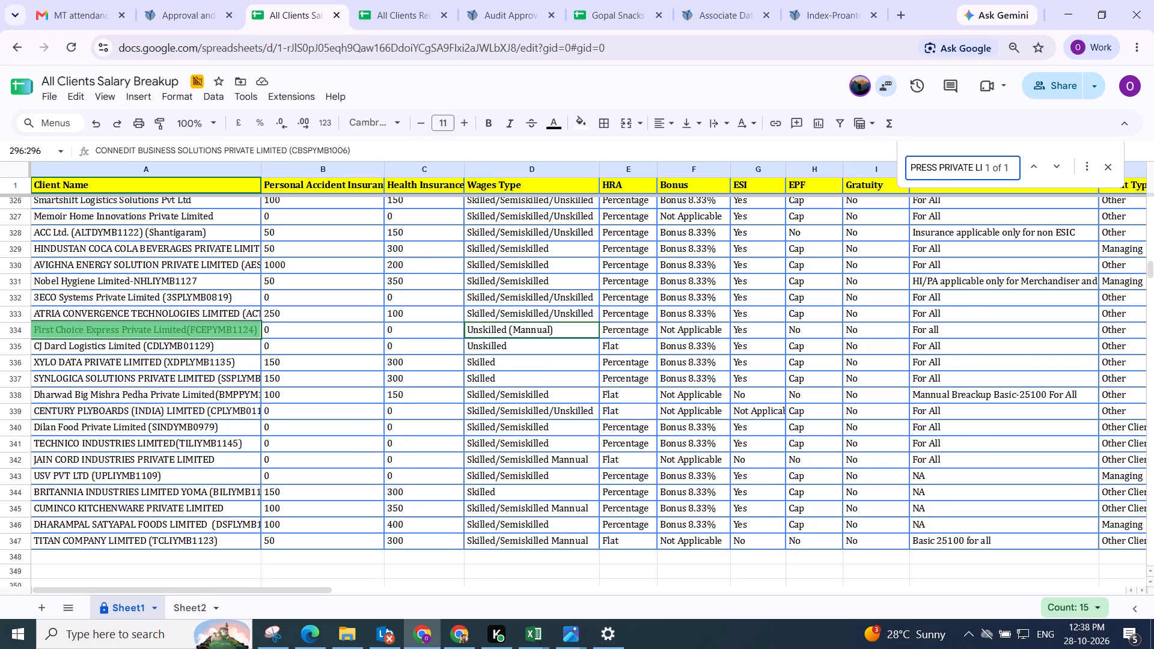
# Set the first Ludhiana Associate candidate's wages type to Semi-Skilled (Manual), HRA type to Percentage and PF to NO.
pyautogui.click(157, 19)
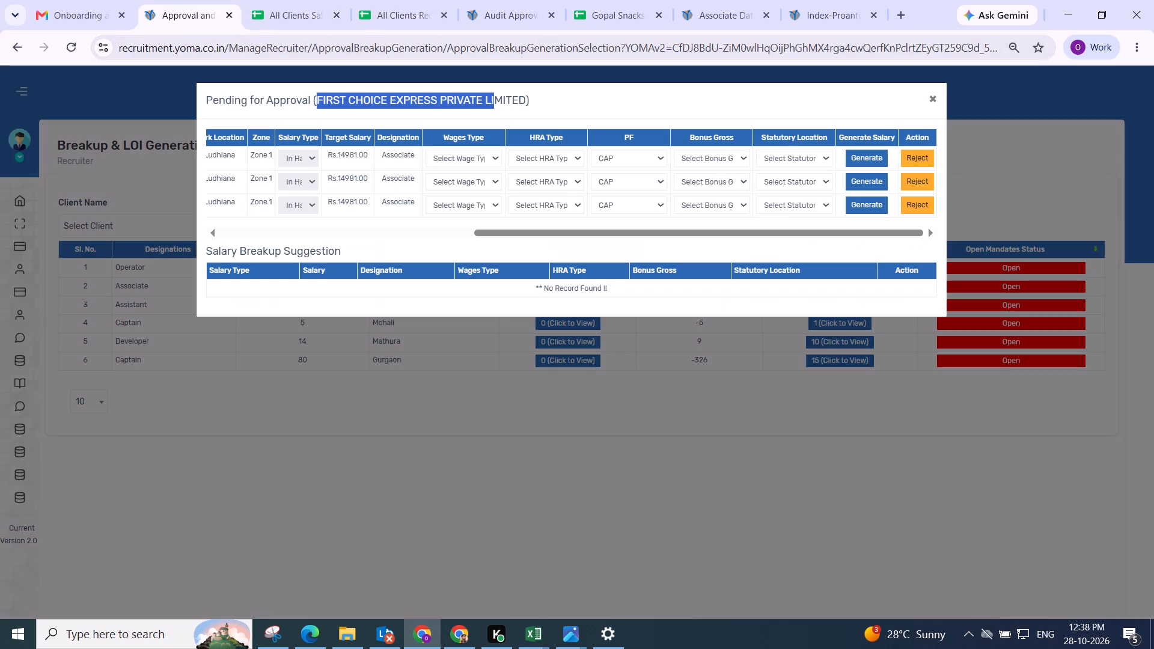
pyautogui.click(453, 161)
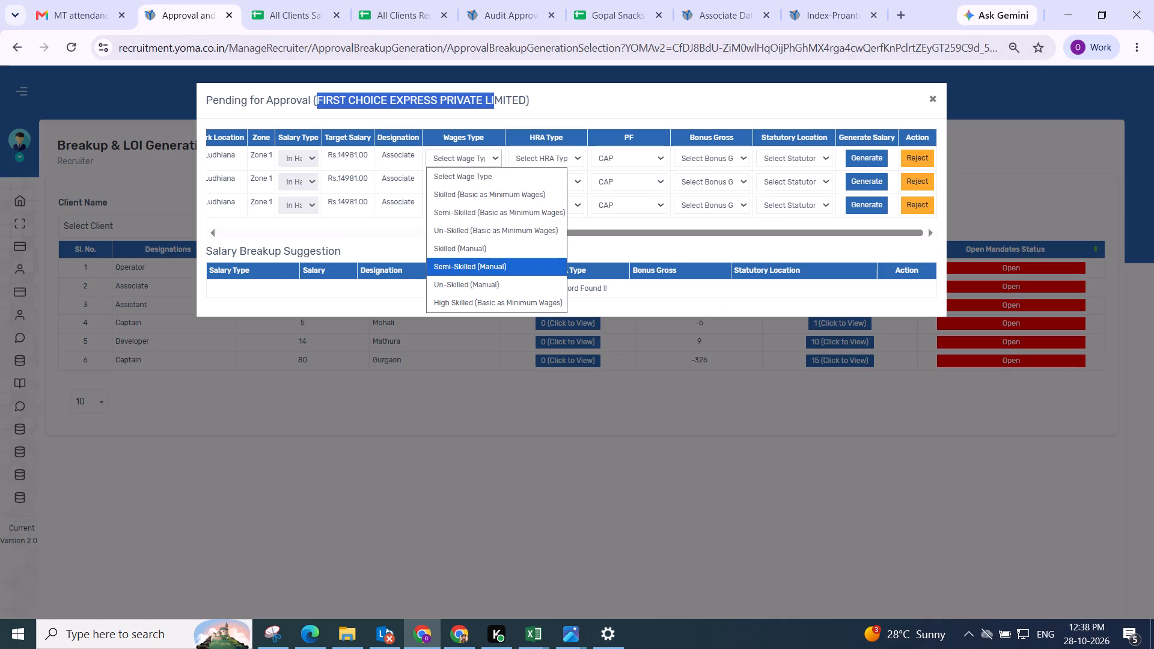
pyautogui.click(460, 260)
pyautogui.click(532, 156)
pyautogui.click(533, 194)
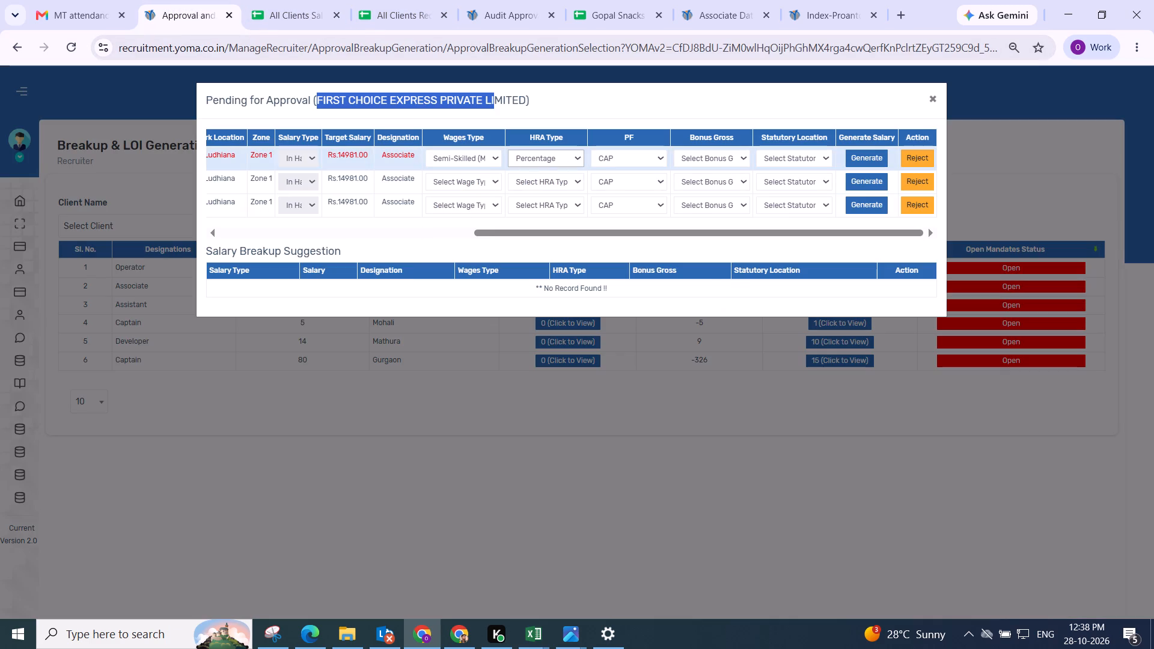
pyautogui.click(620, 156)
pyautogui.click(620, 229)
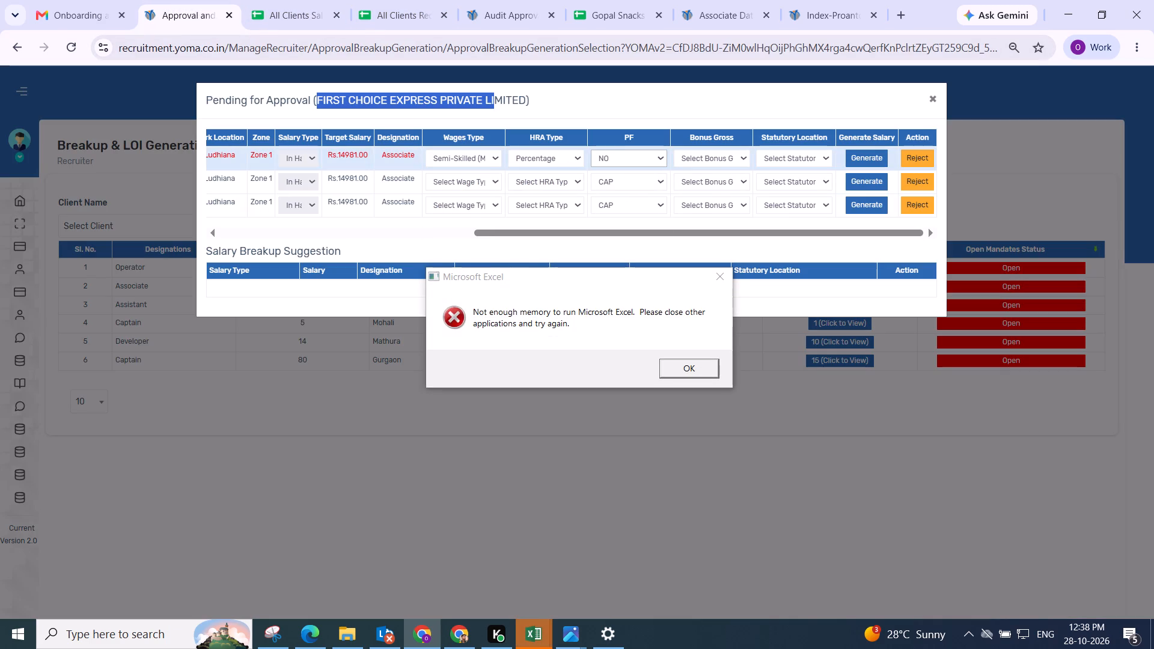
pyautogui.click(525, 156)
pyautogui.click(535, 202)
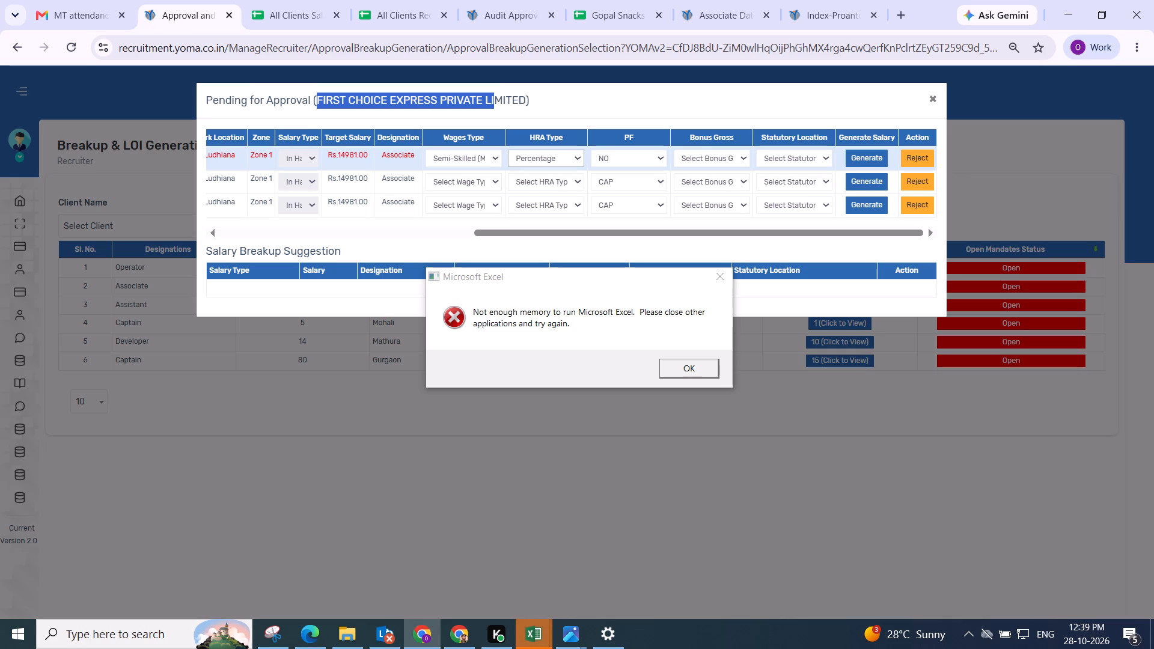
pyautogui.click(721, 279)
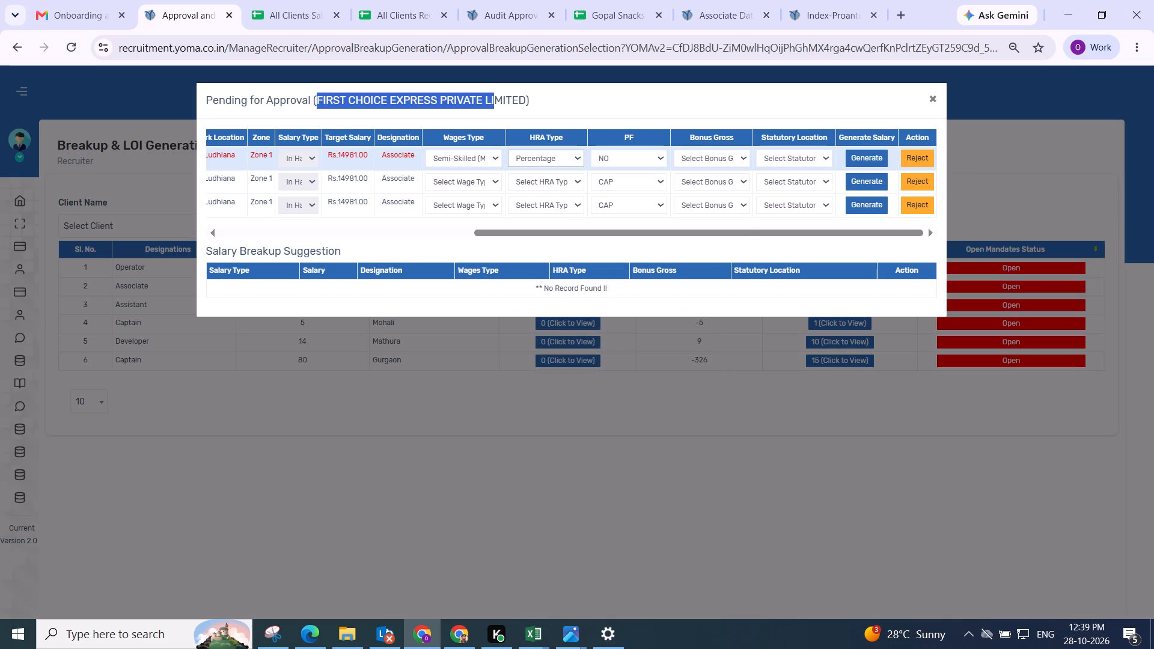
# Generate this Ludhiana Associate's salary with bonus gross Not Applicable and statutory location Amritsar.
pyautogui.click(709, 156)
pyautogui.moveTo(701, 225); pyautogui.dragTo(704, 212)
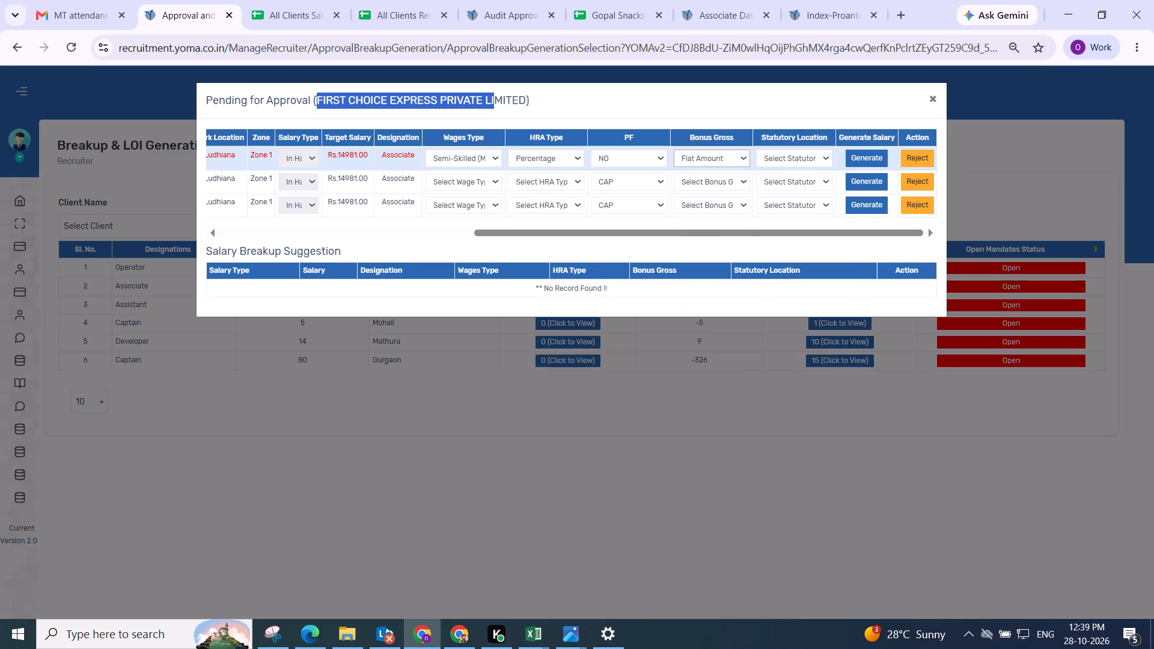
pyautogui.moveTo(770, 160); pyautogui.dragTo(772, 171)
pyautogui.click(780, 210)
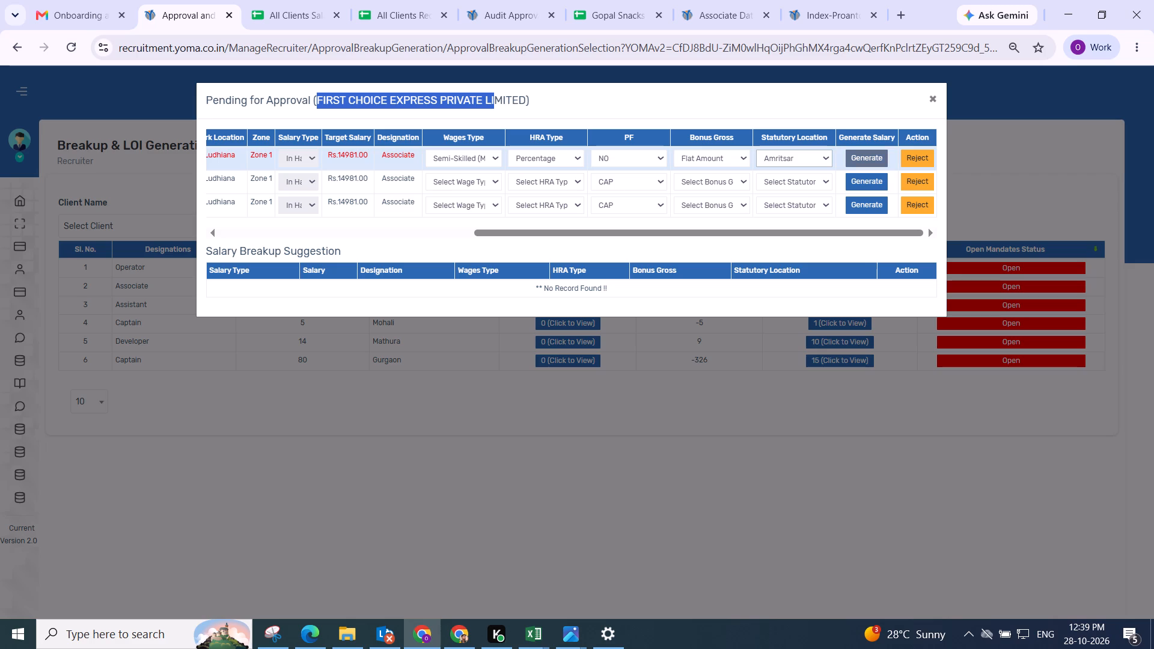
pyautogui.click(721, 157)
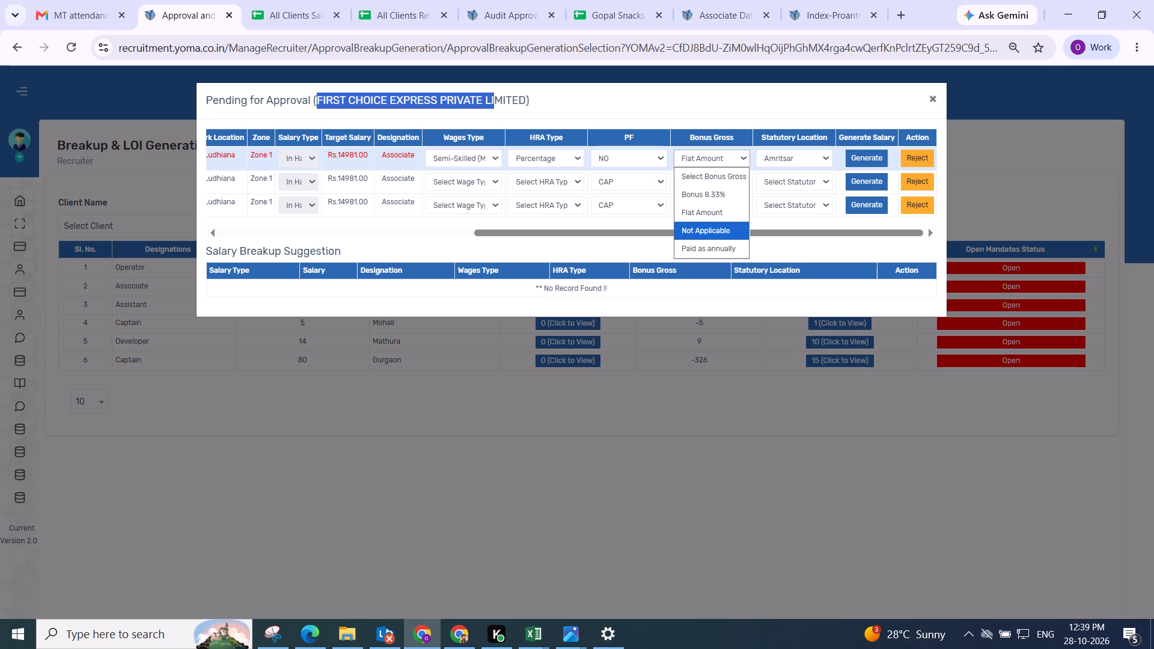
pyautogui.click(705, 228)
pyautogui.click(857, 157)
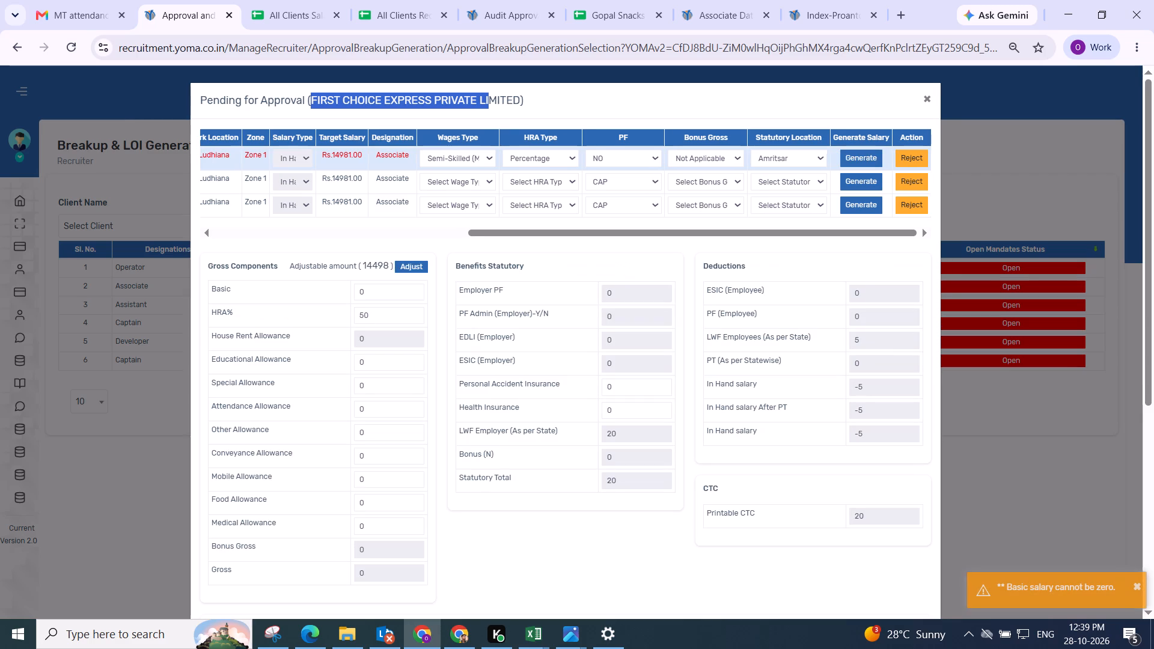
# Adjust this Ludhiana Associate candidate's gross components and save the salary breakup.
pyautogui.click(415, 269)
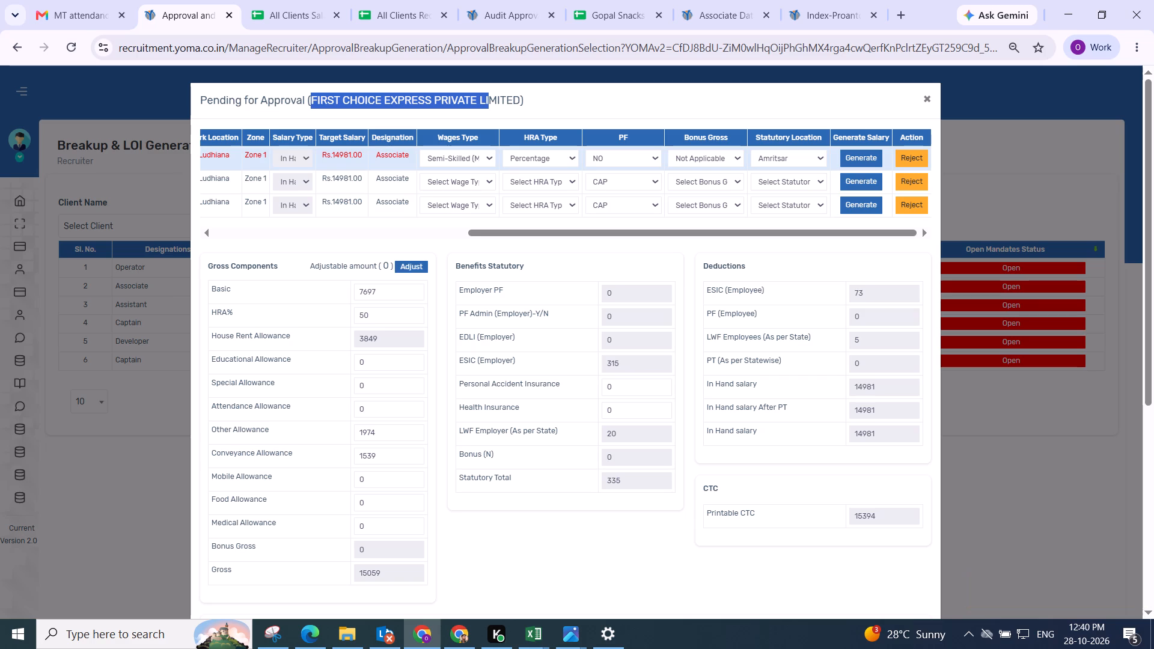
pyautogui.click(442, 267)
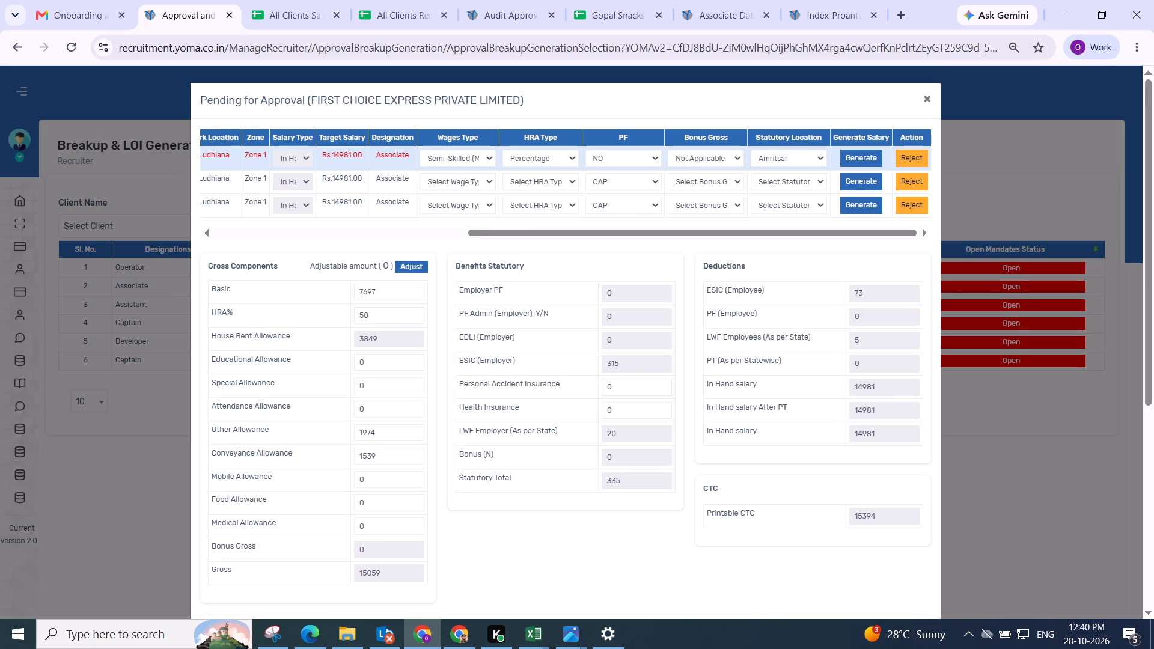
pyautogui.scroll(-1, 444, 269)
pyautogui.scroll(3, 459, 287)
pyautogui.scroll(-2, 496, 297)
pyautogui.scroll(3, 513, 300)
pyautogui.scroll(-1, 561, 267)
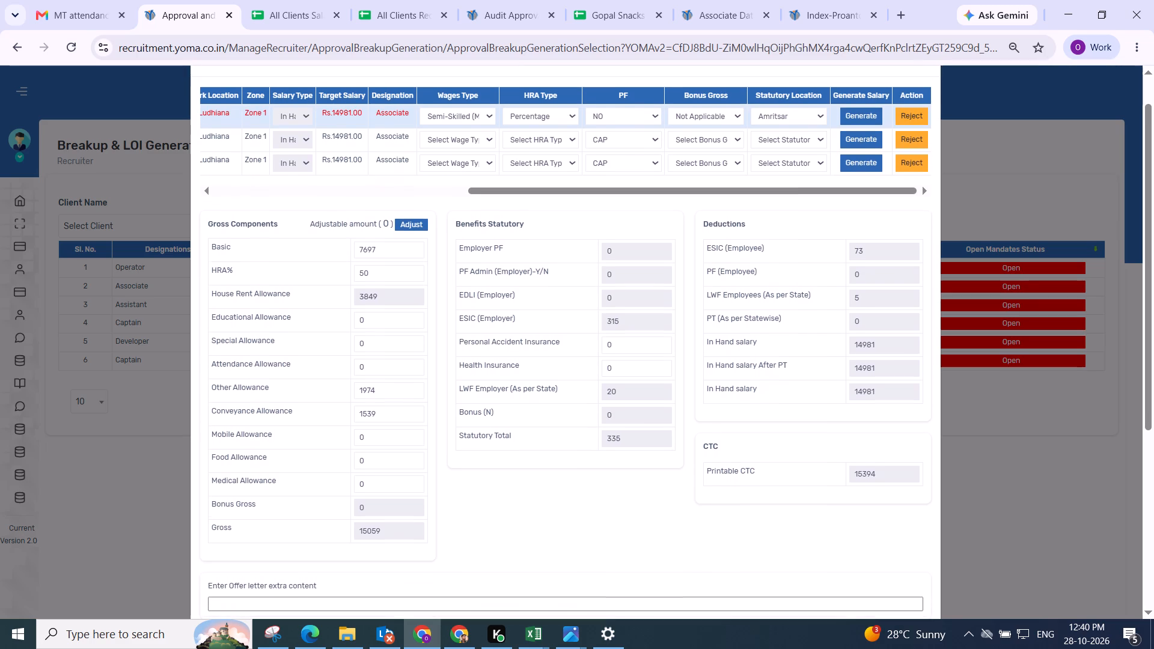
pyautogui.scroll(-1, 524, 279)
pyautogui.scroll(-3, 537, 407)
pyautogui.click(924, 344)
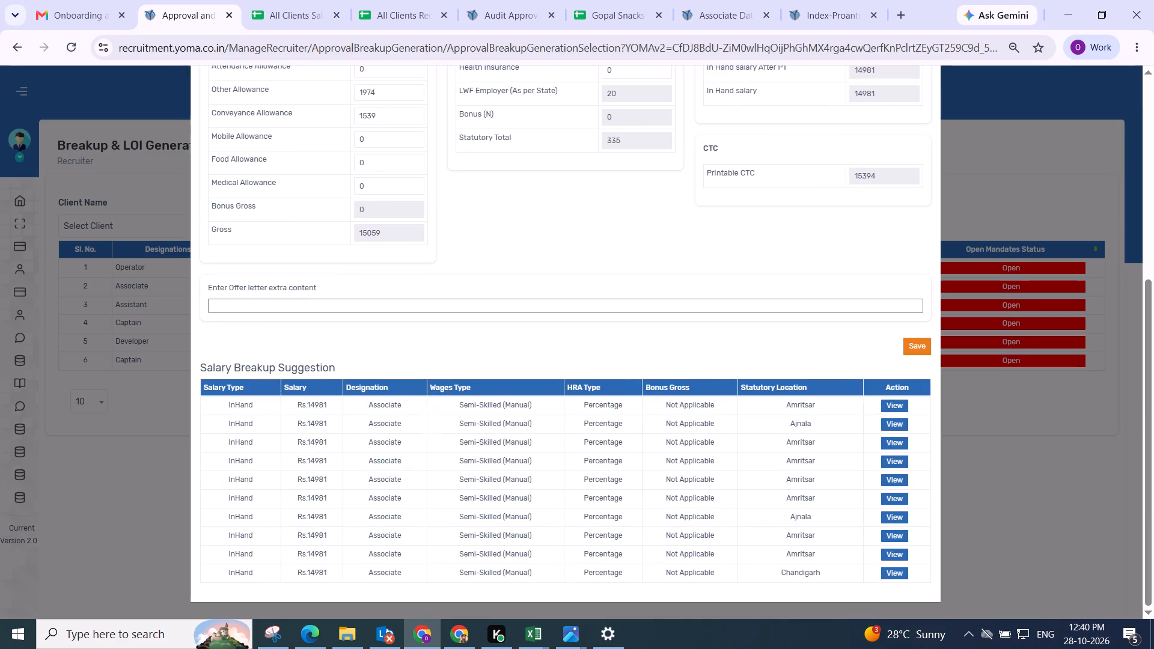
pyautogui.click(612, 416)
pyautogui.scroll(3, 612, 416)
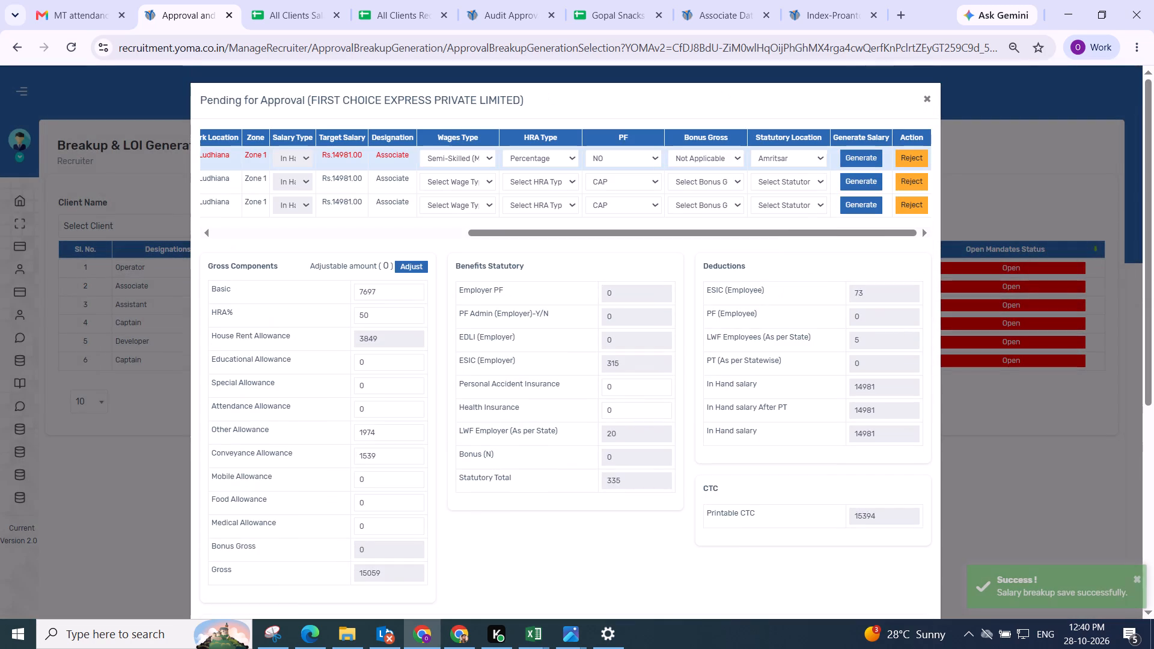
pyautogui.scroll(1, 624, 334)
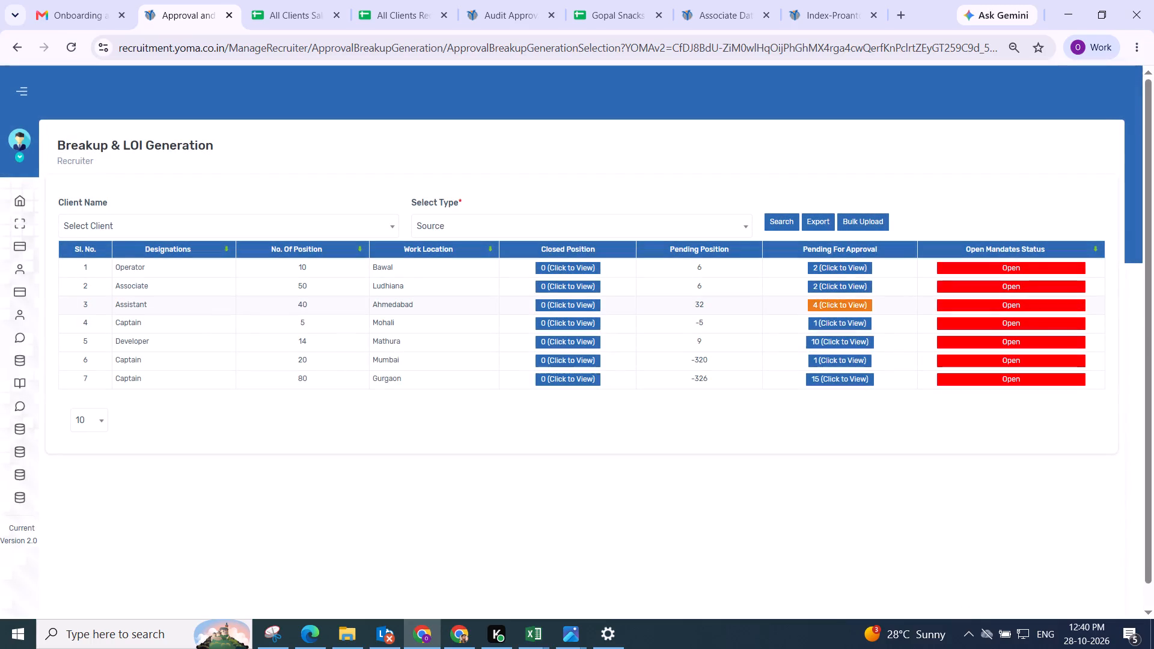
# Reopen the Ludhiana Associate pending approvals and set the first candidate's wages type to Semi-Skilled (Manual) and HRA type to Percentage.
pyautogui.click(845, 289)
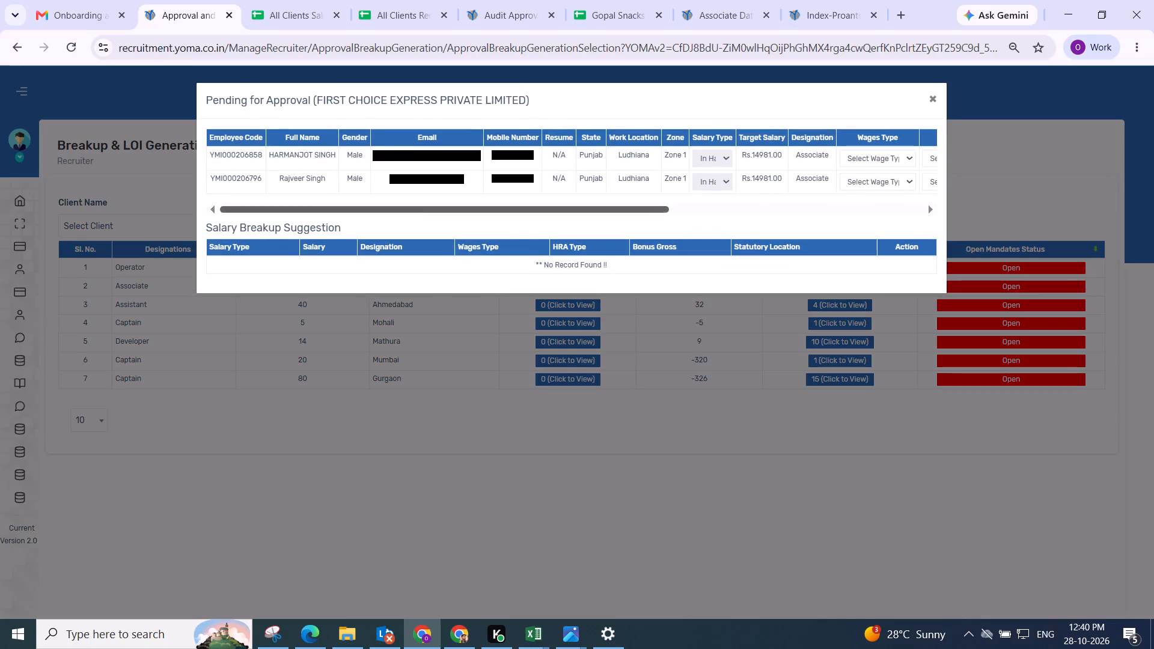
pyautogui.moveTo(338, 206); pyautogui.dragTo(843, 209)
pyautogui.click(458, 157)
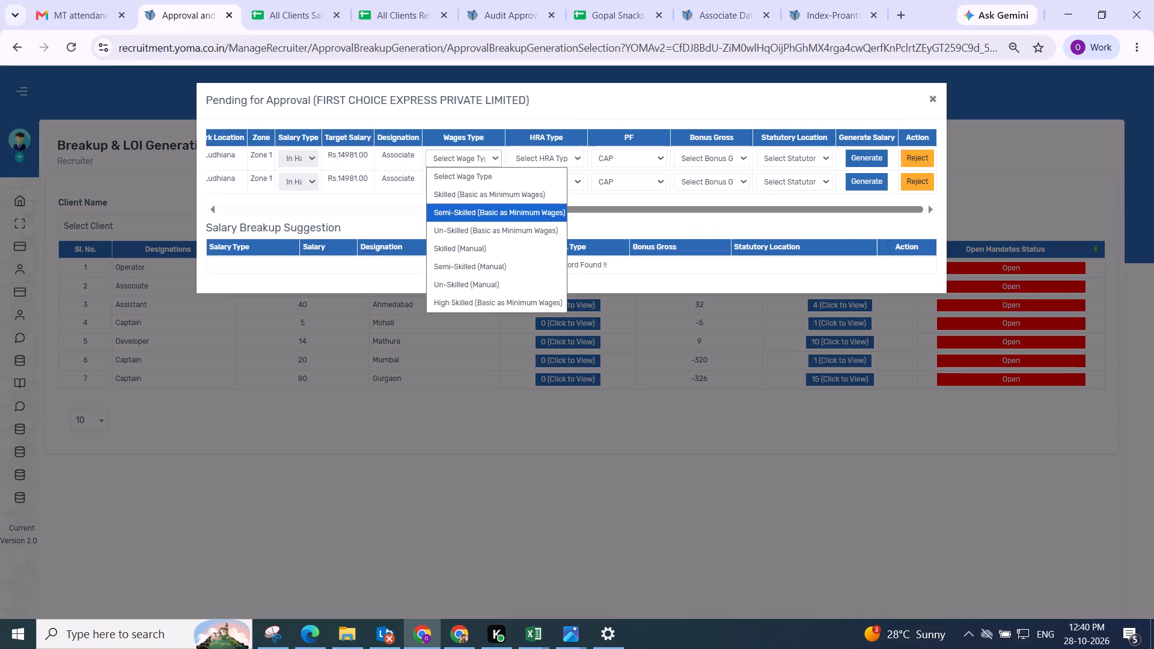
pyautogui.click(463, 260)
pyautogui.click(534, 157)
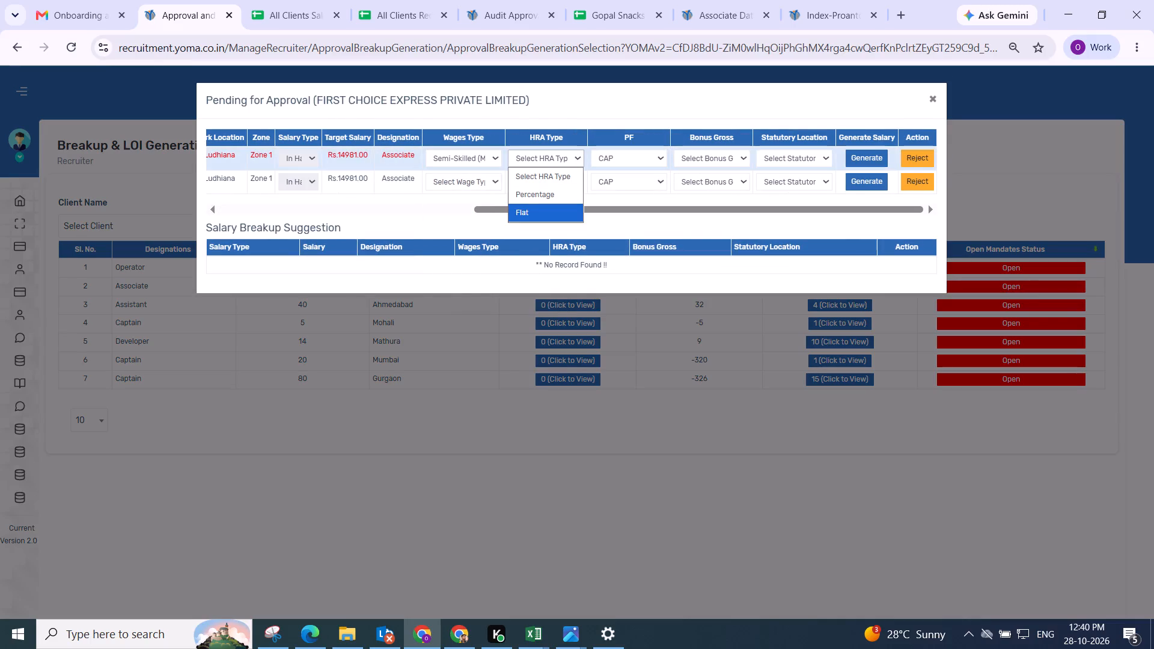
pyautogui.click(531, 214)
pyautogui.click(553, 149)
pyautogui.click(550, 160)
pyautogui.click(548, 184)
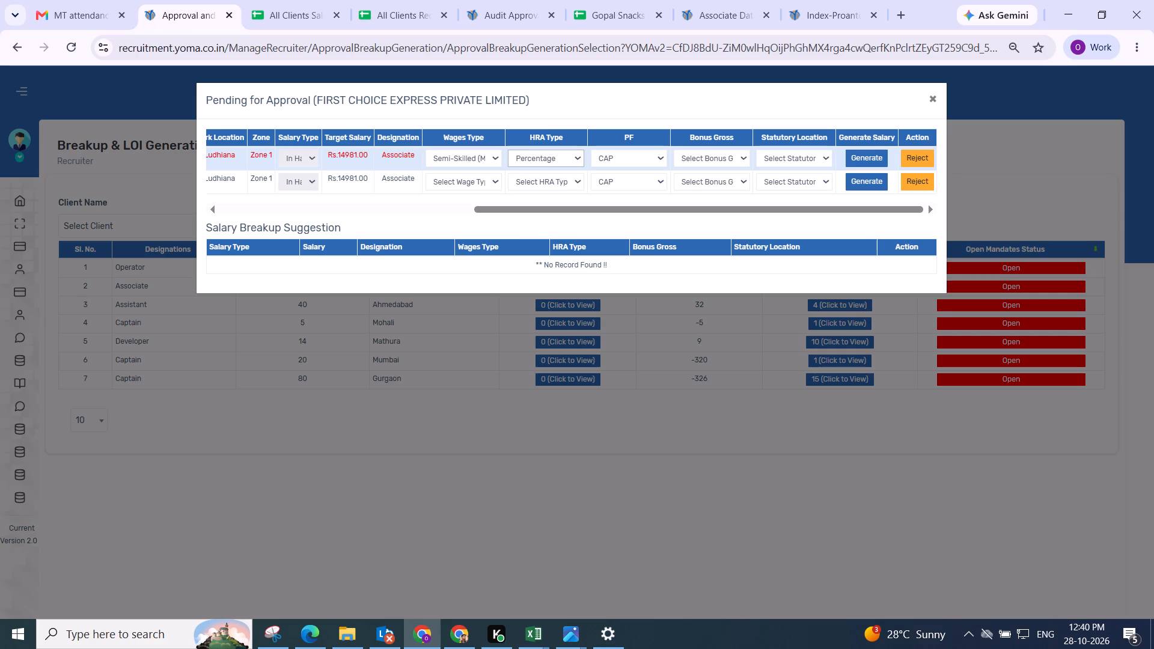
# Generate and adjust this candidate's salary with PF YES, bonus gross Not Applicable and statutory location Amritsar.
pyautogui.click(633, 160)
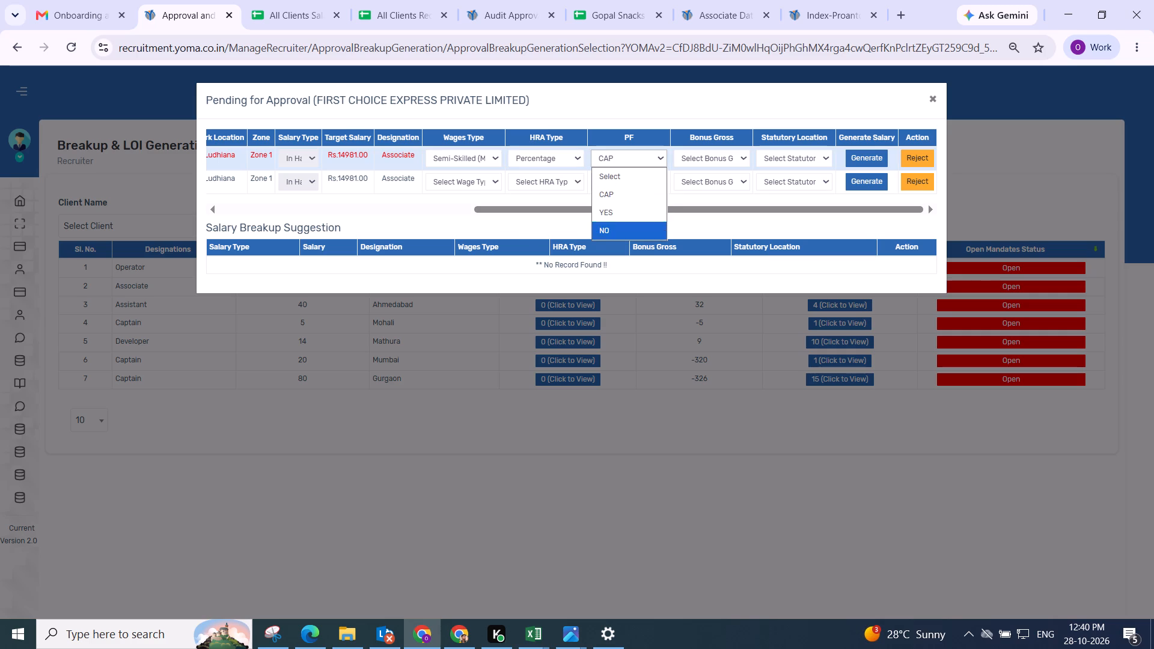
pyautogui.moveTo(627, 227); pyautogui.dragTo(629, 219)
pyautogui.click(708, 160)
pyautogui.click(701, 225)
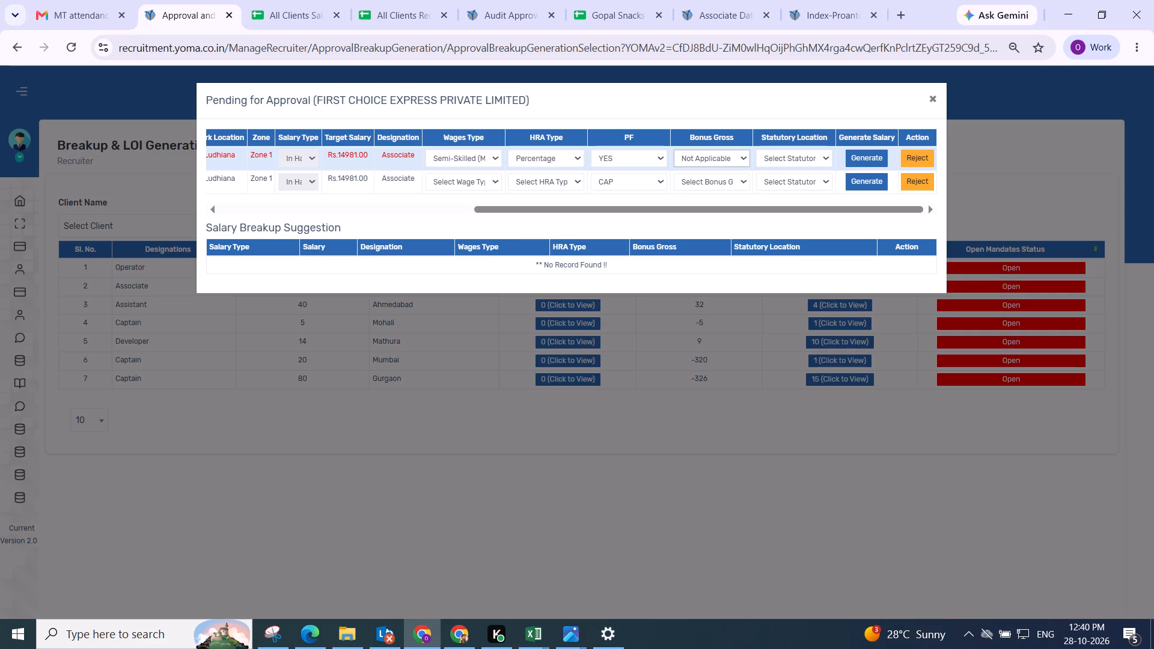
pyautogui.click(772, 152)
pyautogui.click(773, 206)
pyautogui.click(852, 160)
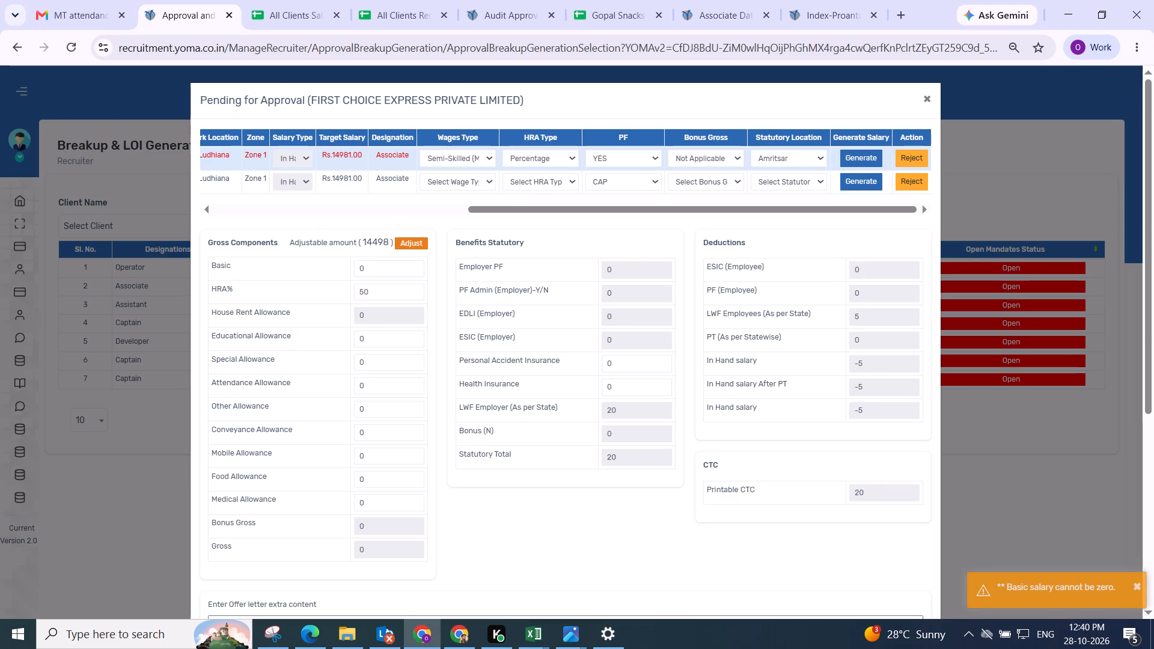
pyautogui.click(410, 239)
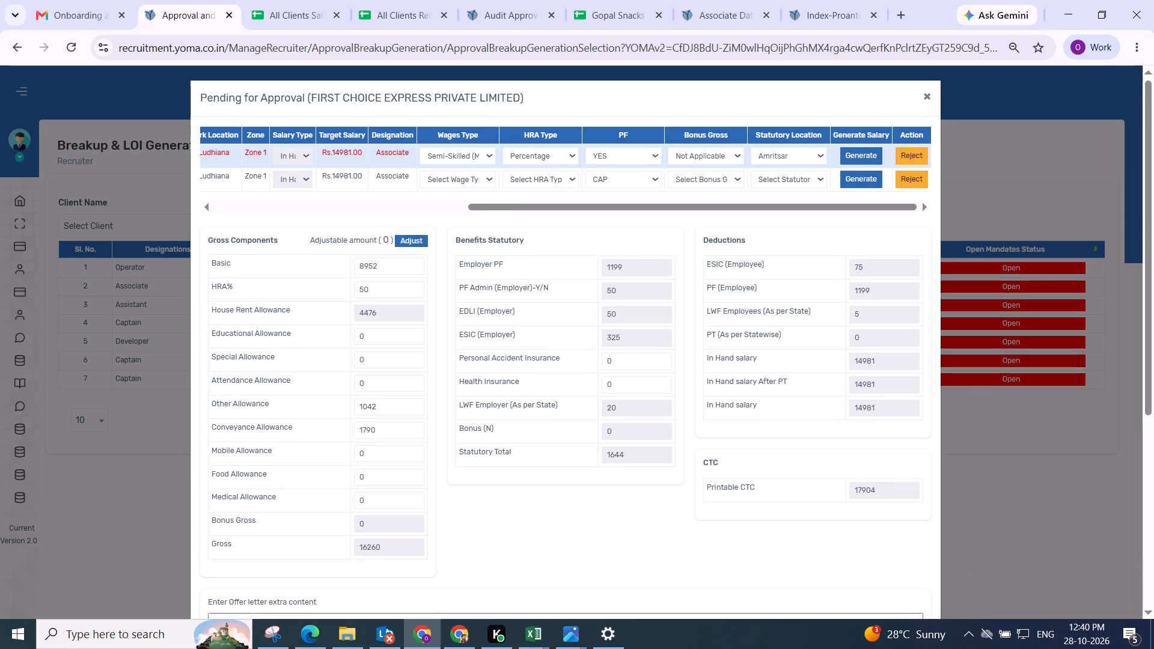
# Change this Ludhiana Associate candidate's PF to NO and regenerate the salary.
pyautogui.moveTo(459, 200); pyautogui.dragTo(459, 189, button='right')
pyautogui.click(455, 151)
pyautogui.click(457, 263)
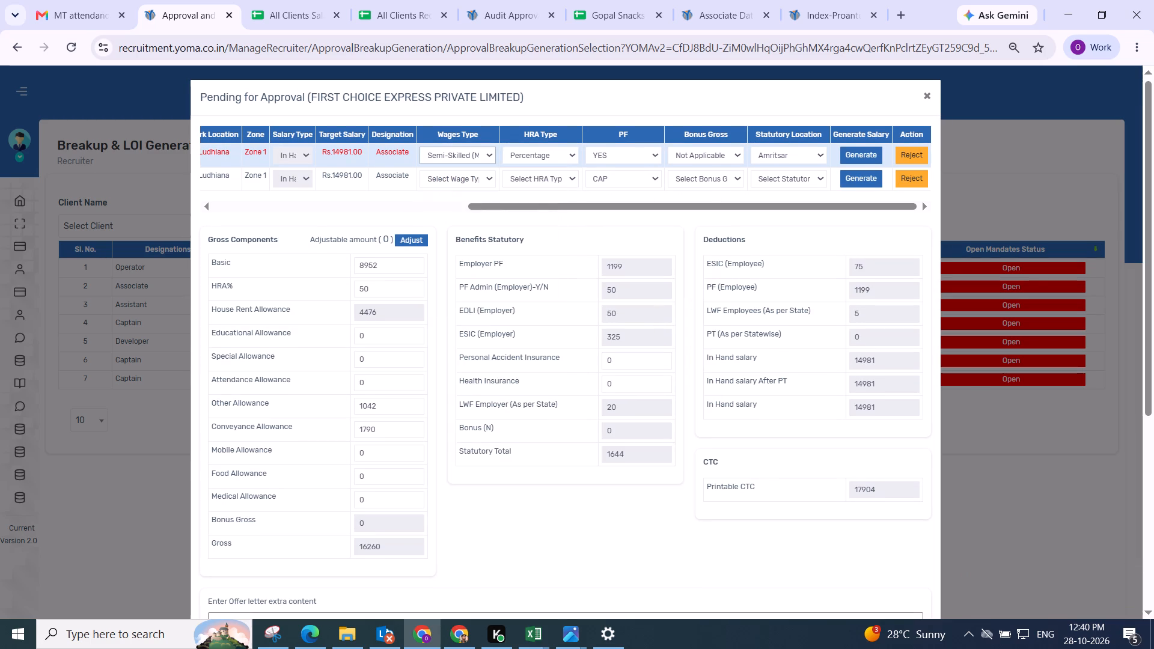
pyautogui.click(635, 159)
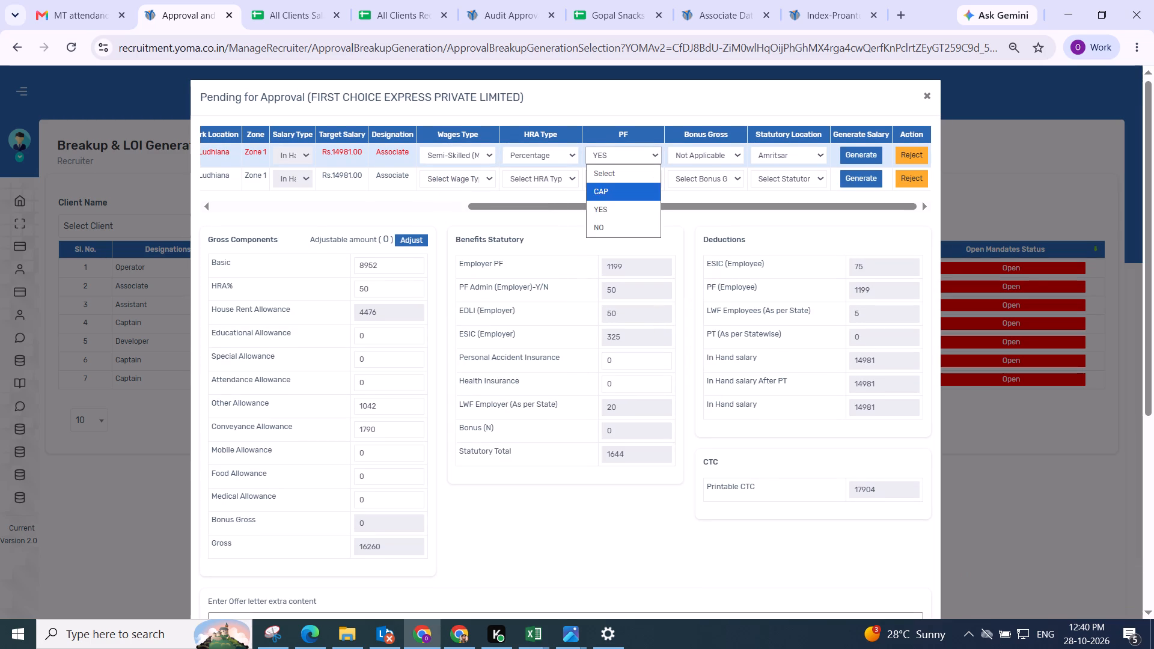
pyautogui.click(617, 225)
pyautogui.click(864, 157)
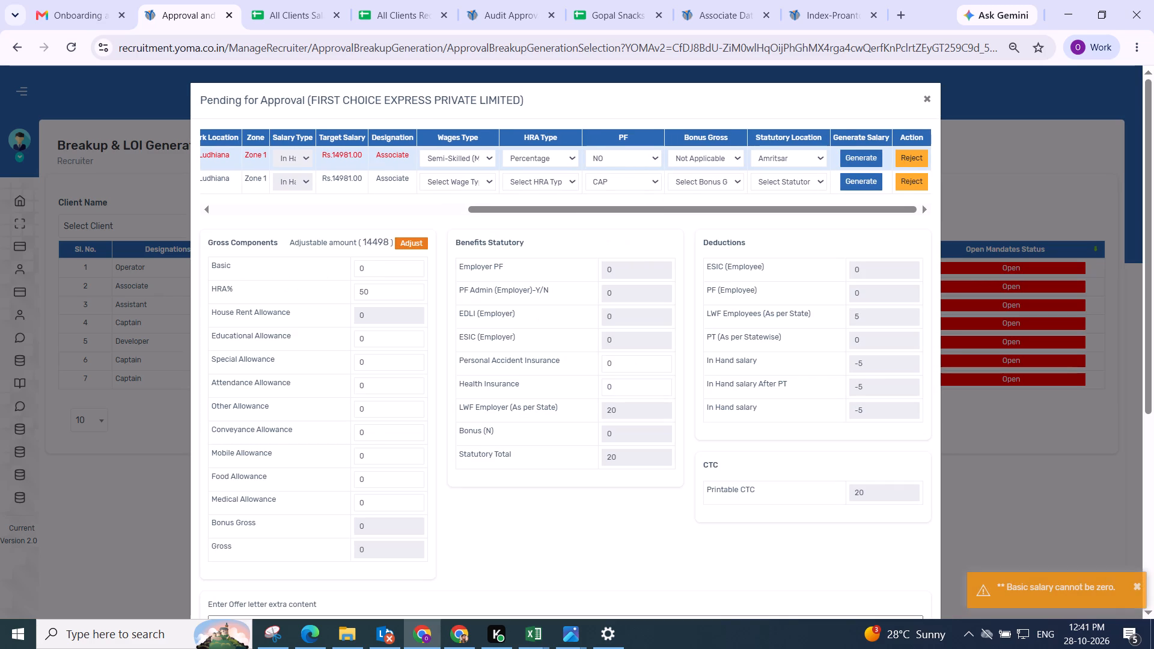
# Adjust the regenerated gross components for this Ludhiana Associate, review the breakup and save it.
pyautogui.click(410, 239)
pyautogui.scroll(-1, 430, 252)
pyautogui.click(527, 257)
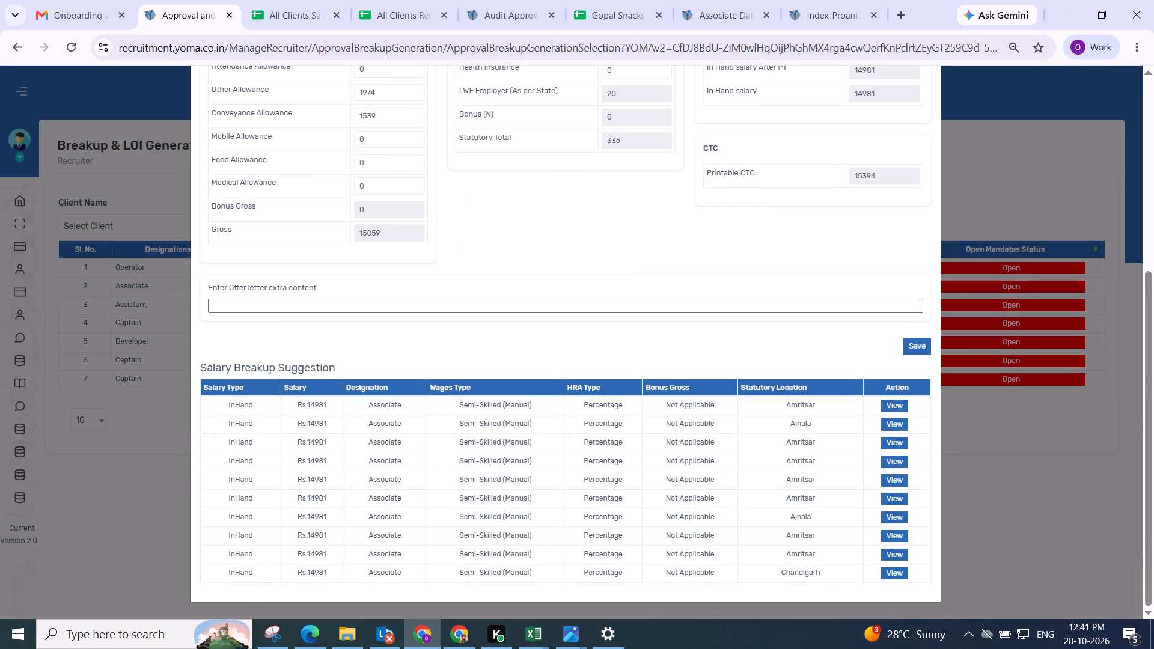
pyautogui.scroll(3, 629, 303)
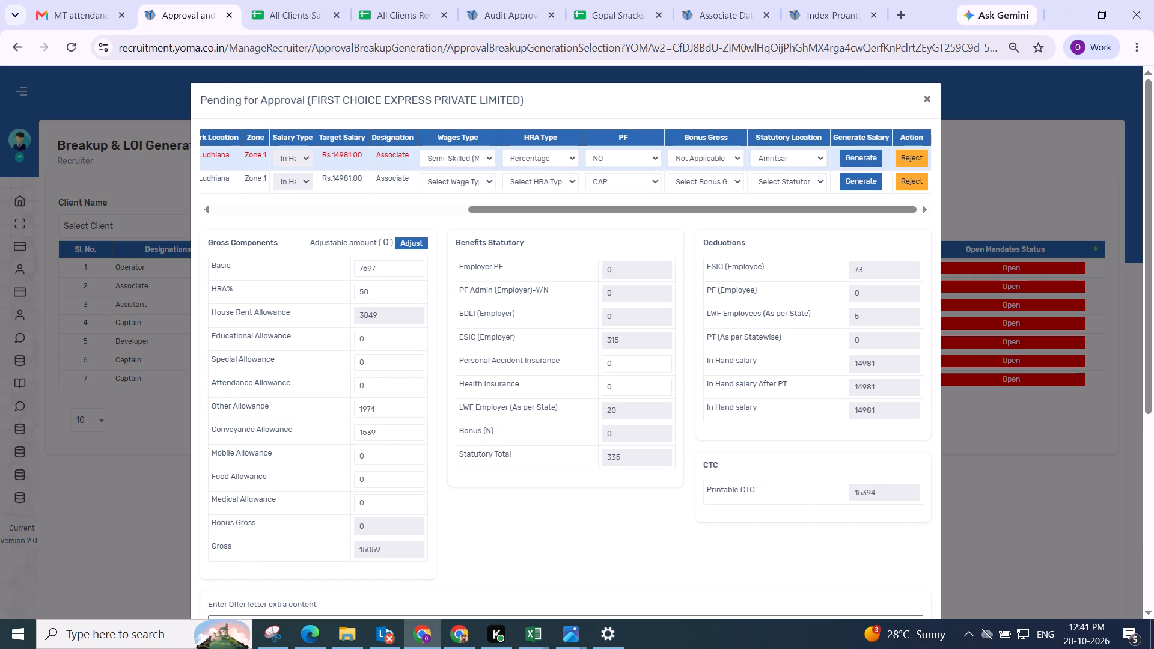
pyautogui.click(444, 287)
pyautogui.scroll(-1, 443, 287)
pyautogui.click(563, 459)
pyautogui.rightClick(563, 459)
pyautogui.scroll(-1, 579, 457)
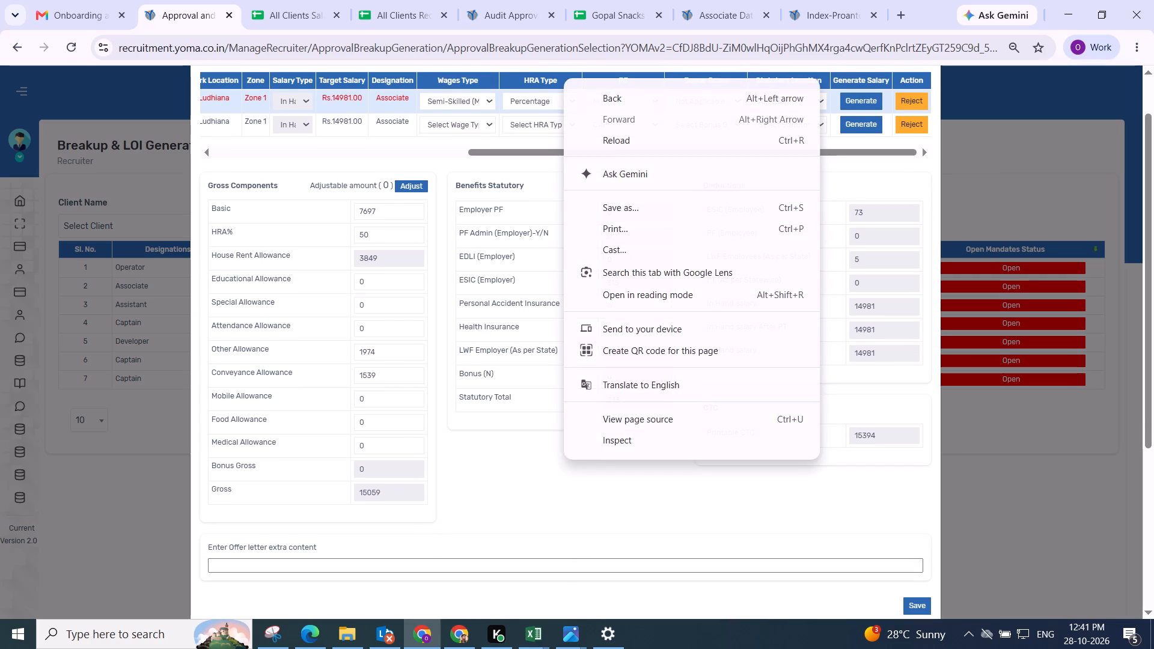
pyautogui.scroll(-1, 623, 452)
pyautogui.click(615, 489)
pyautogui.scroll(-2, 706, 486)
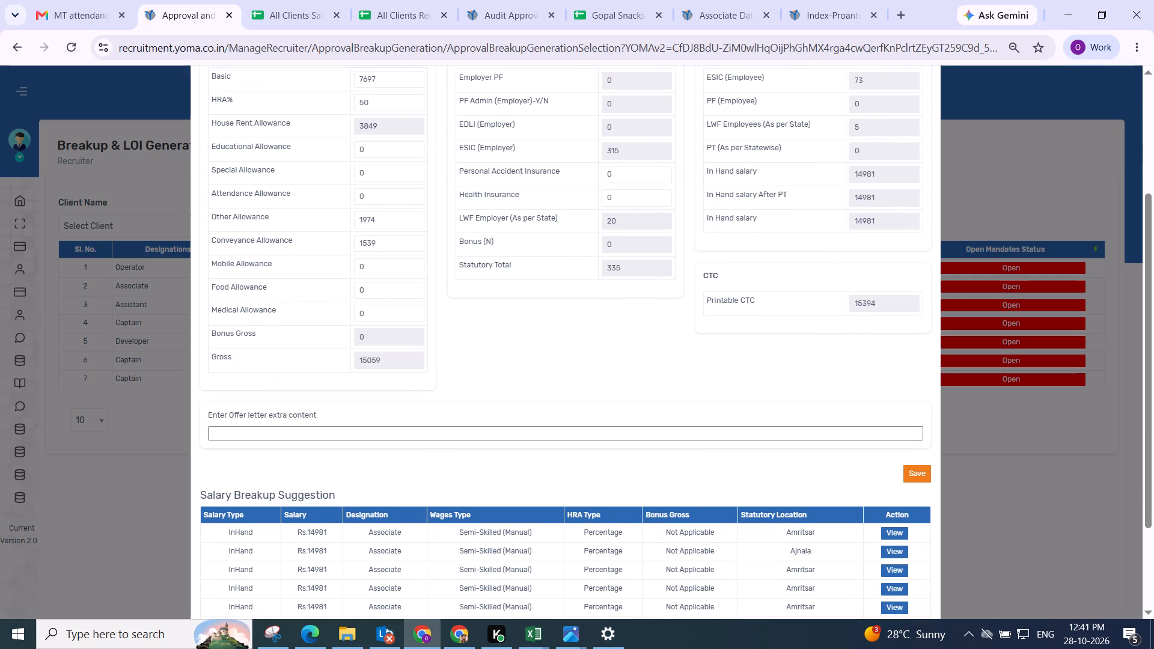
pyautogui.scroll(2, 703, 433)
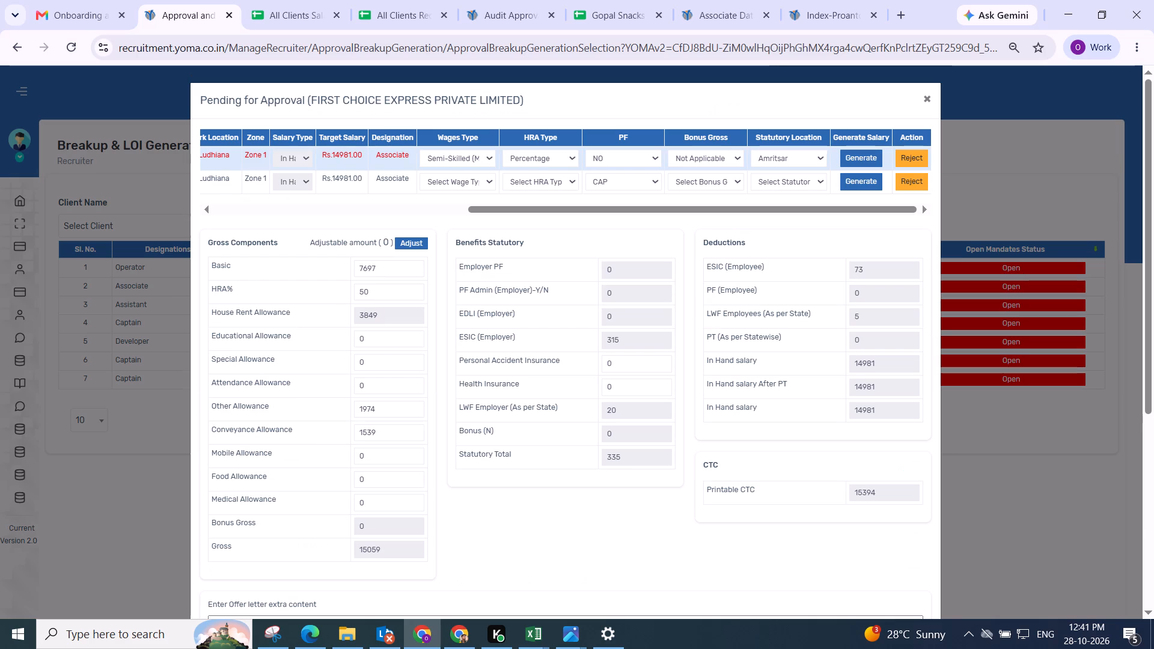
pyautogui.scroll(-2, 805, 434)
pyautogui.click(911, 347)
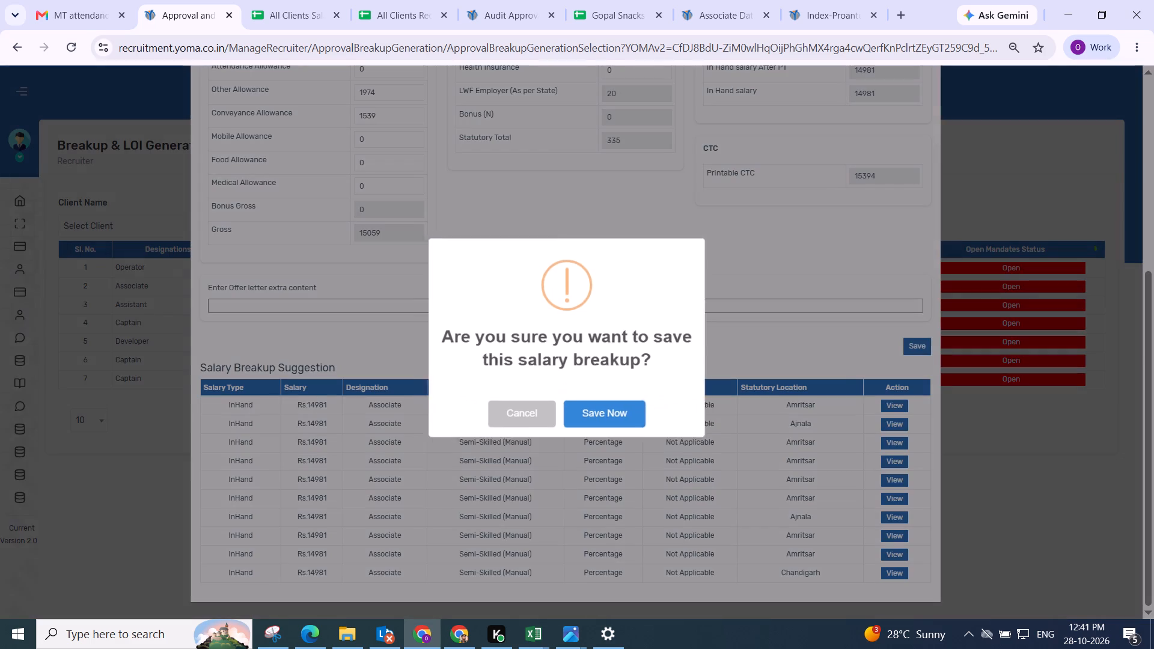
pyautogui.click(609, 420)
pyautogui.scroll(3, 604, 407)
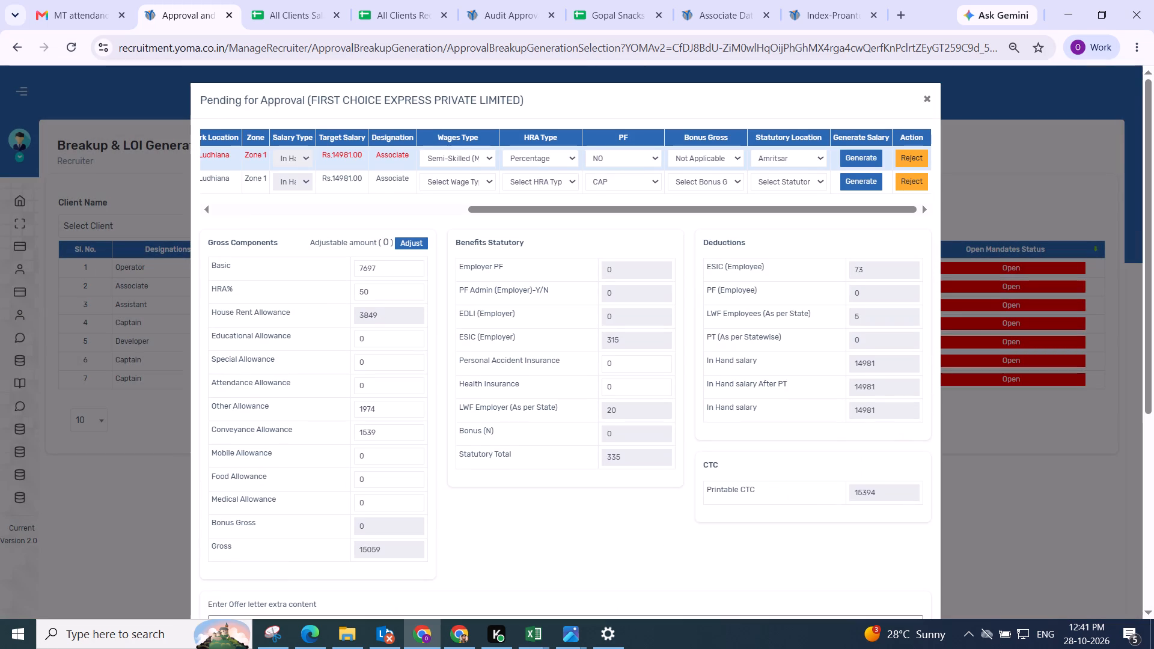
# Reopen the remaining Ludhiana Associate's pending approval and set wages type to Semi-Skilled (Manual) and PF to NO.
pyautogui.scroll(-3, 423, 212)
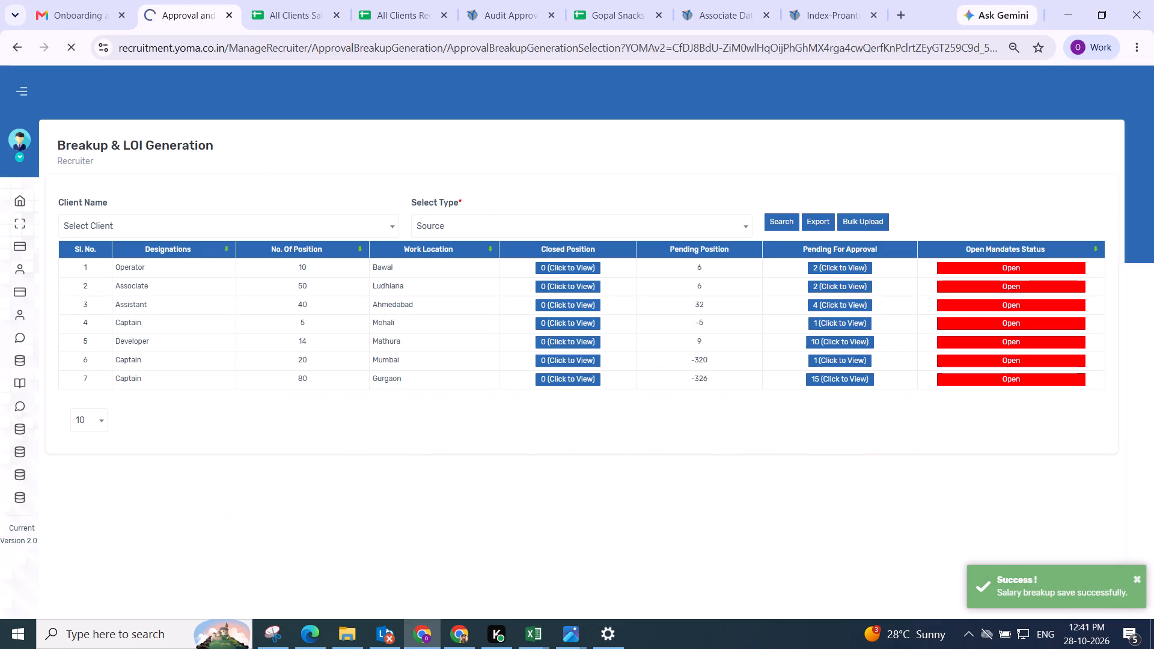
pyautogui.scroll(2, 427, 210)
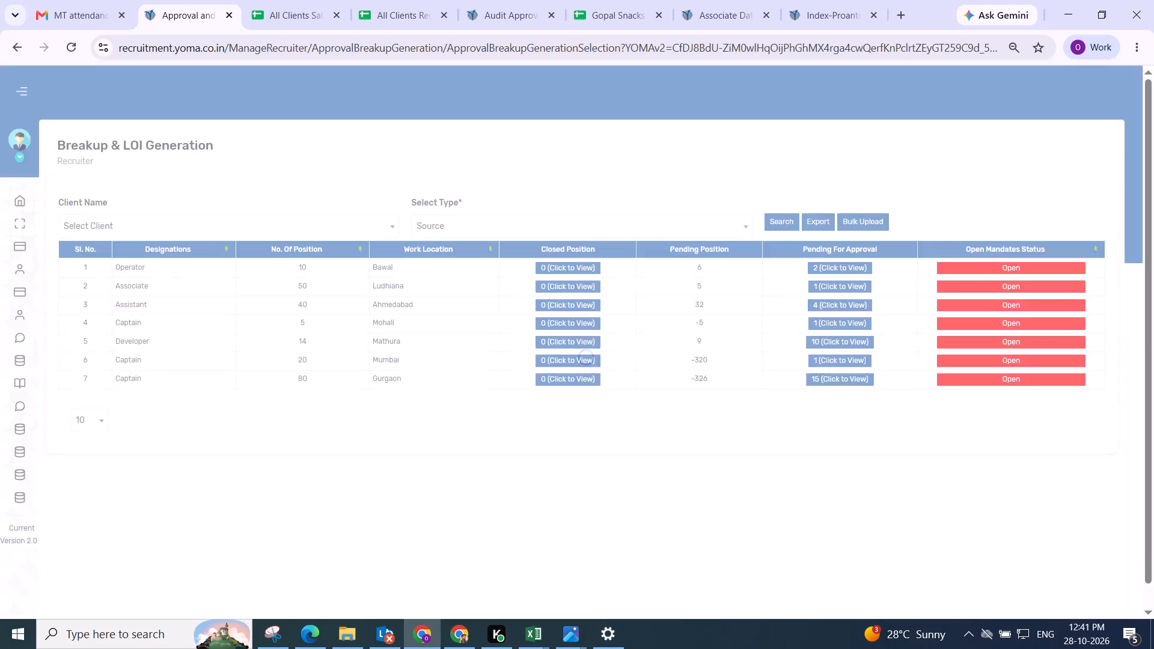
pyautogui.scroll(1, 489, 255)
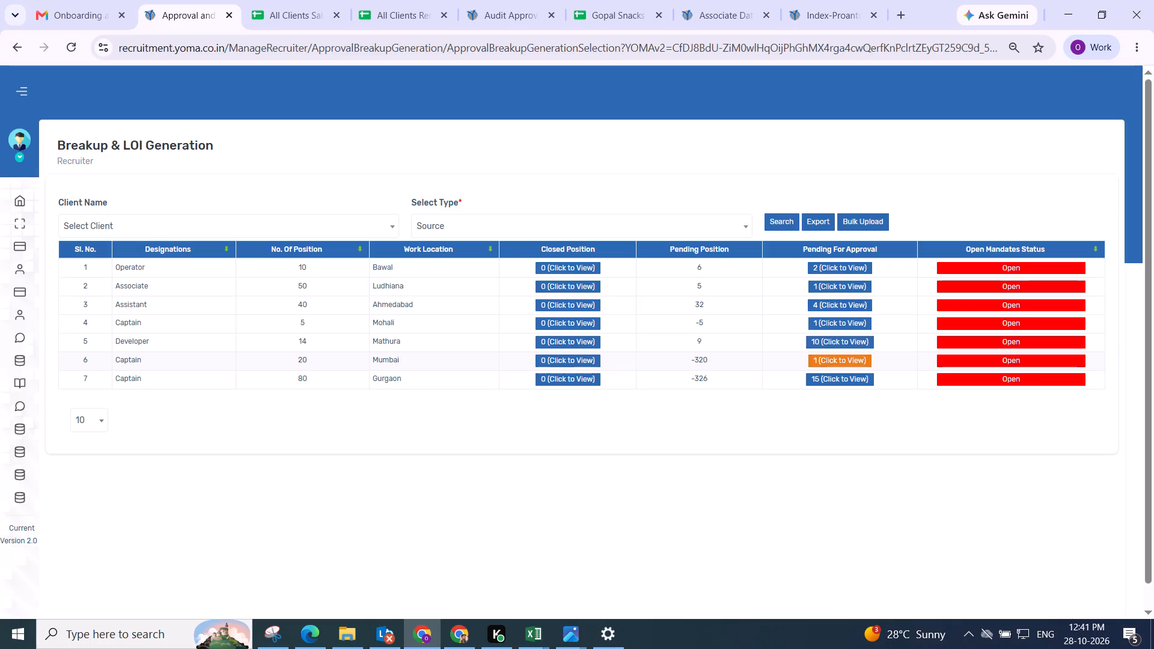
pyautogui.click(834, 282)
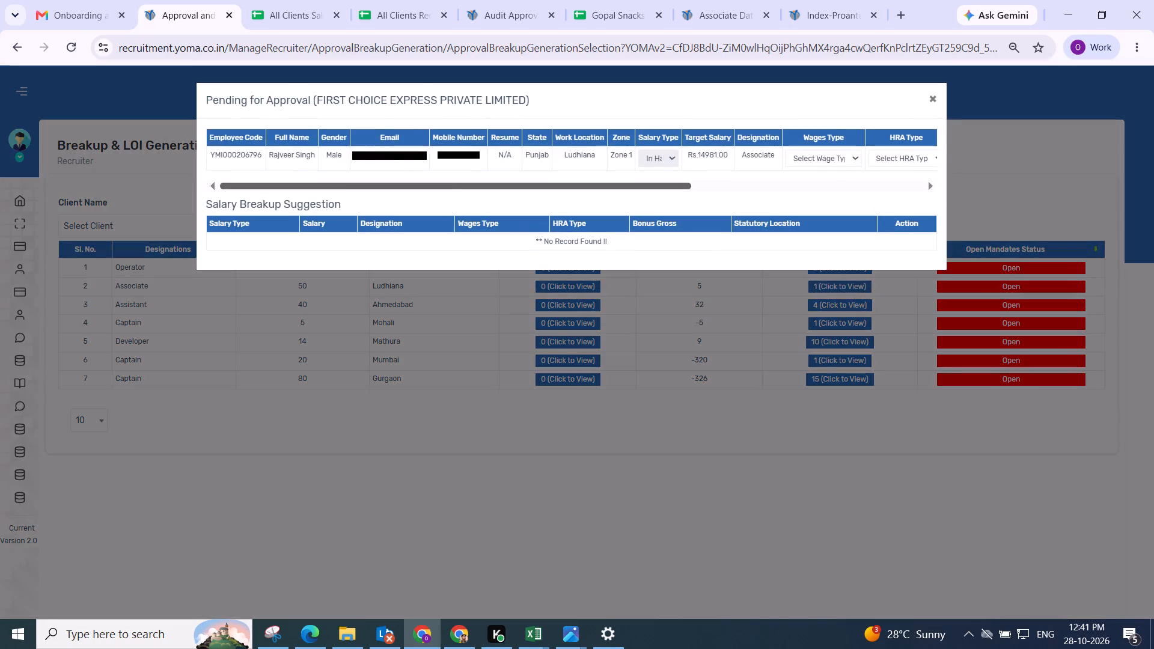
pyautogui.moveTo(302, 184); pyautogui.dragTo(845, 159)
pyautogui.click(468, 163)
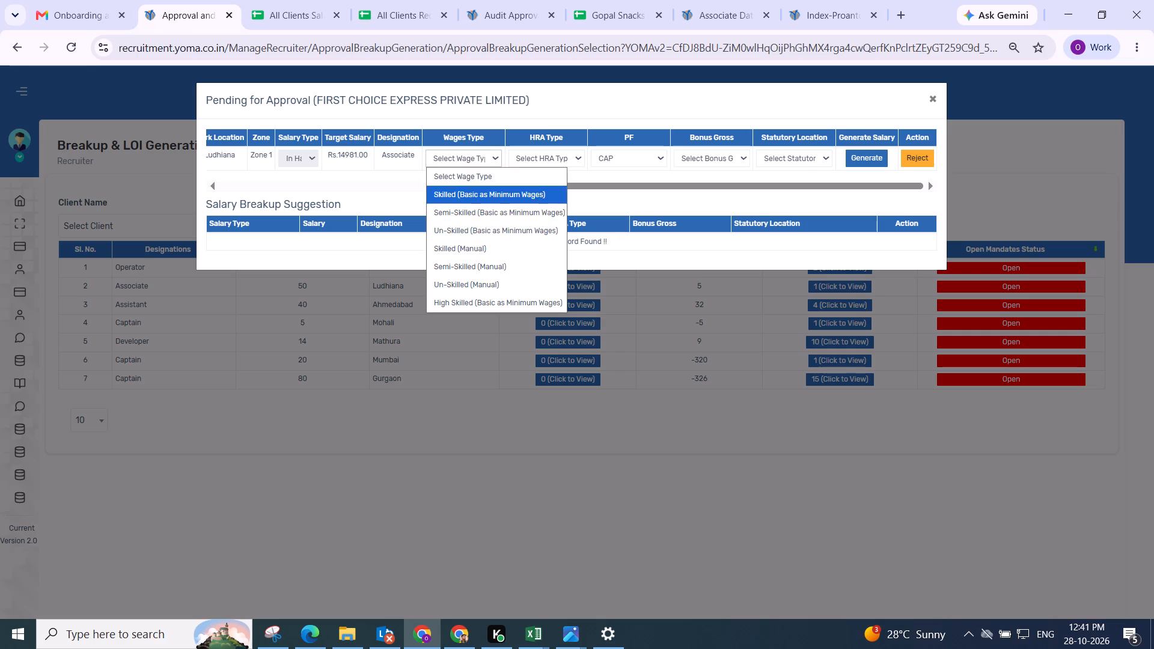
pyautogui.click(469, 266)
pyautogui.click(540, 156)
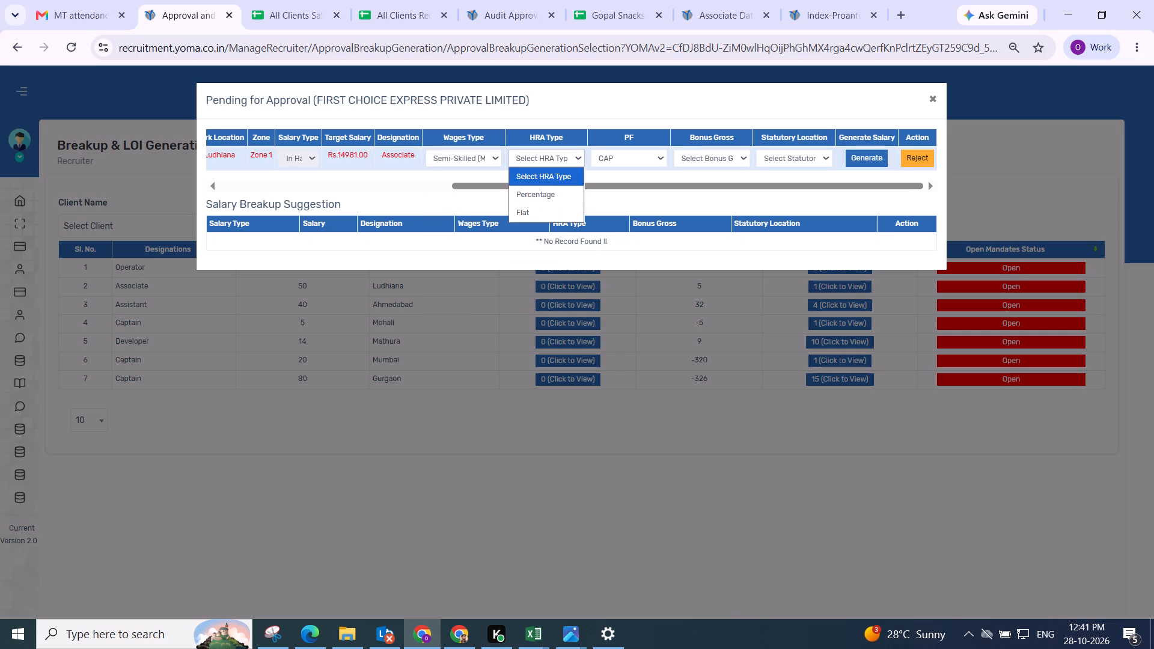
pyautogui.moveTo(539, 189); pyautogui.dragTo(545, 183)
pyautogui.click(617, 162)
pyautogui.click(617, 231)
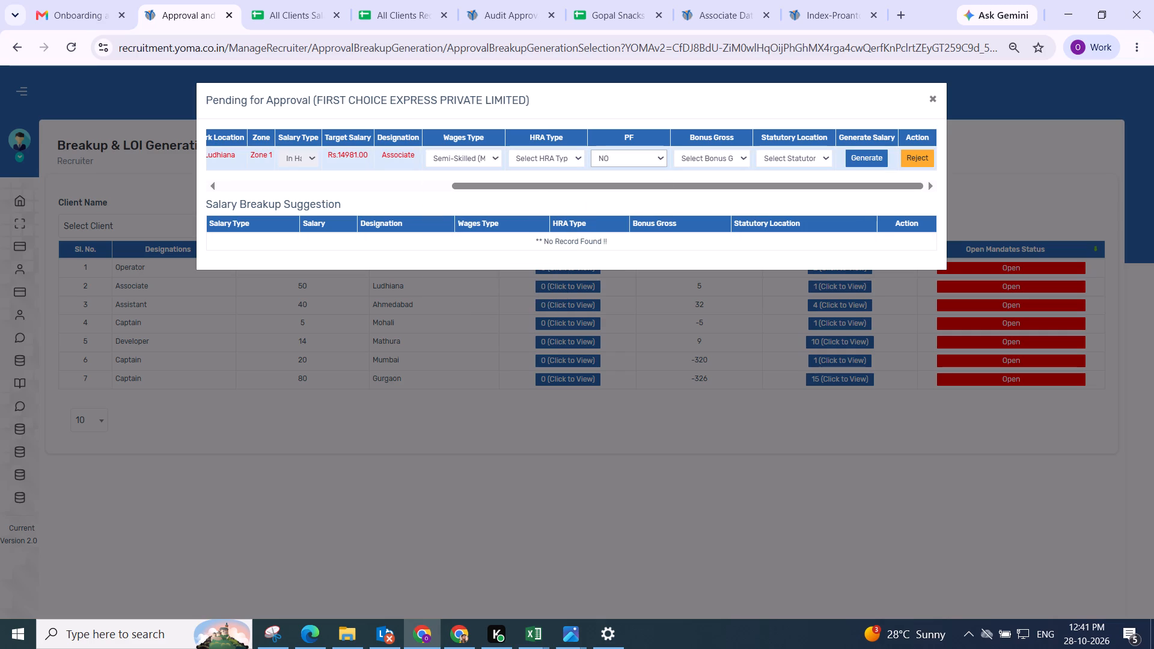
# Generate this Associate's salary with bonus gross Not Applicable, statutory location Chandigarh and HRA type Percentage.
pyautogui.click(708, 159)
pyautogui.moveTo(703, 232); pyautogui.dragTo(702, 225)
pyautogui.click(782, 157)
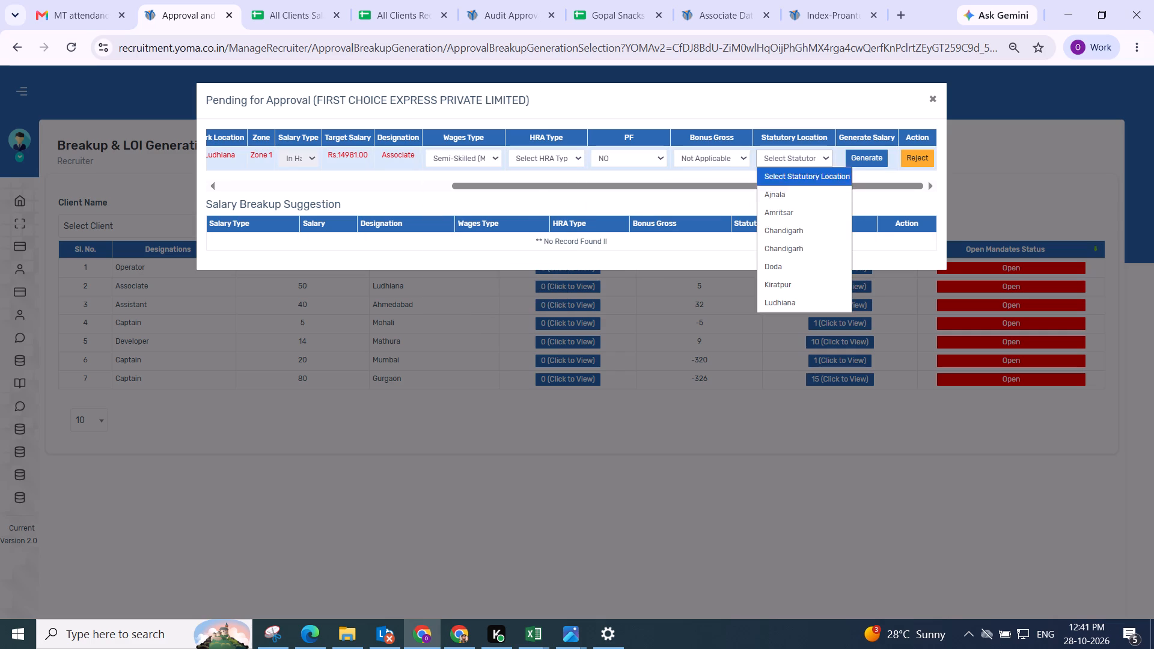
pyautogui.click(780, 224)
pyautogui.click(865, 153)
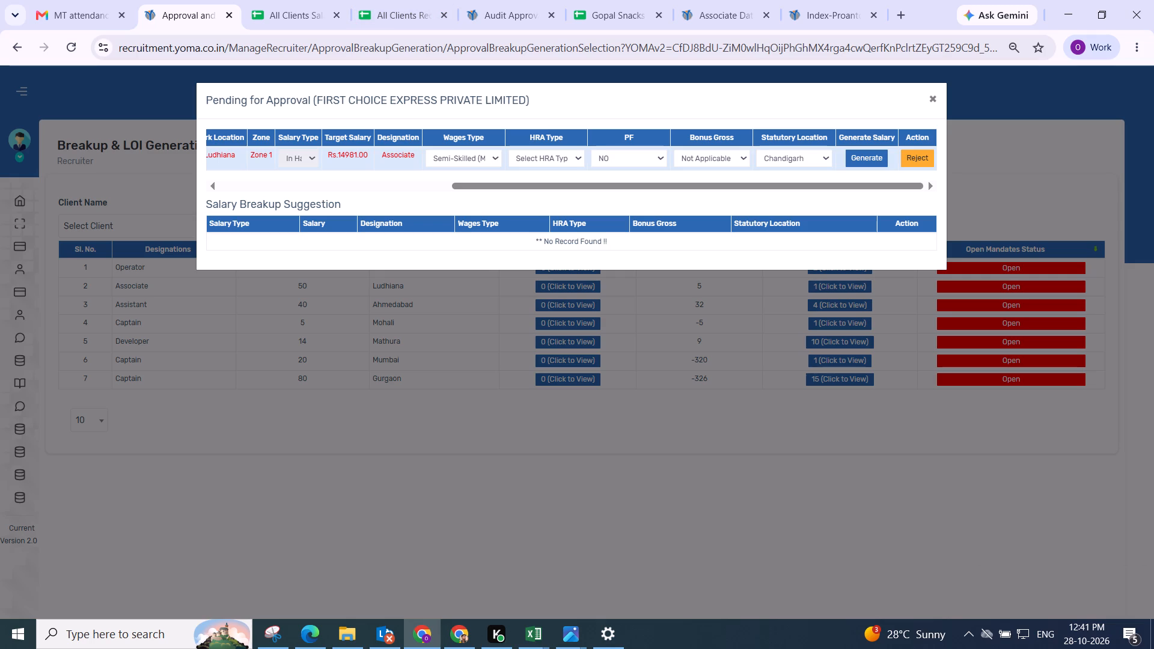
pyautogui.click(861, 160)
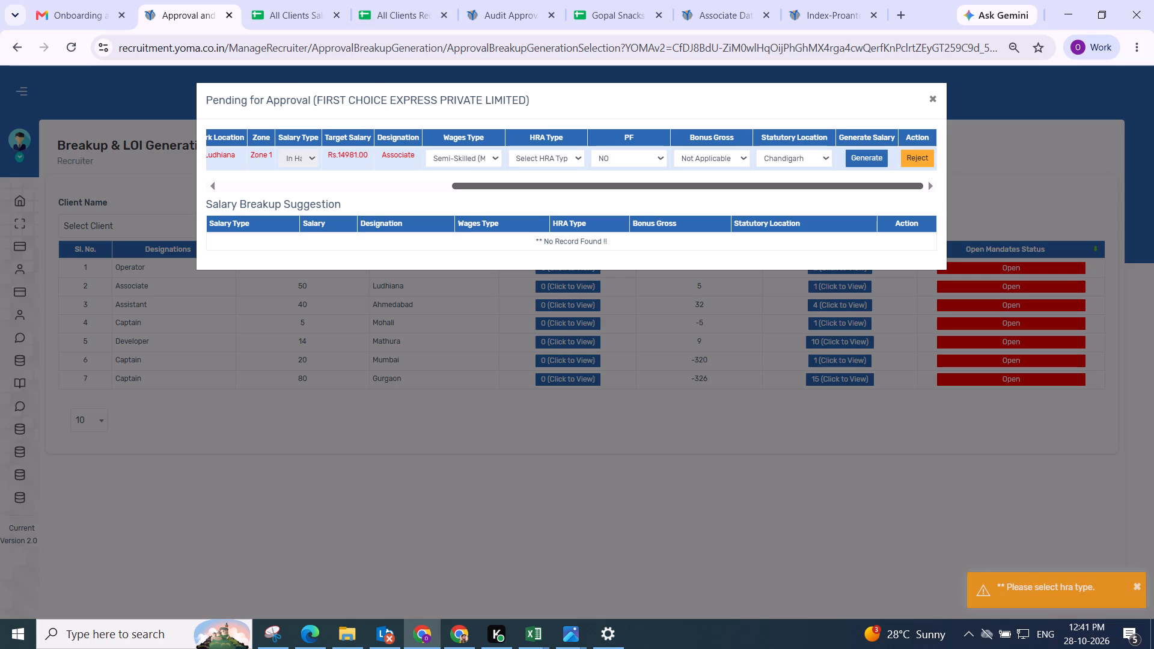
pyautogui.click(537, 156)
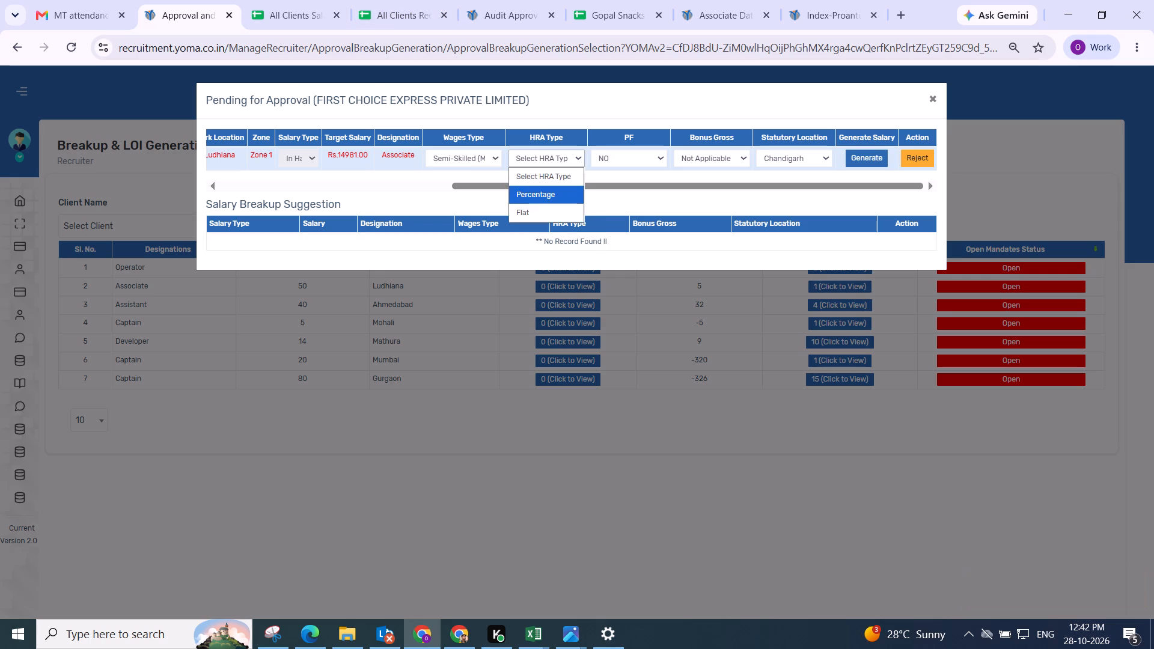
pyautogui.click(543, 197)
pyautogui.click(854, 160)
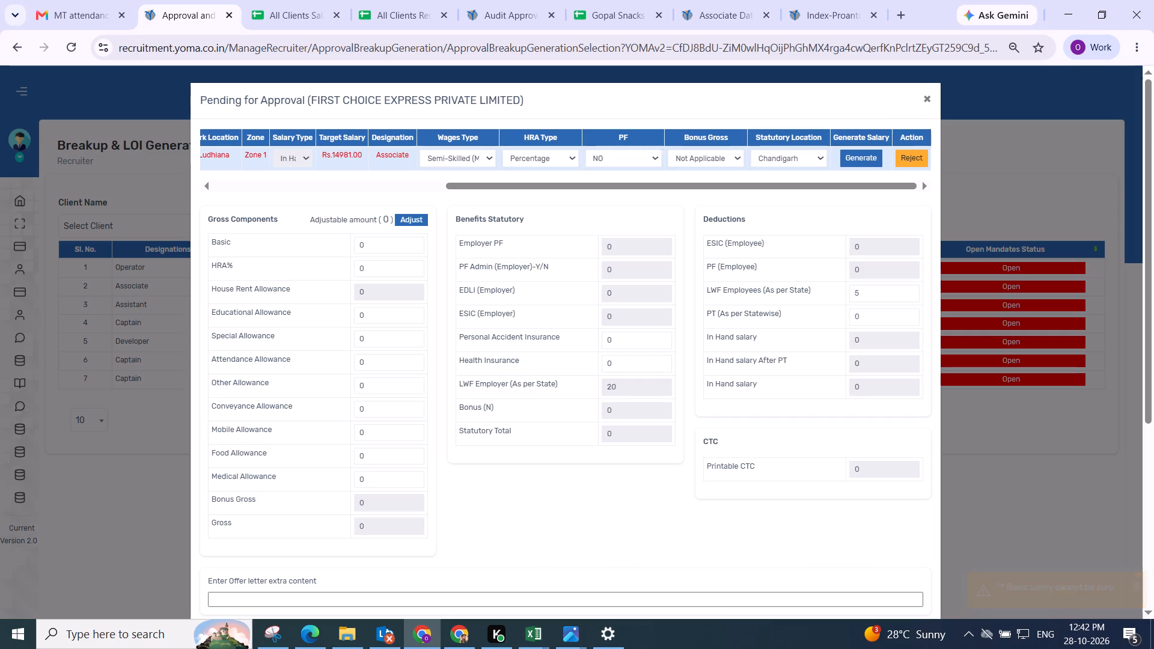
# Adjust the gross components for this Ludhiana Associate and save the salary breakup.
pyautogui.click(415, 214)
pyautogui.click(405, 213)
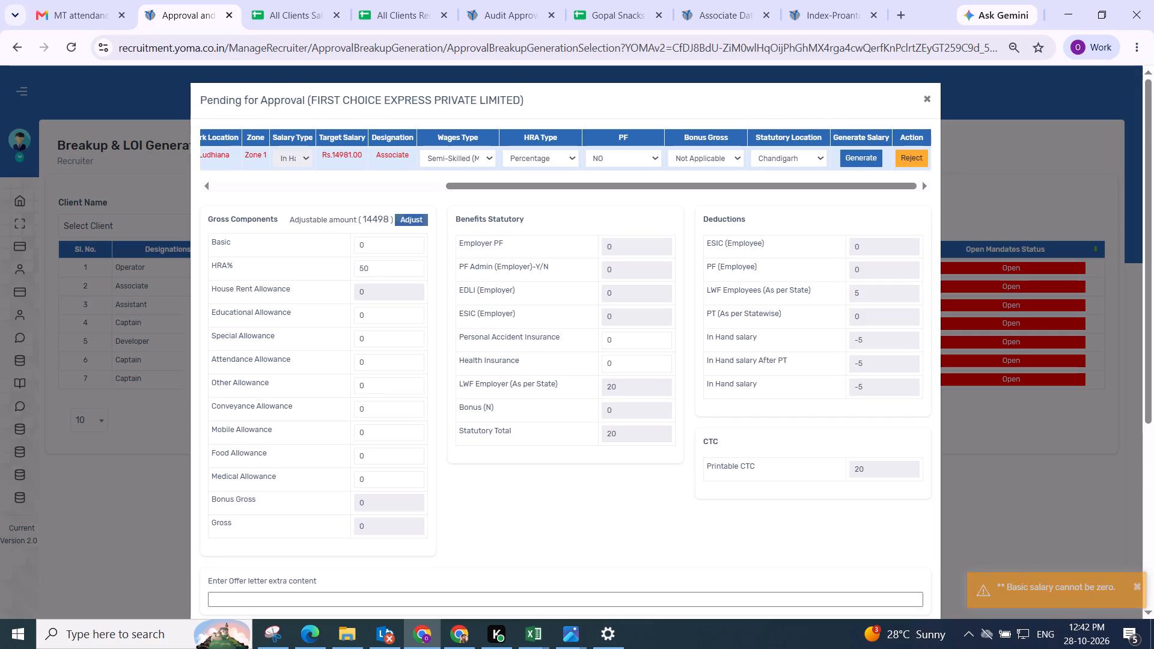
pyautogui.scroll(-2, 405, 211)
pyautogui.scroll(3, 415, 210)
pyautogui.click(413, 224)
pyautogui.scroll(-2, 418, 218)
pyautogui.moveTo(512, 236); pyautogui.dragTo(527, 236)
pyautogui.click(910, 340)
pyautogui.click(605, 421)
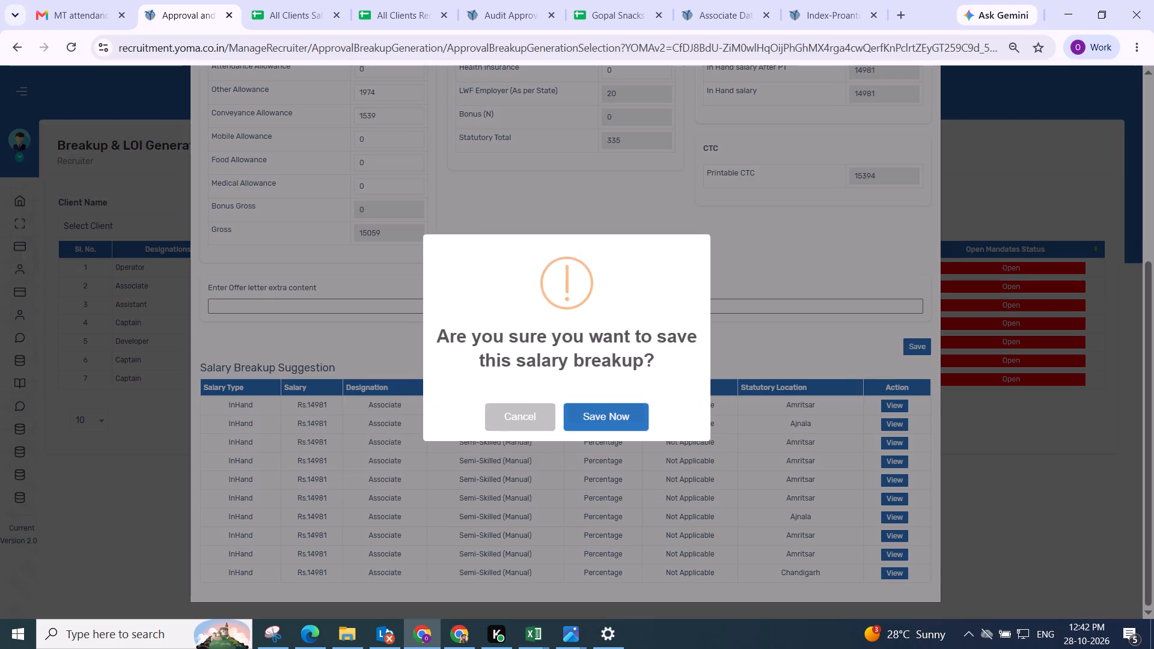
pyautogui.scroll(2, 587, 365)
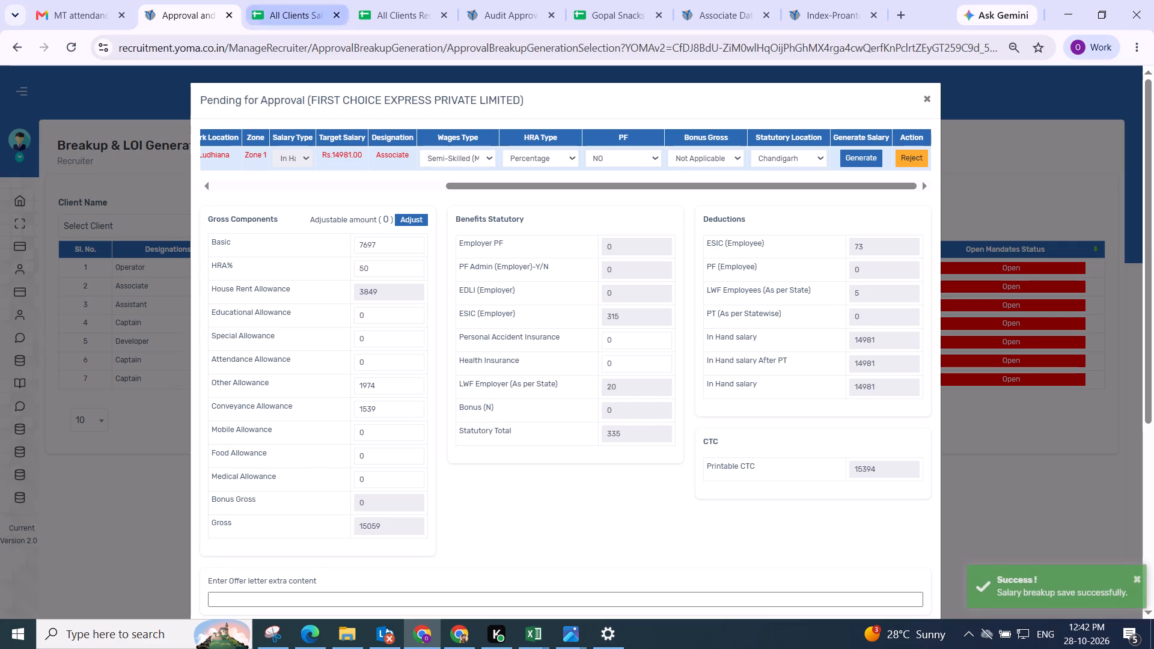
# Look through the clients' wages type, HRA, bonus, ESI and EPF rules in the All Clients Salary Breakup sheet.
pyautogui.click(284, 11)
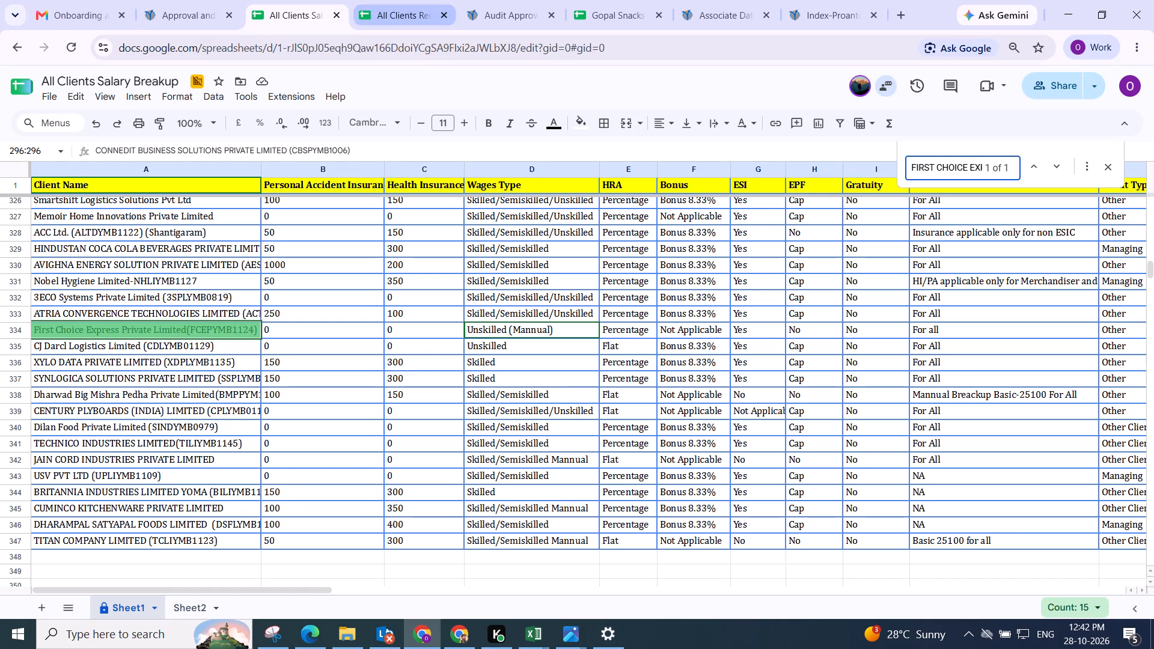
pyautogui.scroll(3, 398, 239)
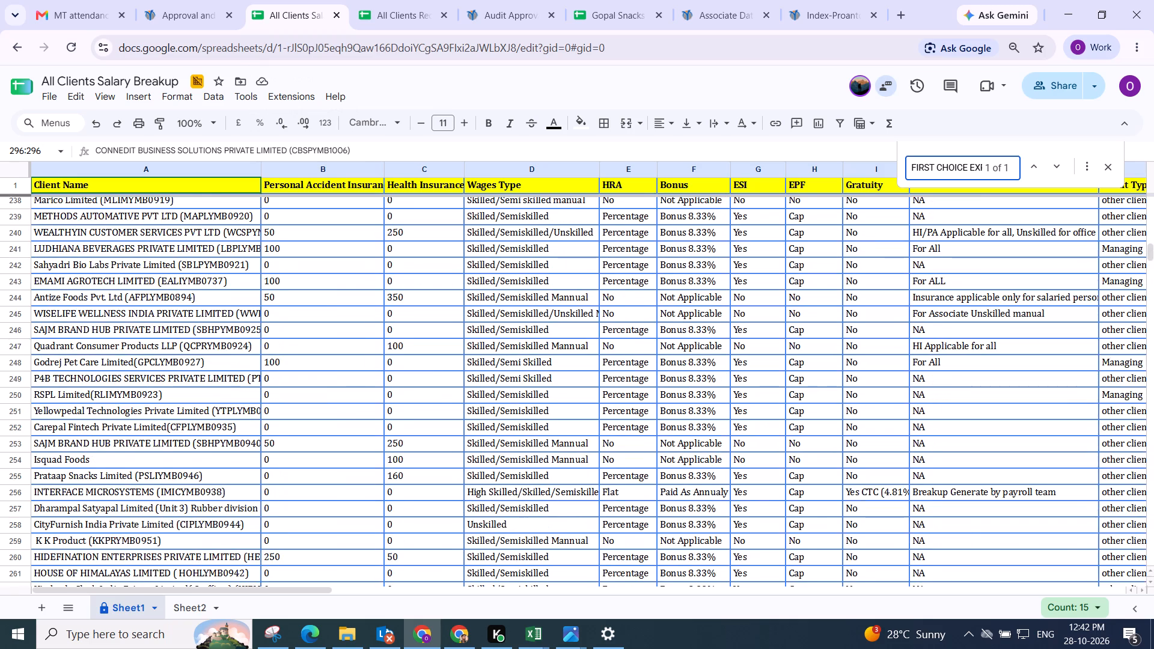
pyautogui.scroll(-3, 381, 195)
pyautogui.scroll(-1, 335, 227)
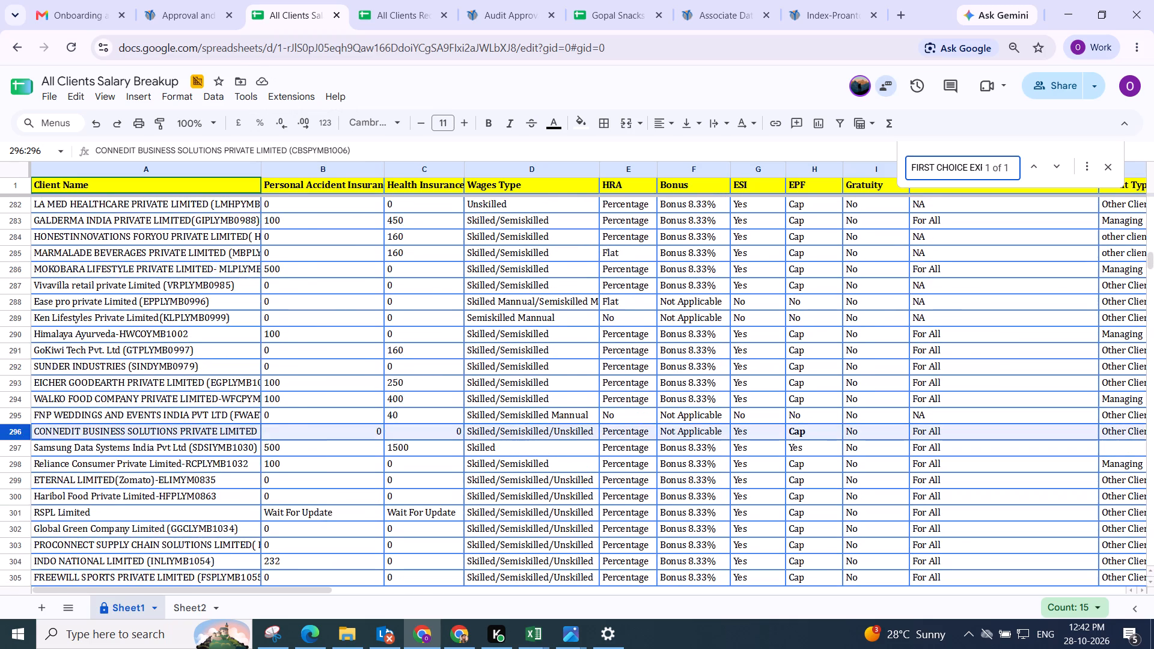
pyautogui.scroll(-1, 310, 245)
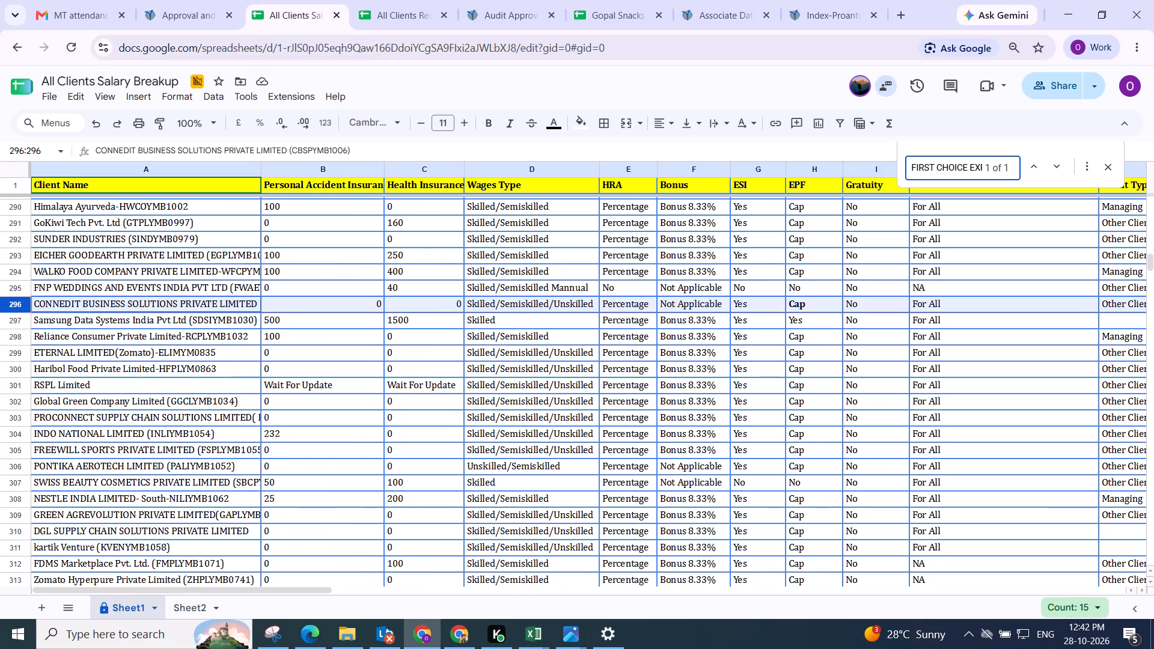
pyautogui.scroll(-4, 298, 264)
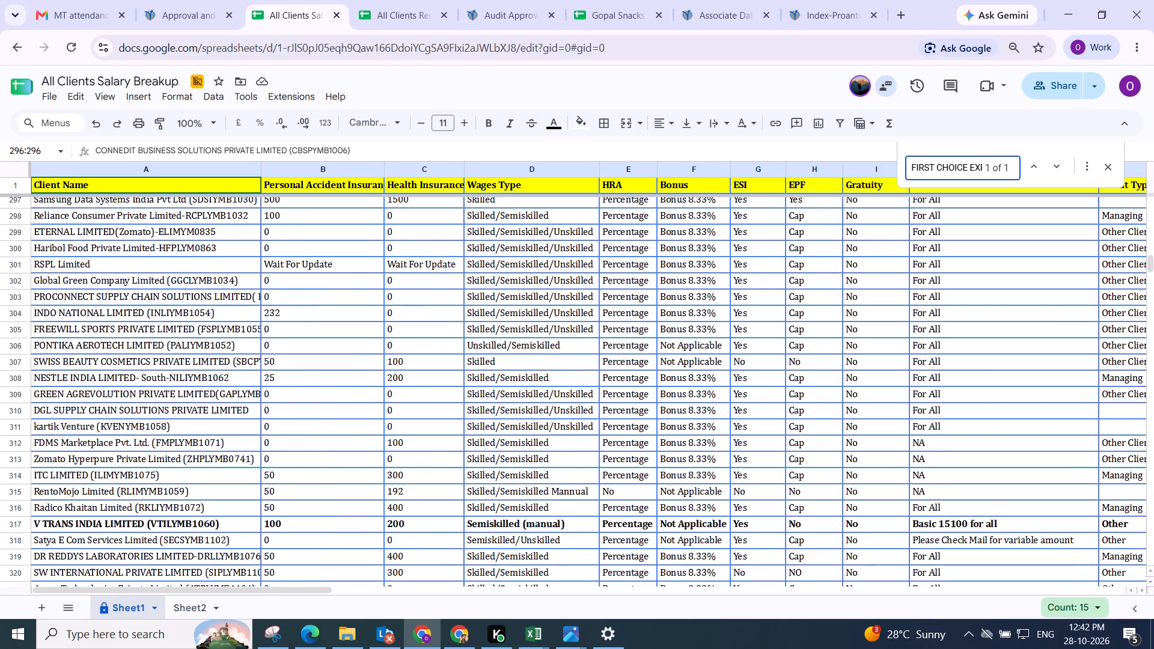
pyautogui.scroll(1, 298, 262)
# Open the Ahmedabad Assistant pending approvals and set the first candidate's wages type to Semi-Skilled (Manual), HRA type to Flat and PF to NO.
pyautogui.click(188, 19)
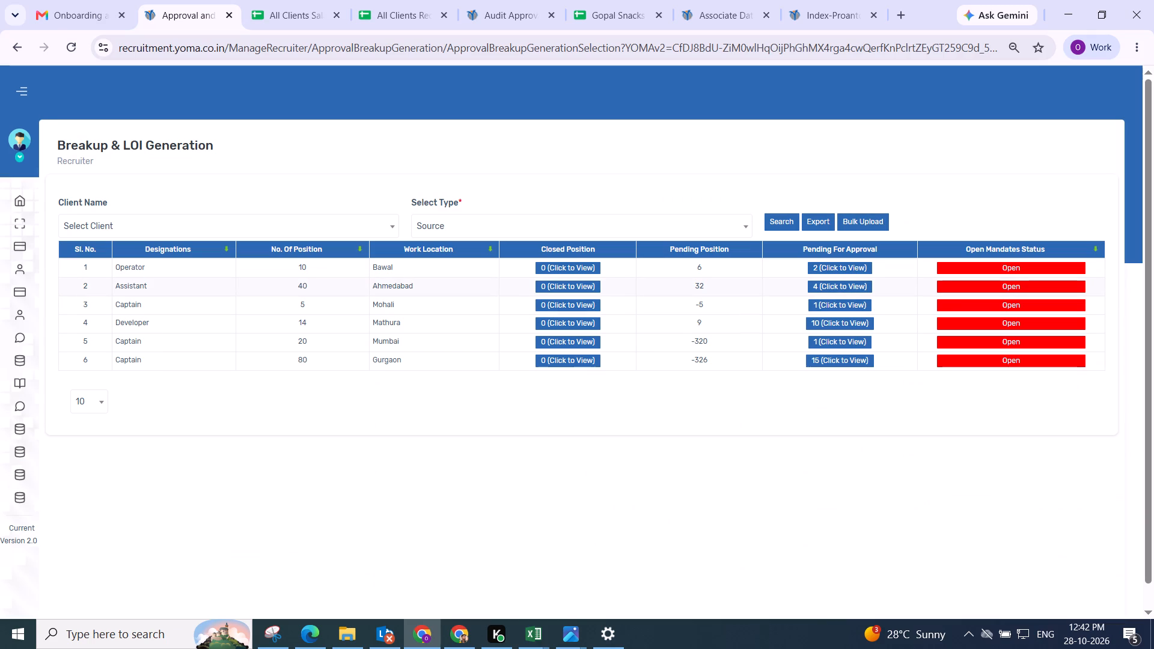
pyautogui.click(835, 285)
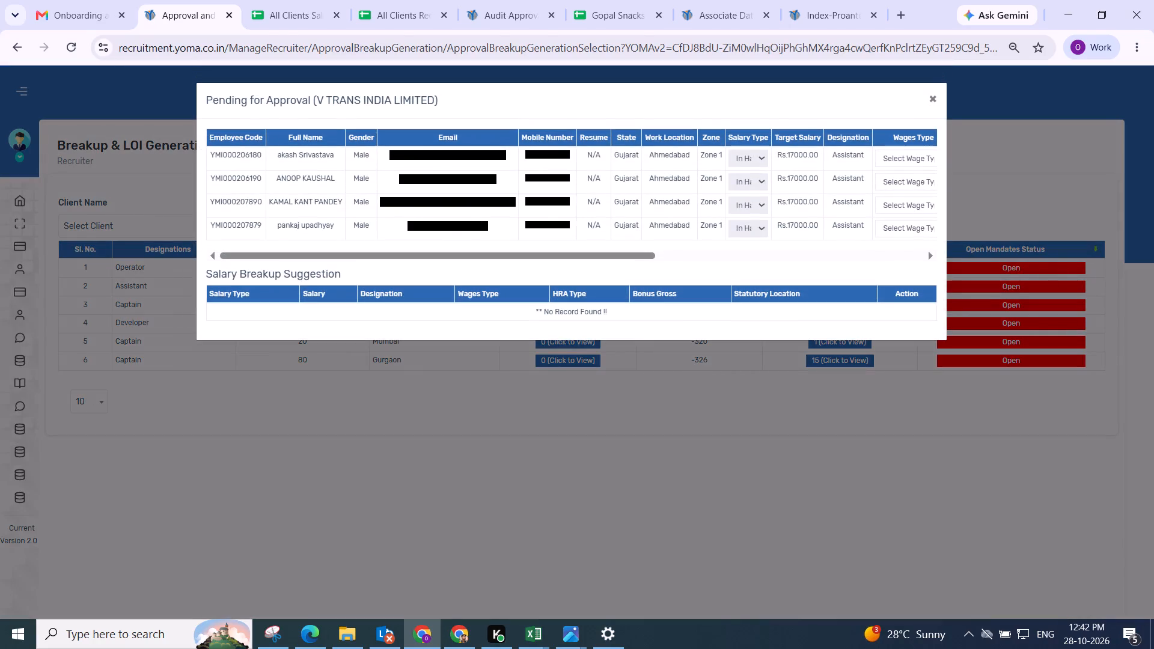
pyautogui.moveTo(326, 255); pyautogui.dragTo(919, 260)
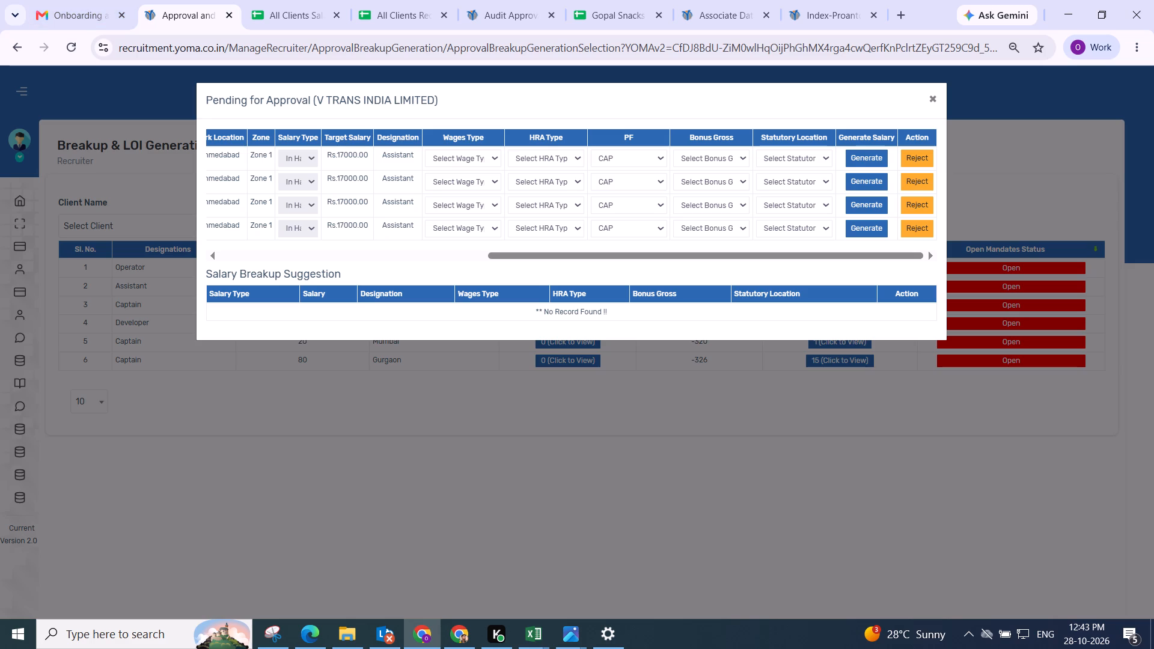
pyautogui.click(457, 153)
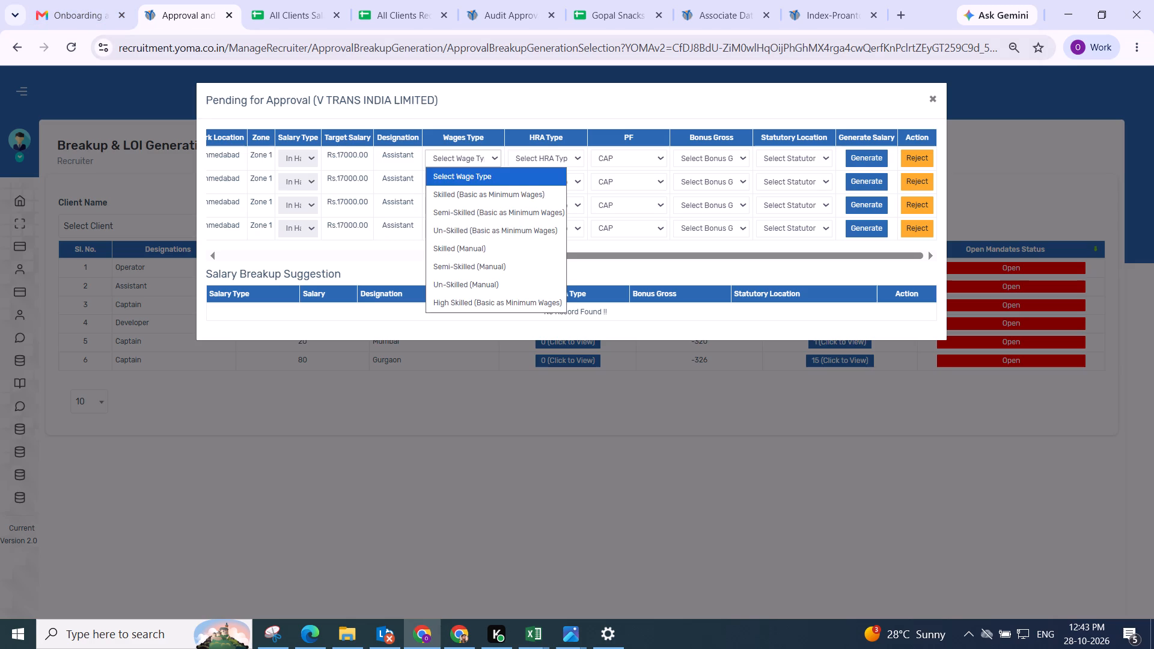
pyautogui.click(463, 264)
pyautogui.click(564, 157)
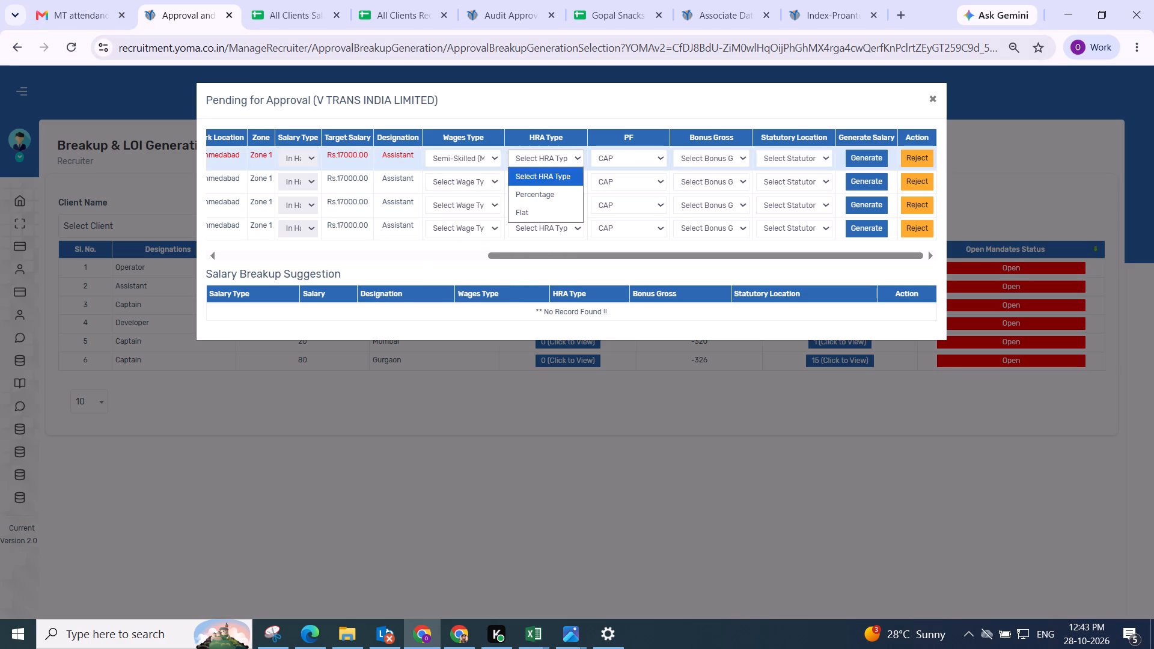
pyautogui.click(536, 225)
pyautogui.click(545, 148)
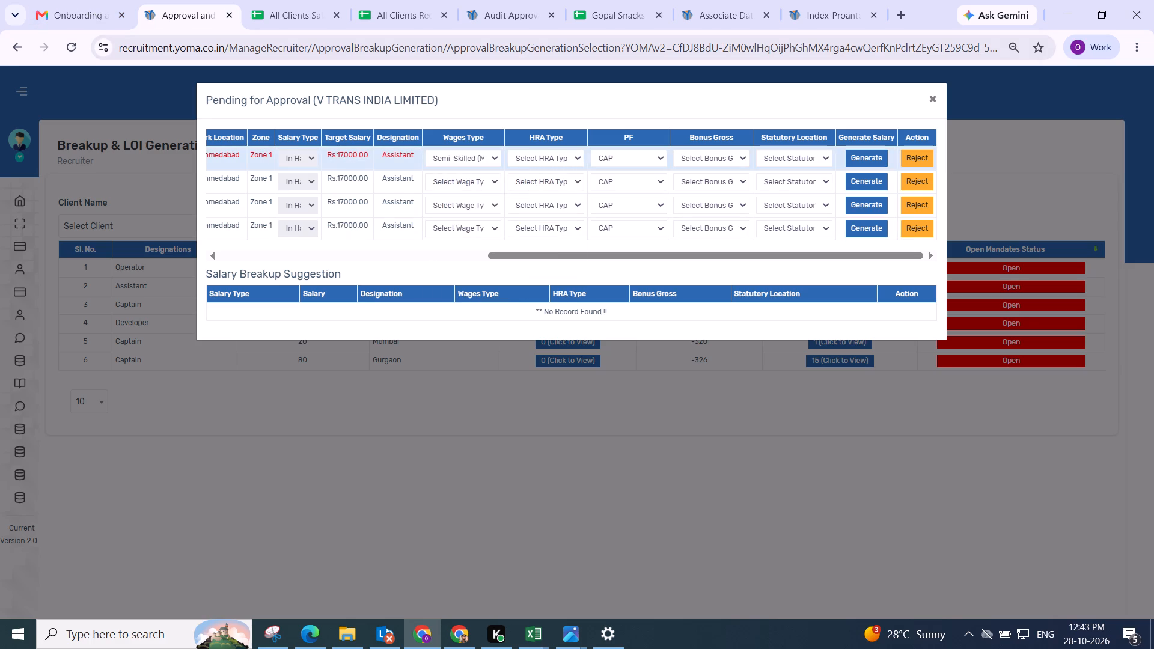
pyautogui.click(546, 158)
pyautogui.click(544, 210)
pyautogui.click(629, 159)
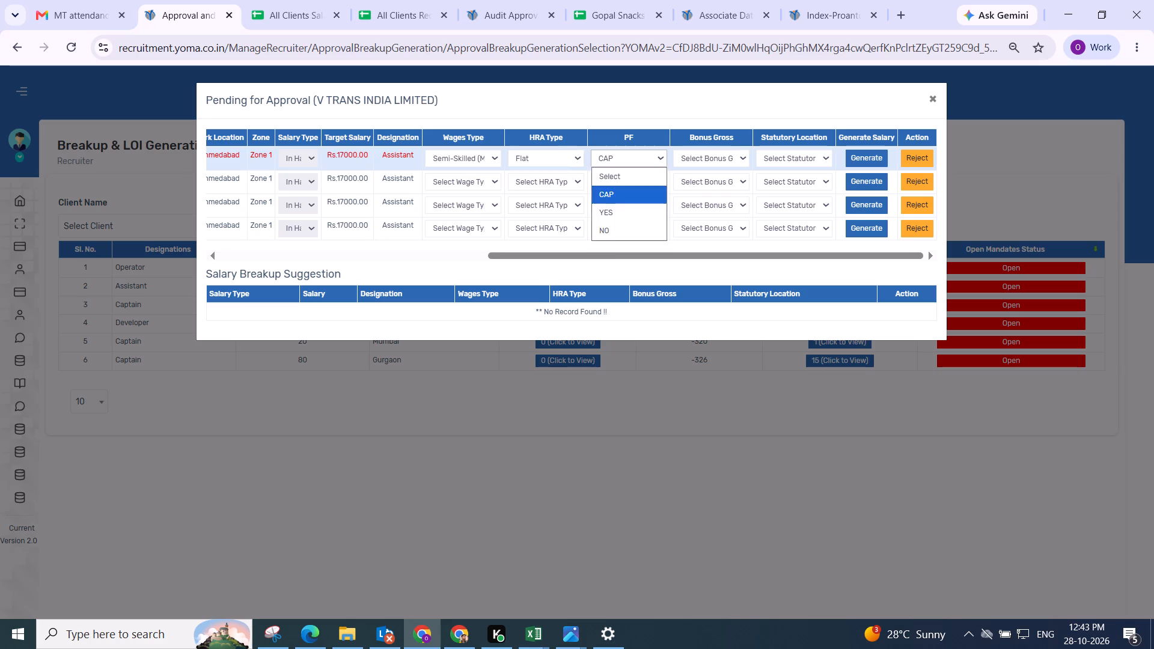
pyautogui.click(623, 230)
# Generate and adjust the first Assistant's salary with bonus gross Not Applicable and statutory location Anand.
pyautogui.click(704, 162)
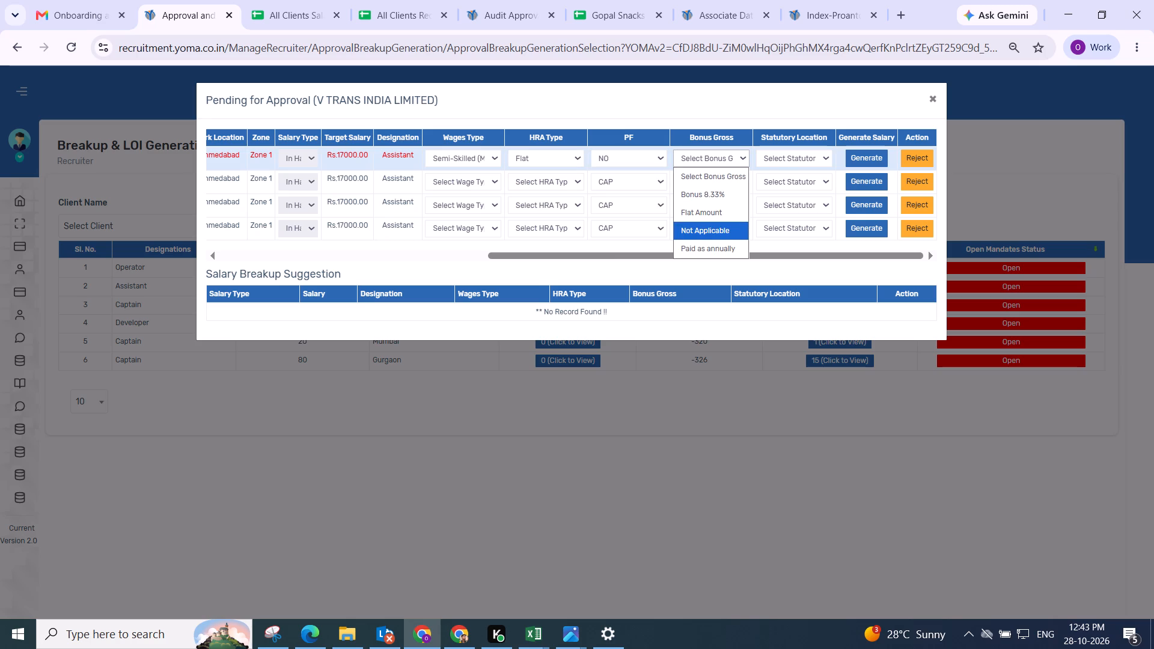
pyautogui.click(704, 234)
pyautogui.click(783, 171)
pyautogui.click(784, 159)
pyautogui.click(780, 216)
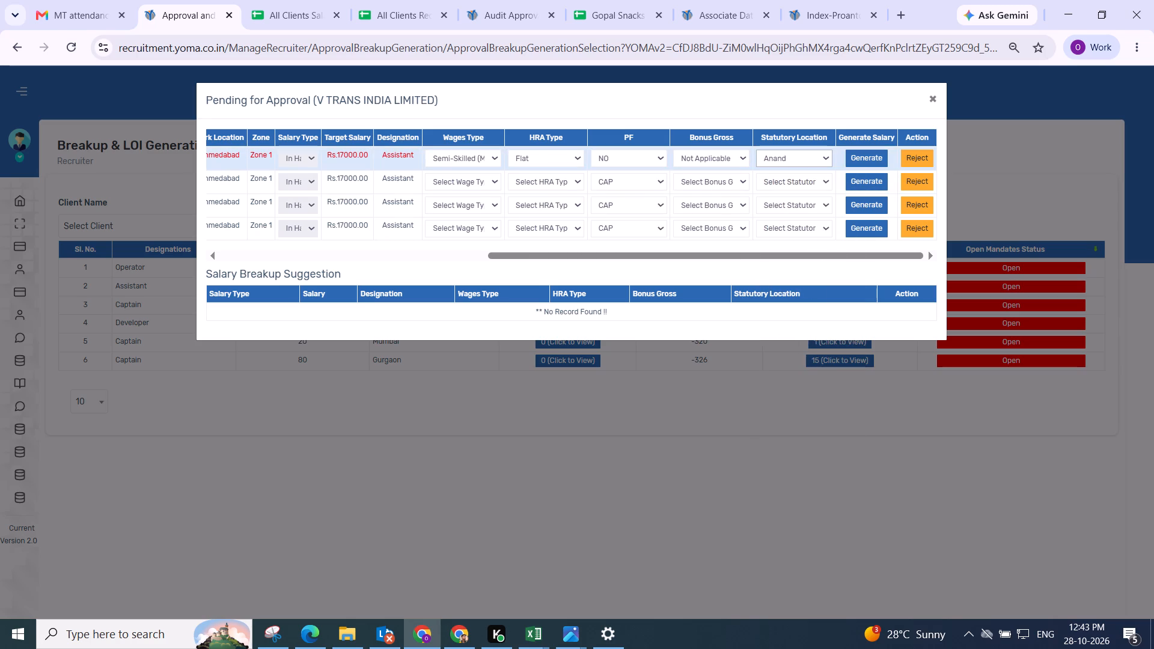
pyautogui.click(853, 156)
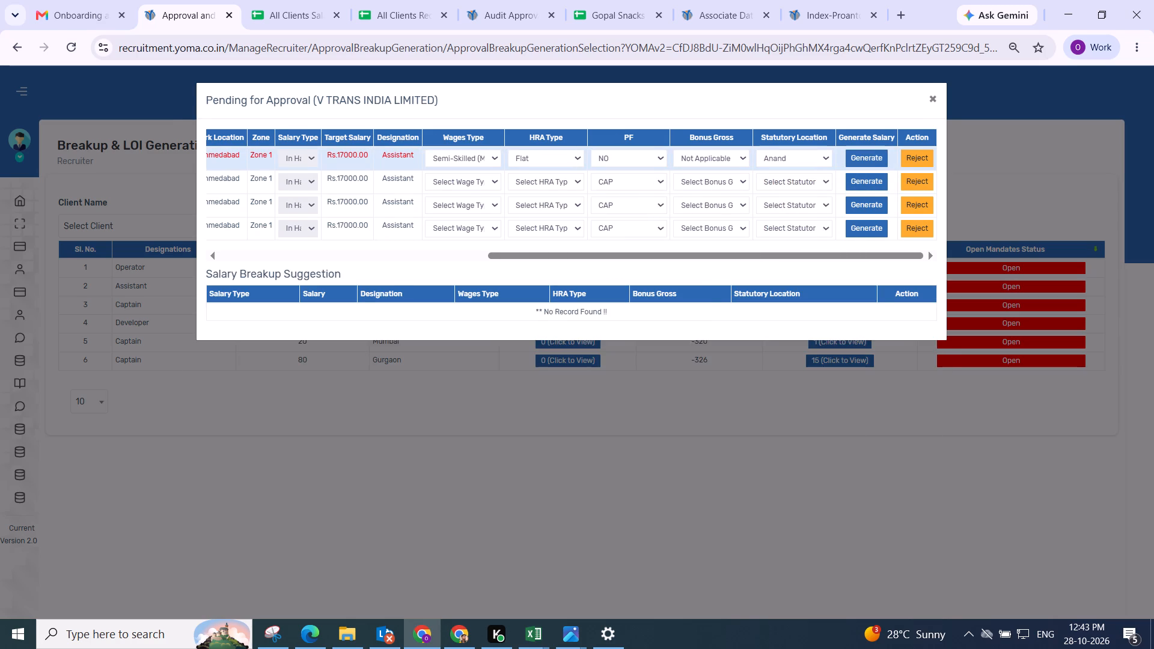
pyautogui.click(409, 286)
# Copy the first Assistant's Gross amount, 17317, into Basic, recalculate the breakup and review it.
pyautogui.scroll(-1, 409, 286)
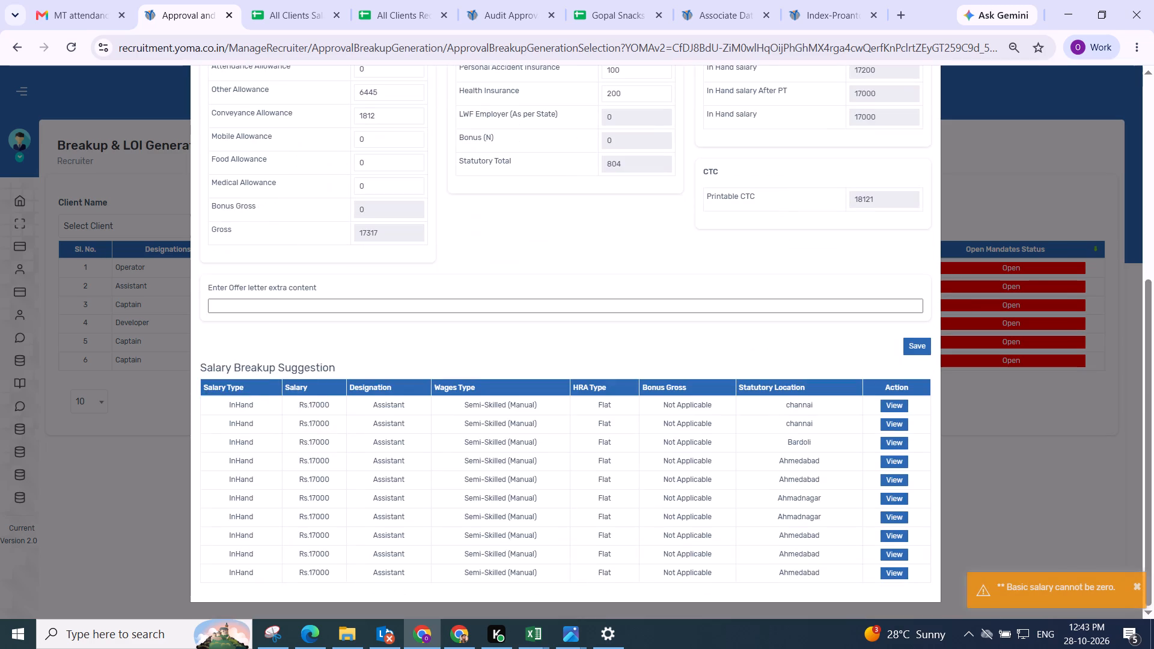
pyautogui.scroll(2, 457, 223)
pyautogui.scroll(-3, 414, 344)
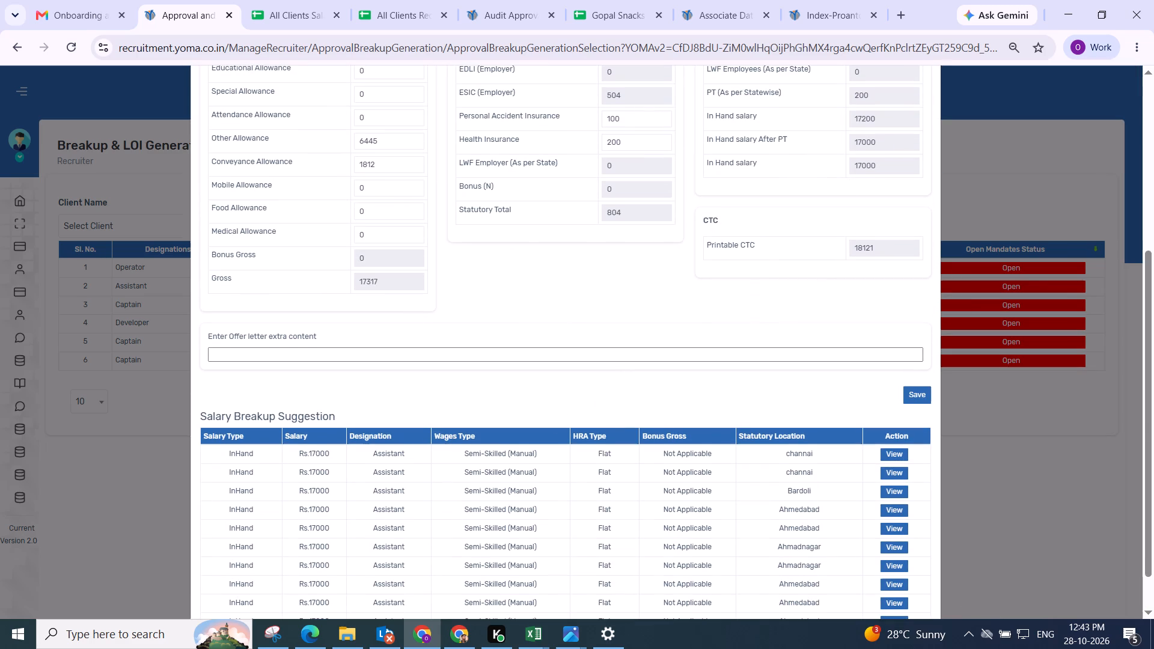
pyautogui.doubleClick(366, 280)
pyautogui.hotkey('ctrl', 'c')
pyautogui.scroll(2, 369, 282)
pyautogui.doubleClick(374, 311)
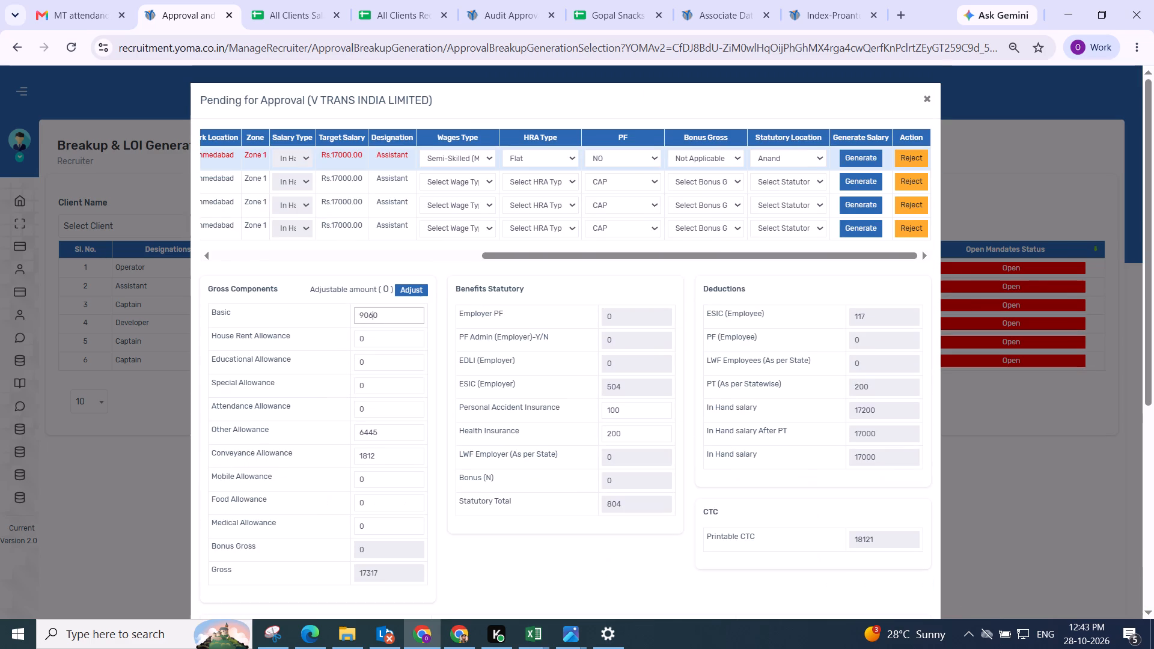
pyautogui.hotkey('ctrl', 'v')
pyautogui.click(439, 295)
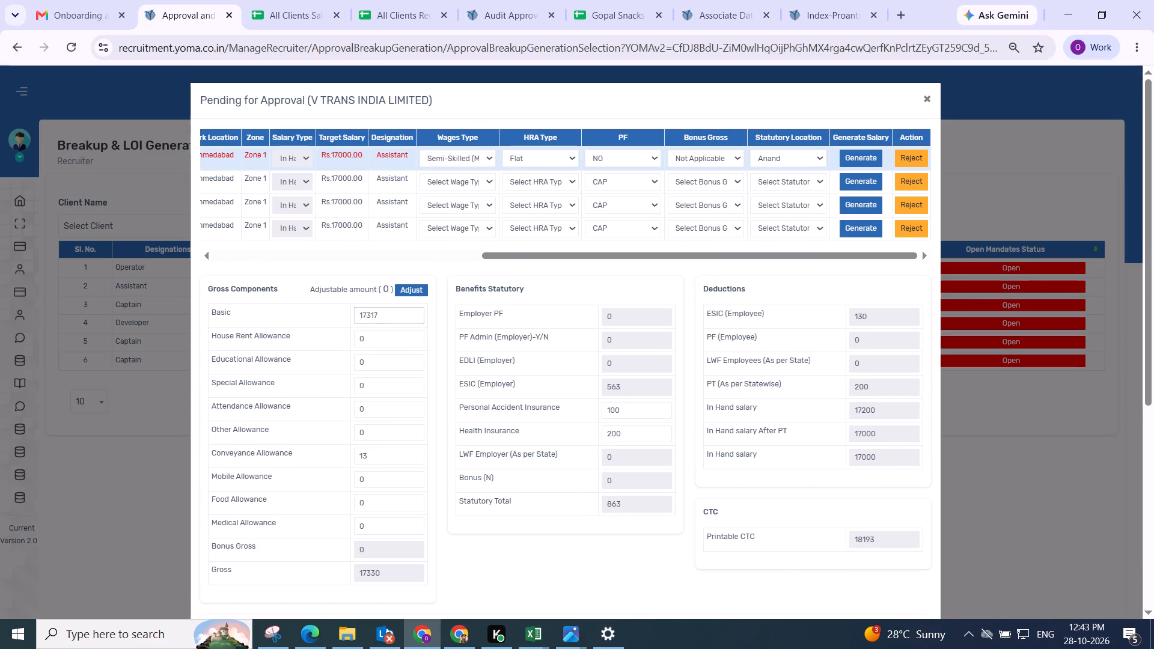
pyautogui.scroll(-1, 439, 294)
pyautogui.click(532, 287)
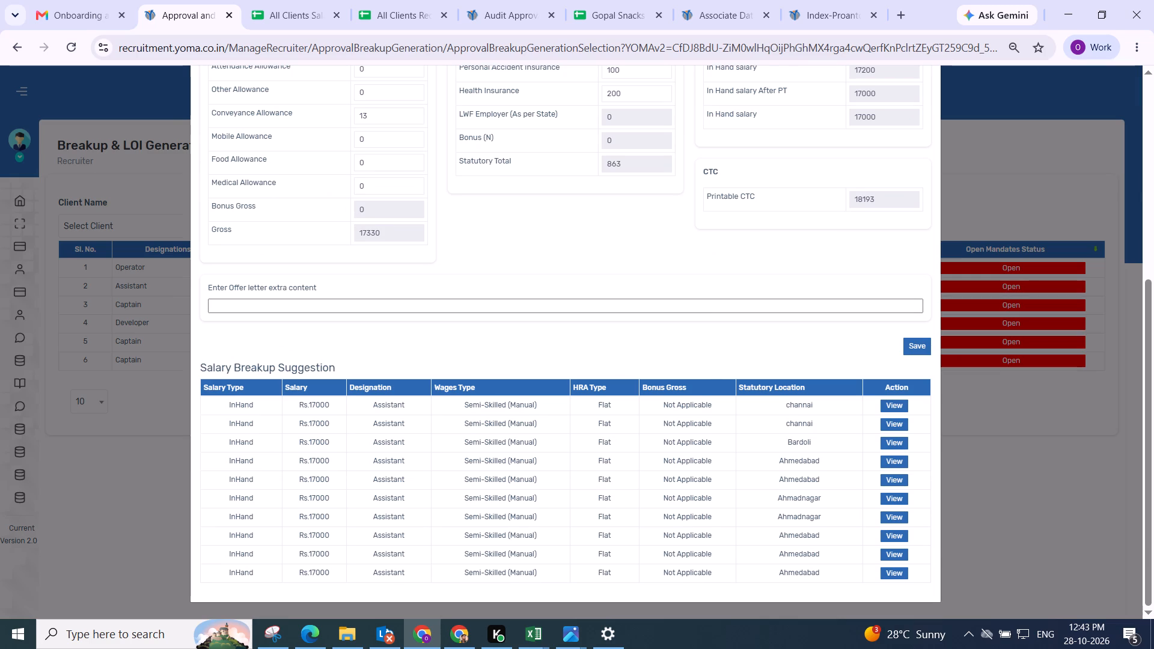
# Save the first Ahmedabad Assistant's salary breakup.
pyautogui.click(912, 339)
pyautogui.moveTo(581, 402); pyautogui.dragTo(591, 412)
pyautogui.click(601, 417)
pyautogui.scroll(3, 602, 387)
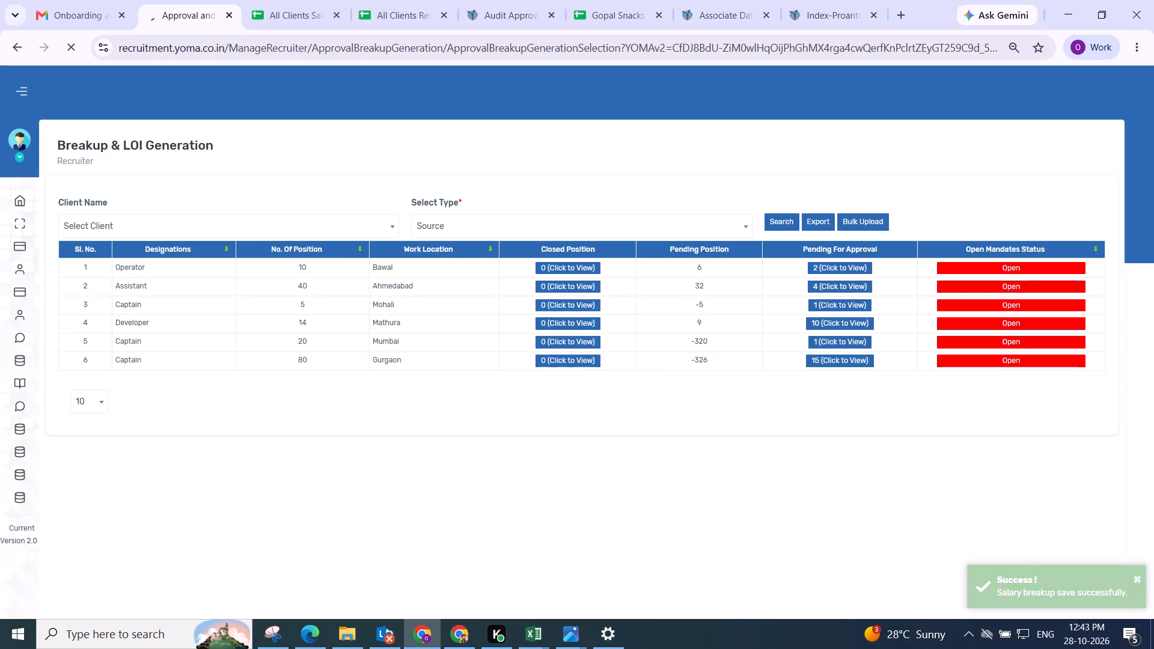
pyautogui.scroll(-1, 630, 285)
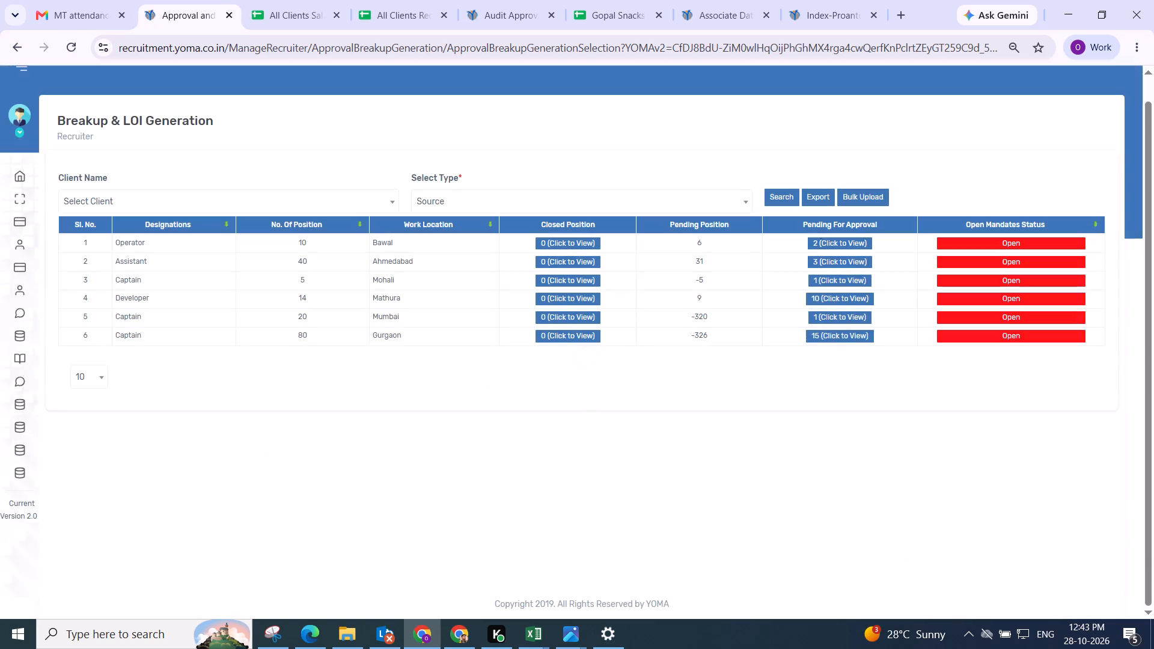
# Reopen the Ahmedabad Assistant pending approvals and set the top candidate's wages type to Semi-Skilled (Manual), HRA type to Flat and PF to NO.
pyautogui.click(830, 257)
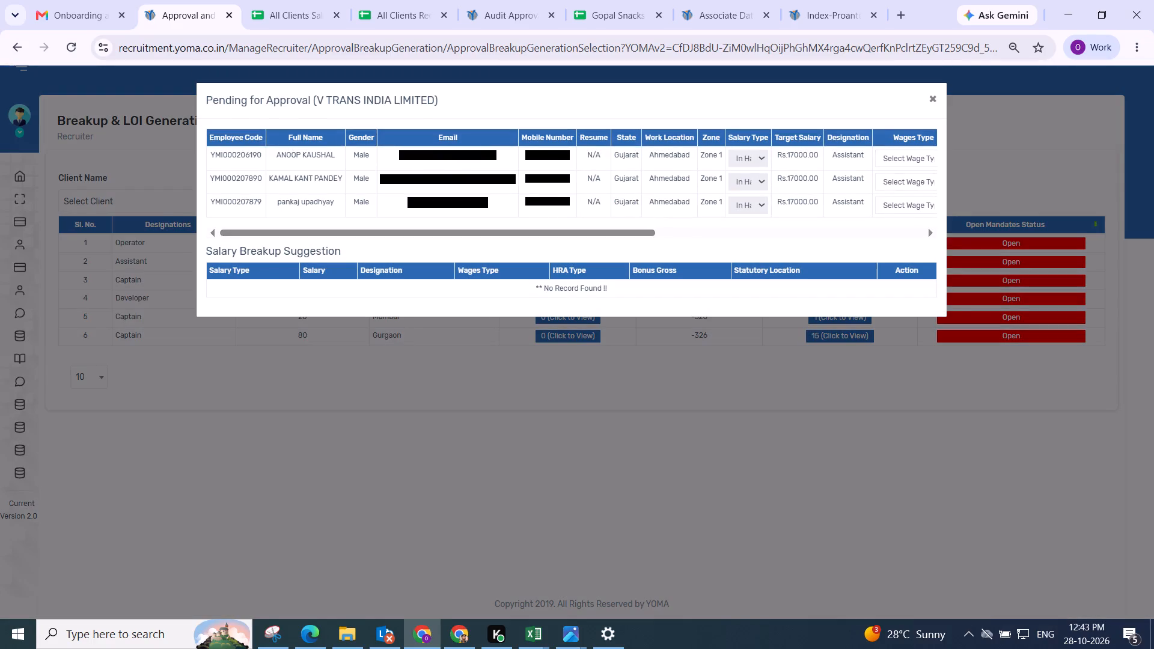
pyautogui.moveTo(315, 231); pyautogui.dragTo(914, 223)
pyautogui.click(451, 154)
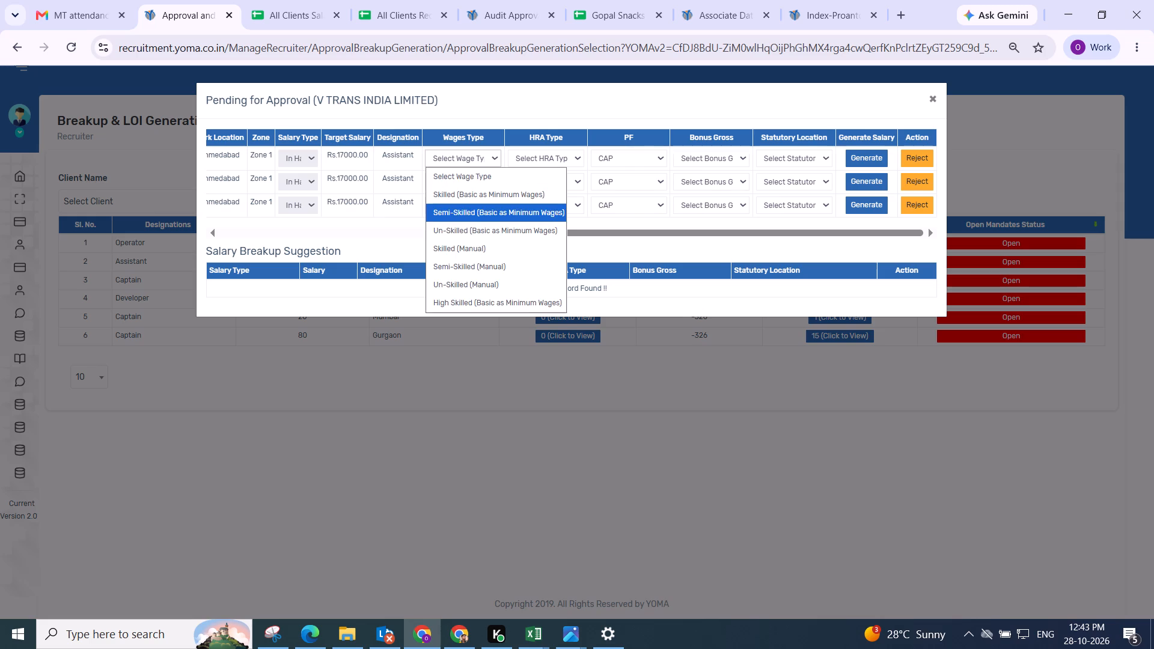
pyautogui.click(472, 261)
pyautogui.click(540, 160)
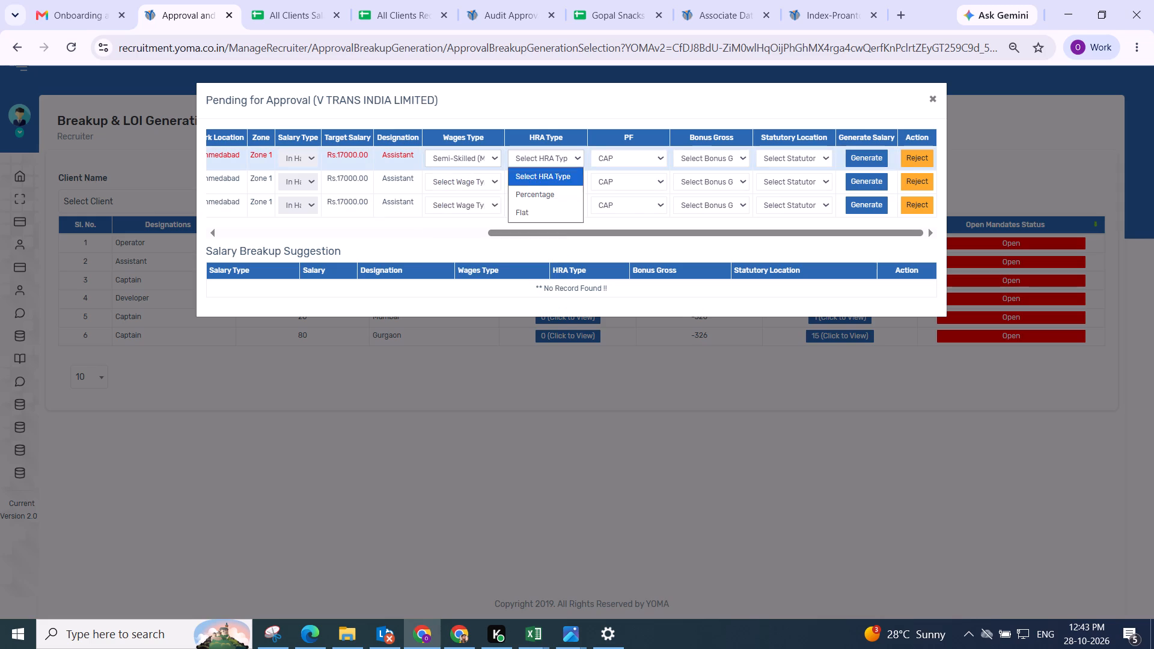
pyautogui.click(546, 204)
pyautogui.click(610, 155)
pyautogui.click(613, 227)
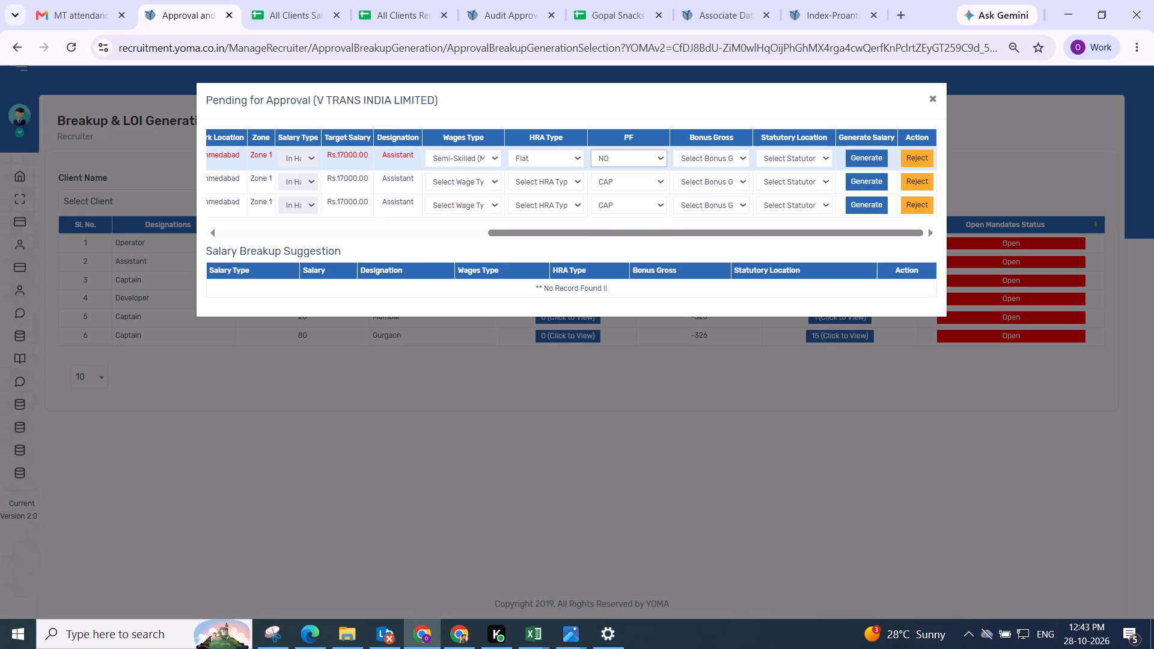
# Generate and adjust this second Assistant's salary with bonus gross Not Applicable and statutory location Bardoli.
pyautogui.click(711, 153)
pyautogui.click(703, 233)
pyautogui.click(774, 150)
pyautogui.click(768, 225)
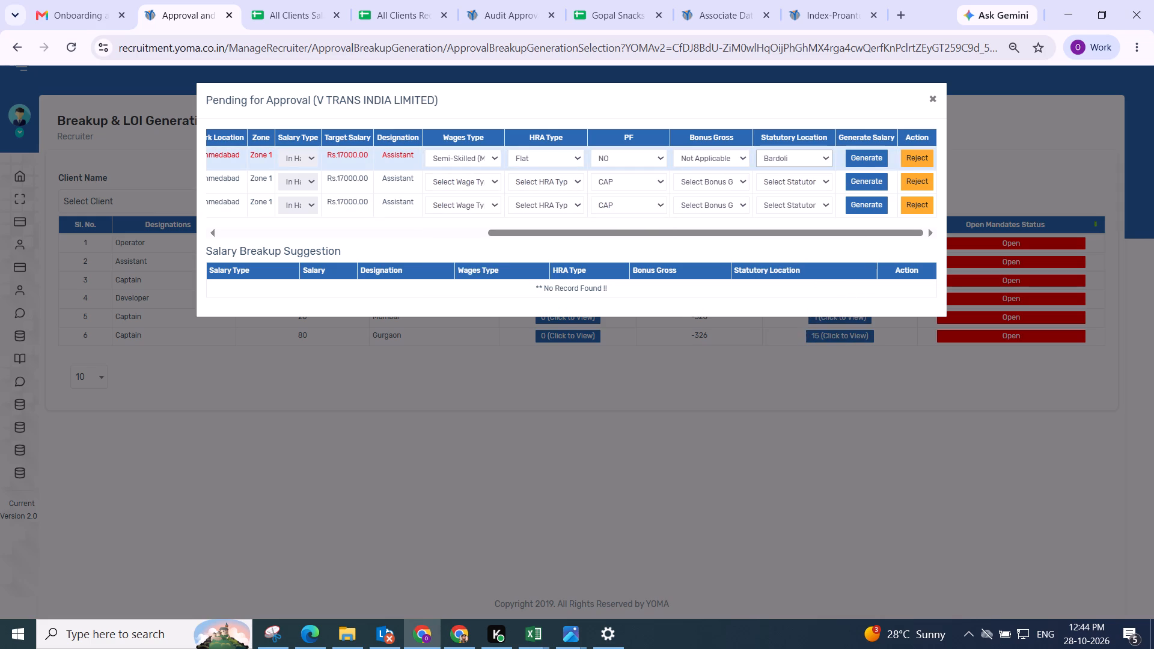
pyautogui.click(869, 158)
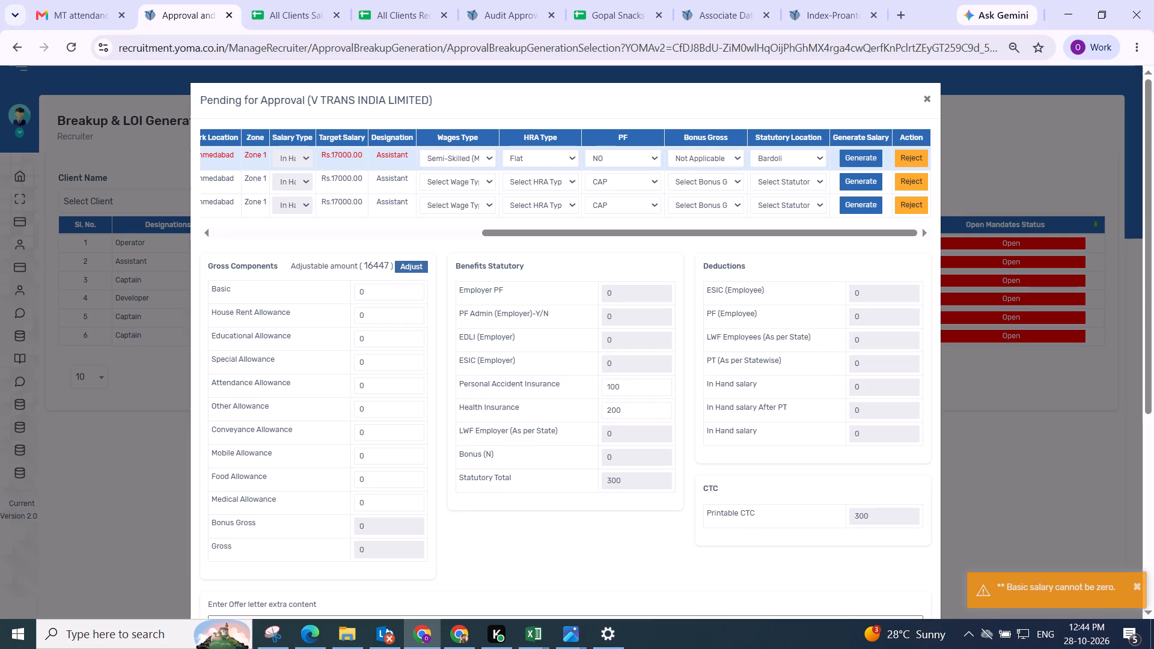
pyautogui.click(411, 263)
# Copy the second Assistant's Gross amount, 17317, into Basic and recalculate the breakup.
pyautogui.scroll(-1, 425, 264)
pyautogui.doubleClick(366, 236)
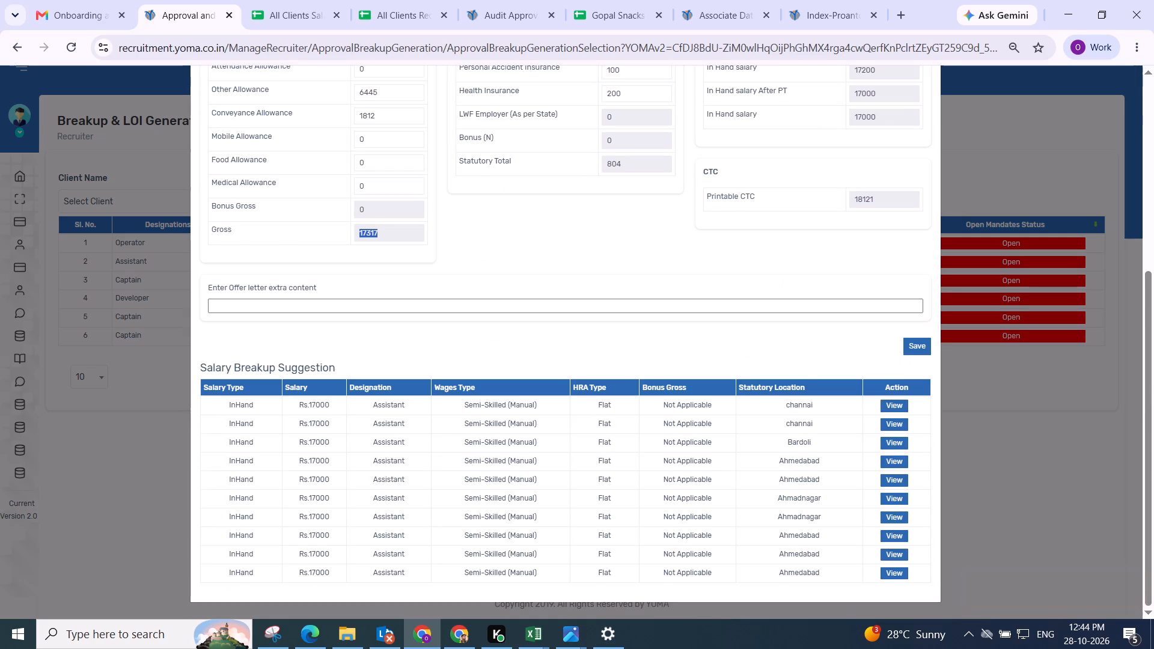
pyautogui.hotkey('ctrl', 'c')
pyautogui.scroll(2, 374, 239)
pyautogui.doubleClick(374, 299)
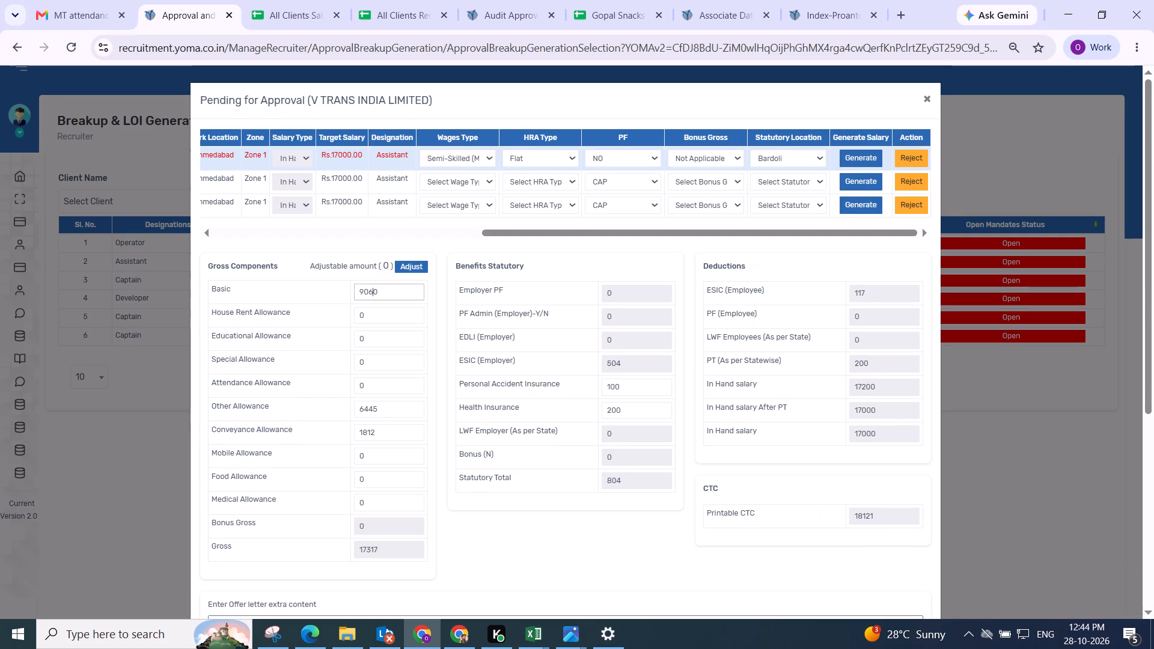
pyautogui.hotkey('ctrl', 'v')
pyautogui.click(441, 283)
pyautogui.scroll(-2, 441, 287)
pyautogui.click(565, 269)
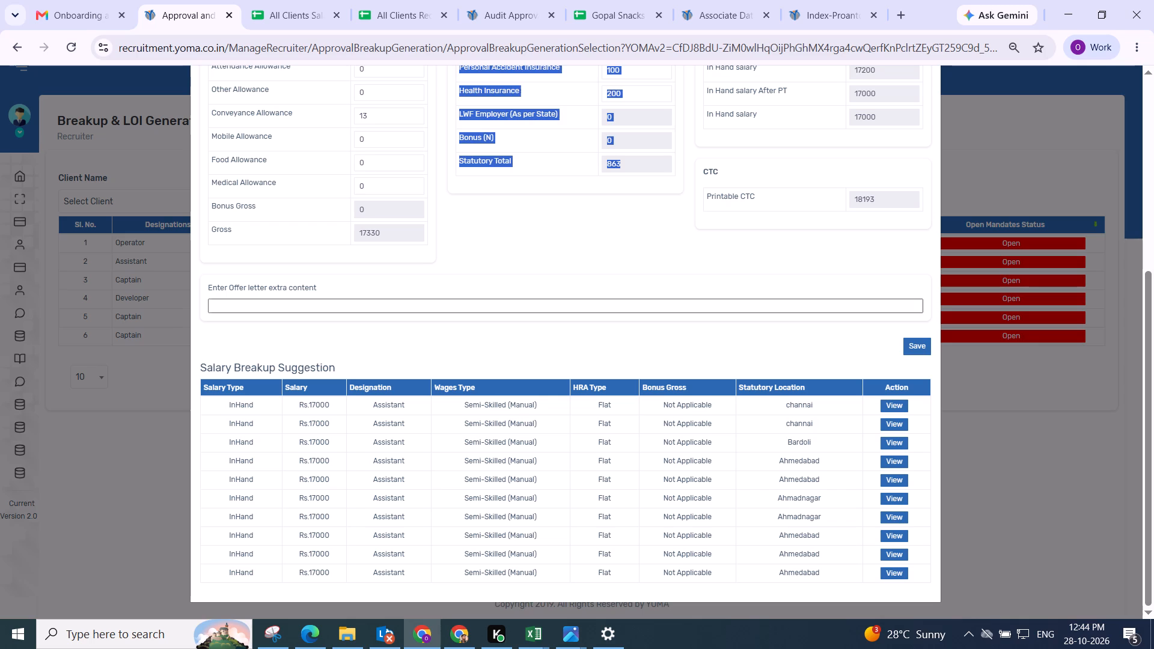
# Save the second Assistant's salary breakup.
pyautogui.click(911, 343)
pyautogui.click(623, 414)
pyautogui.scroll(3, 565, 380)
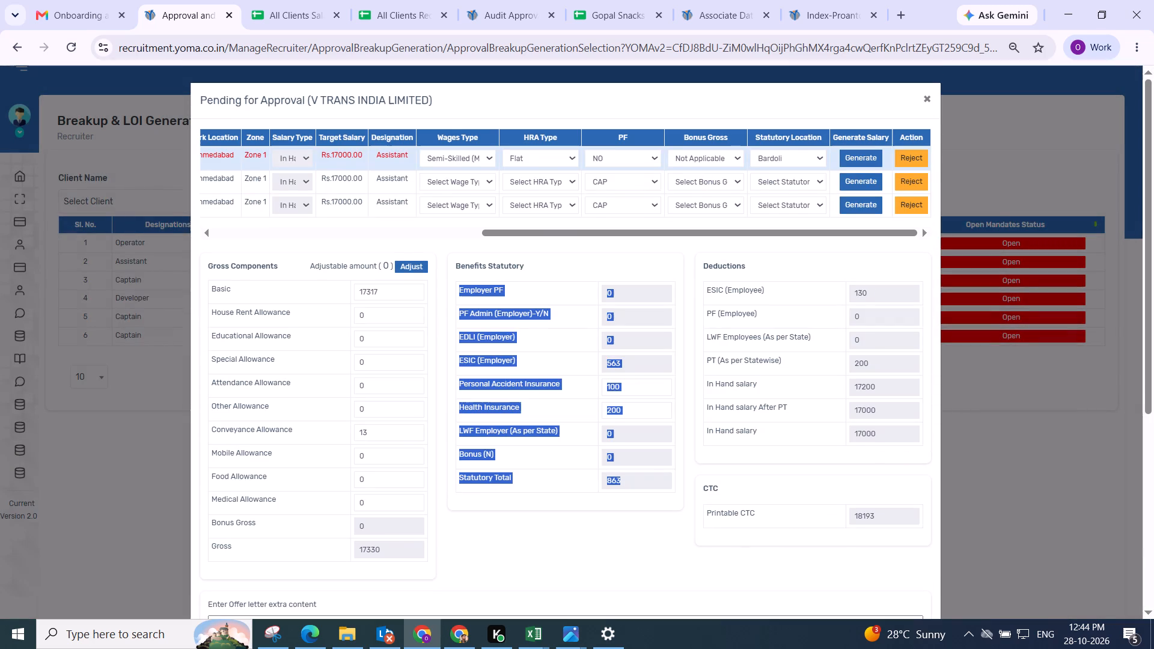
pyautogui.scroll(-2, 456, 244)
pyautogui.scroll(2, 573, 265)
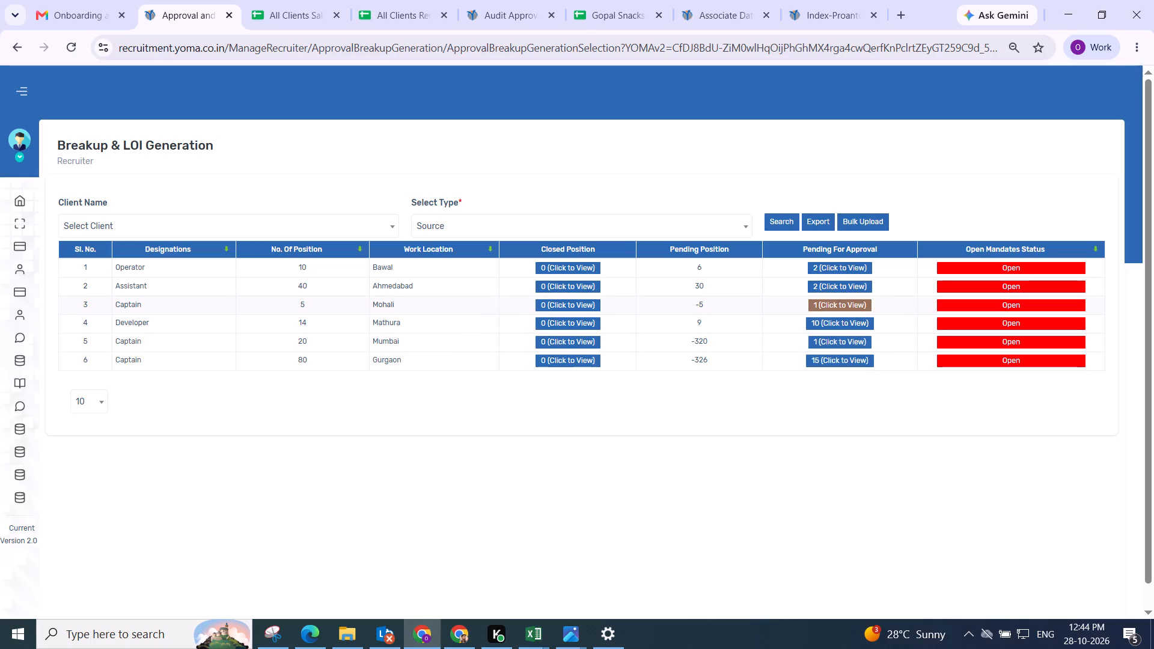
# Reopen the Ahmedabad Assistant approvals and set the third candidate's wages type to Semi-Skilled (Manual), HRA type to Flat and PF to NO.
pyautogui.click(825, 281)
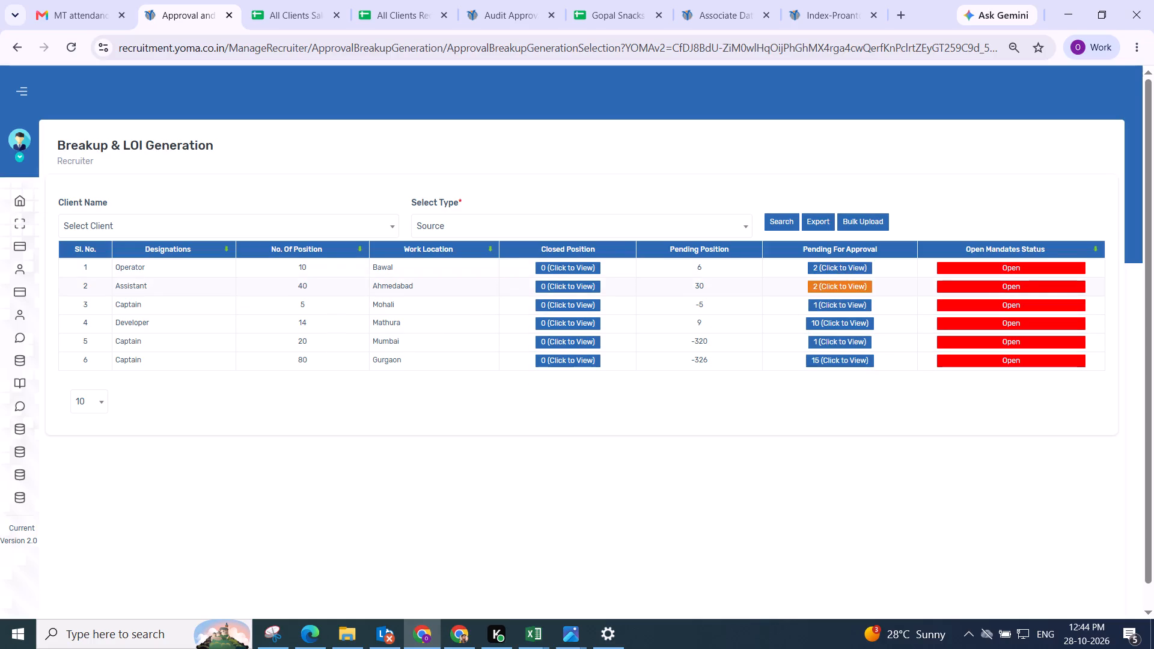
pyautogui.moveTo(357, 204); pyautogui.dragTo(791, 213)
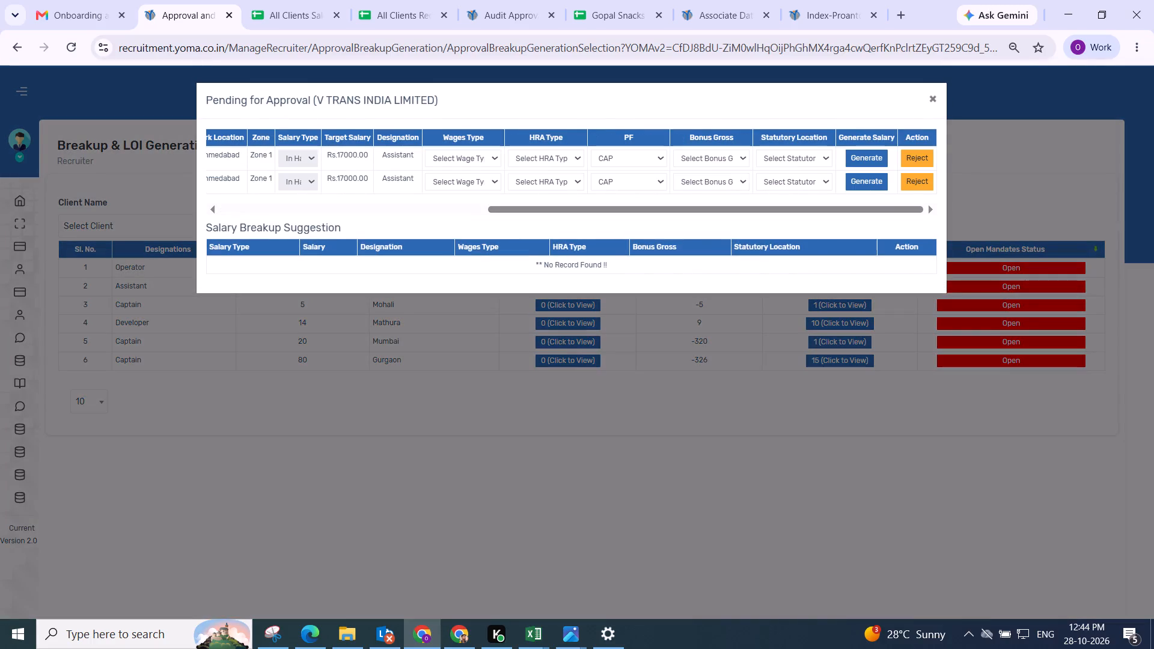
pyautogui.click(475, 161)
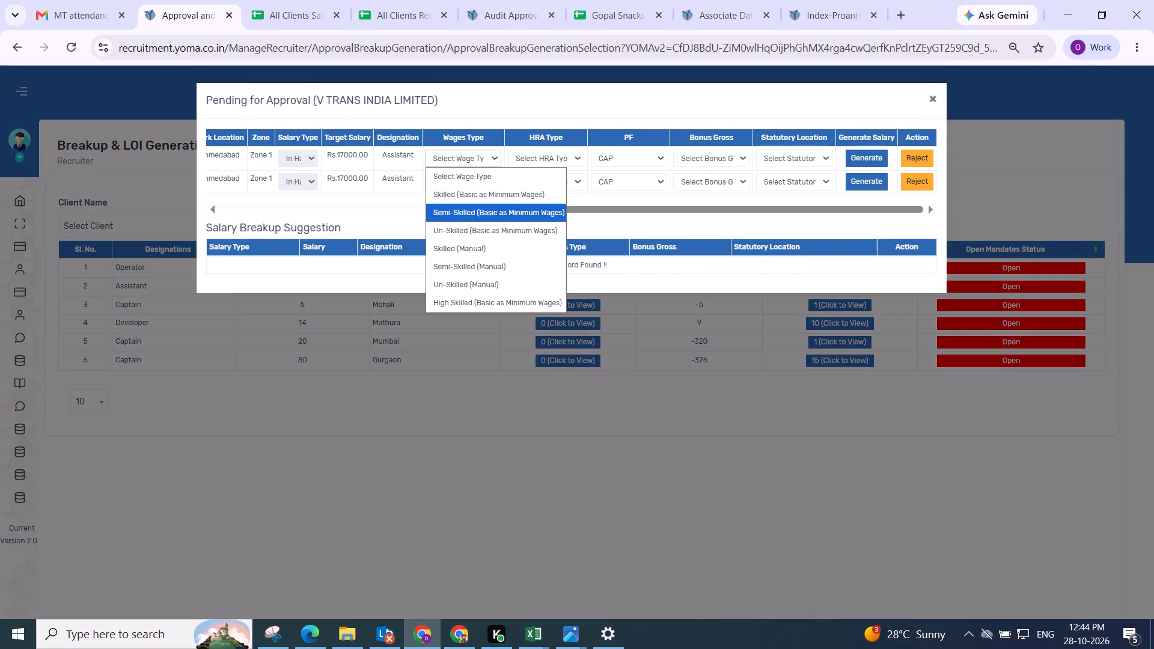
pyautogui.click(474, 264)
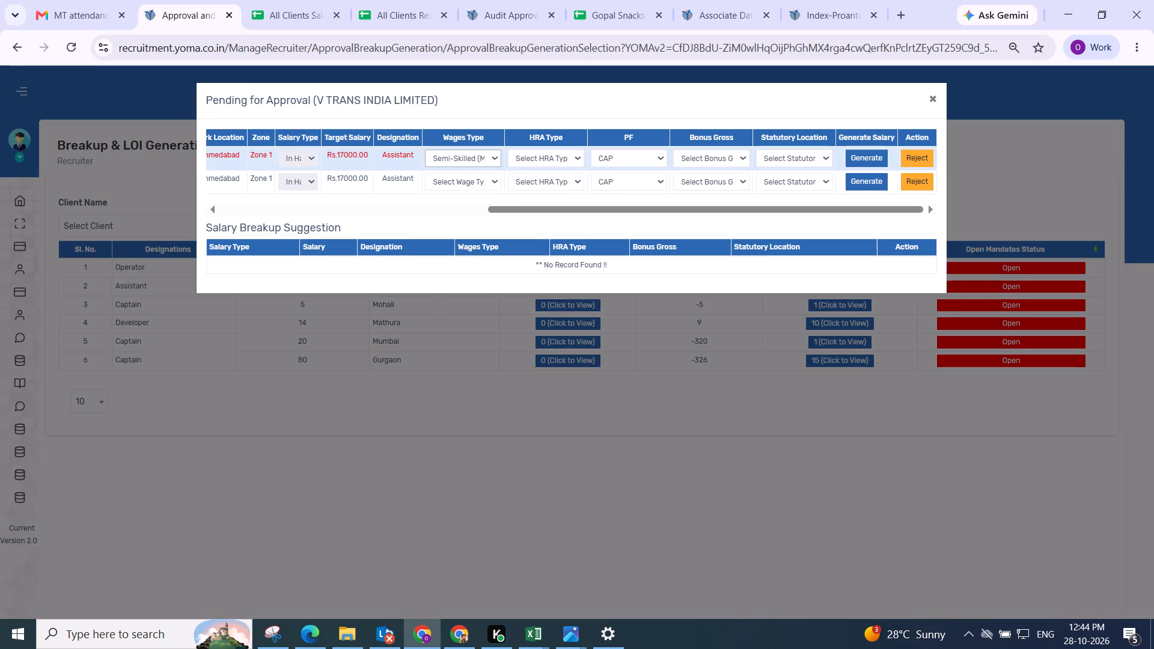
pyautogui.click(529, 164)
pyautogui.click(534, 212)
pyautogui.click(618, 162)
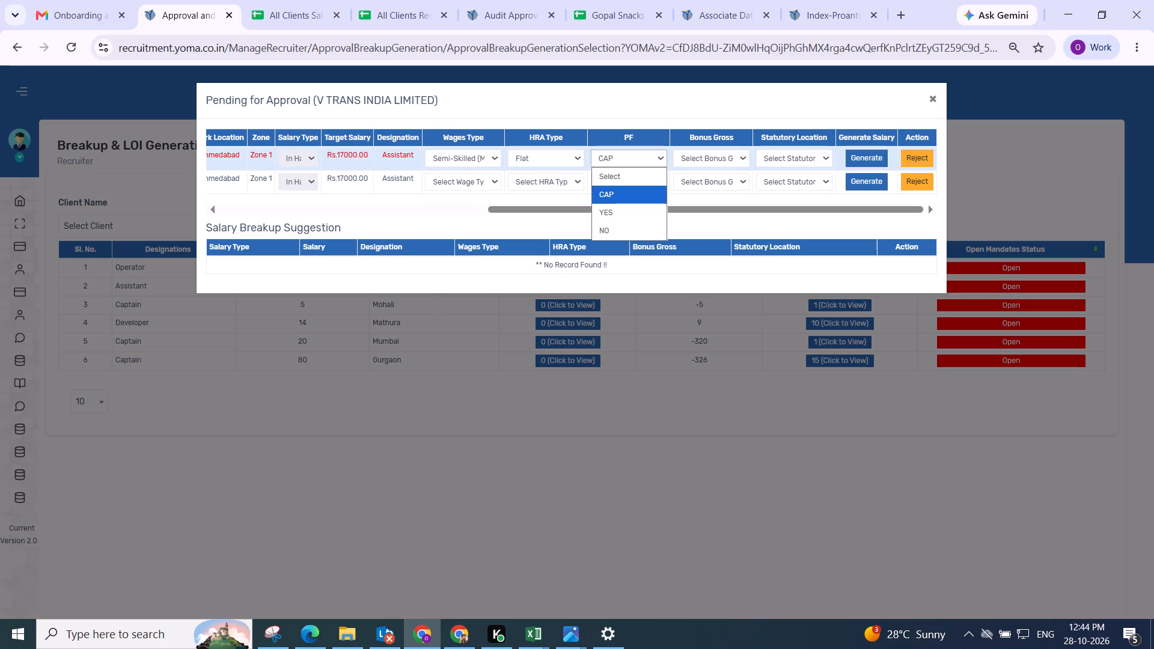
pyautogui.click(469, 152)
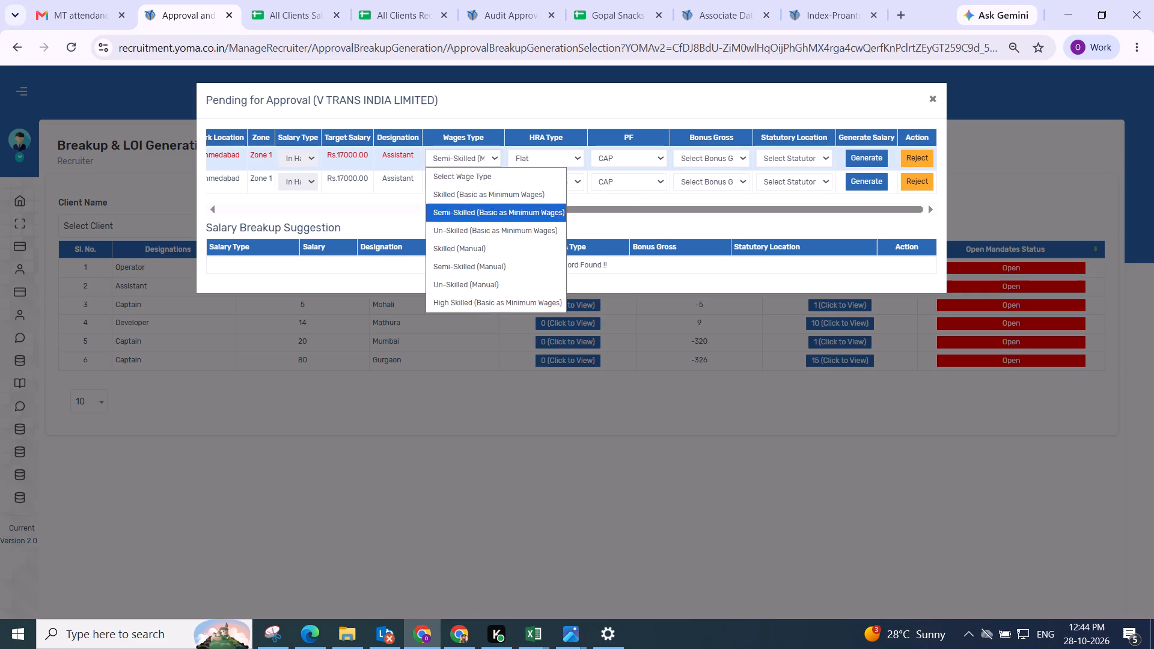
pyautogui.click(473, 264)
pyautogui.click(615, 154)
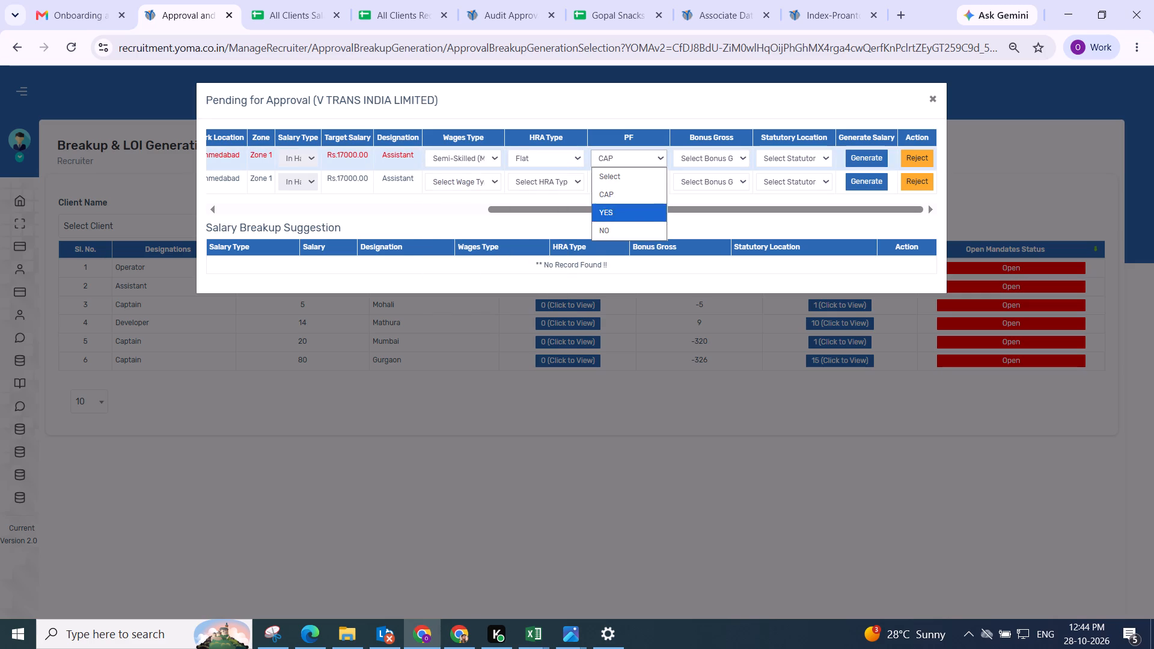
pyautogui.click(629, 228)
# Generate and adjust the third Assistant's salary with bonus gross Not Applicable and statutory location Bardoli.
pyautogui.click(703, 155)
pyautogui.click(714, 233)
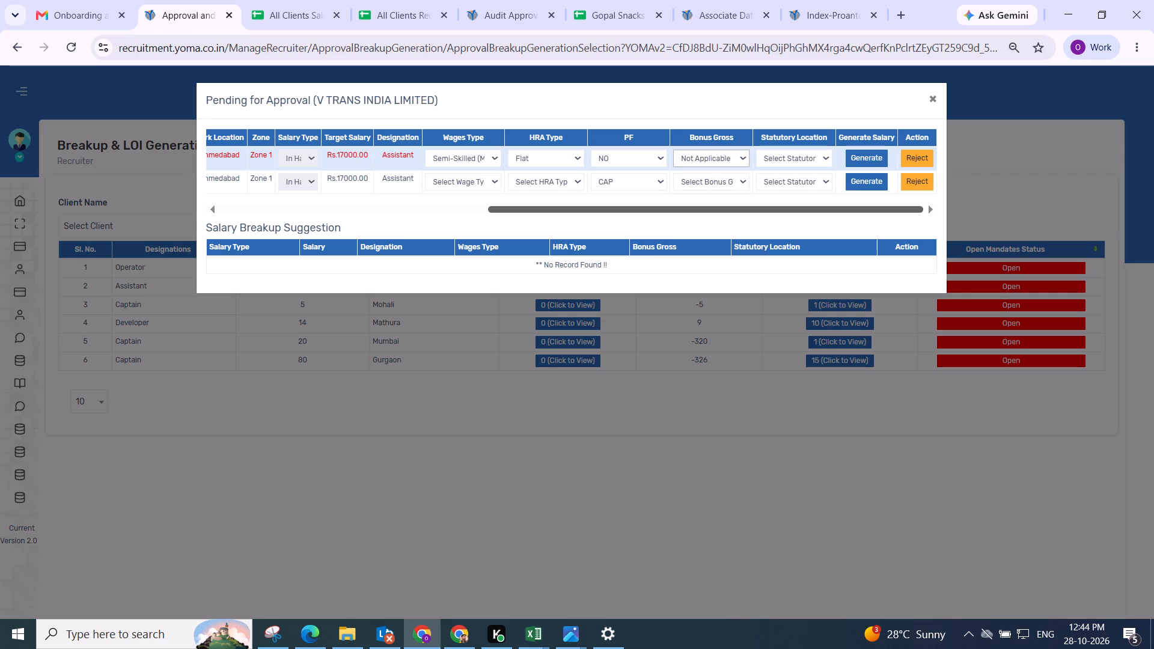
pyautogui.click(771, 156)
pyautogui.click(774, 222)
pyautogui.click(852, 159)
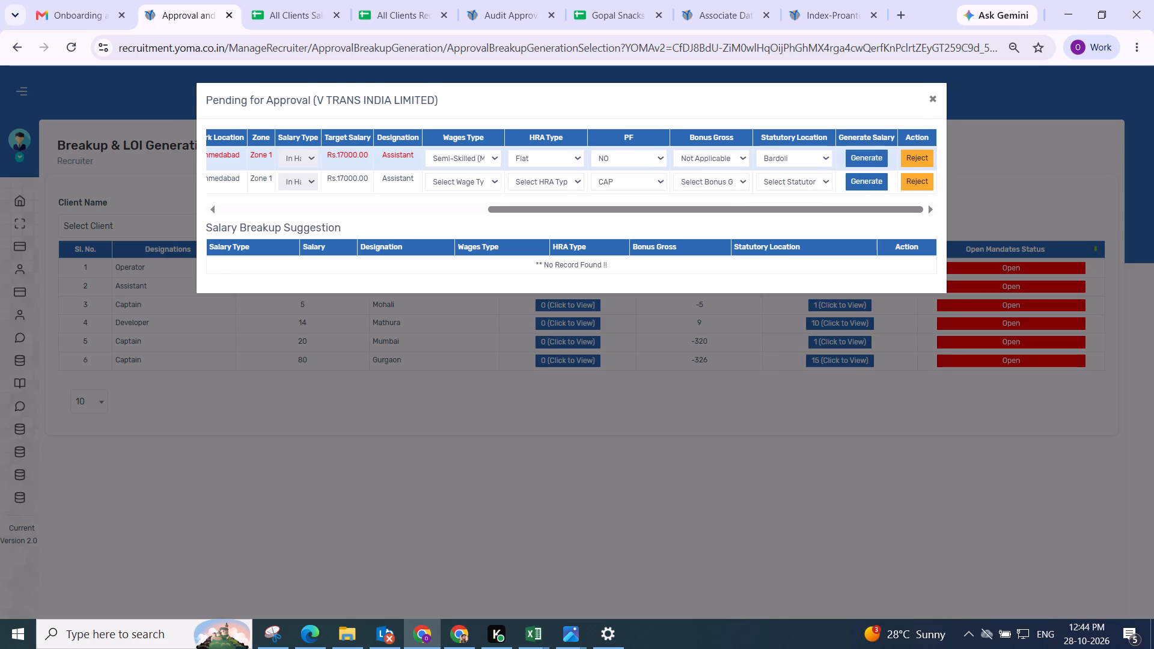
pyautogui.click(420, 246)
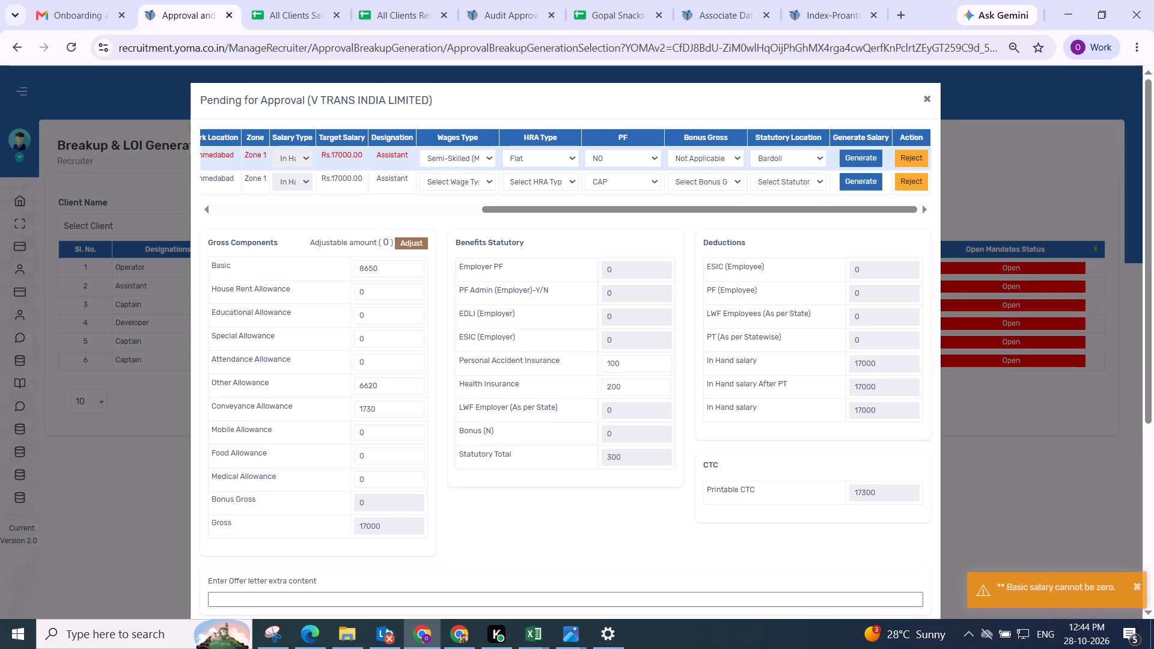
# Copy the third Assistant's Gross amount, 17000, into Basic, recalculate the breakup and review it.
pyautogui.doubleClick(368, 525)
pyautogui.hotkey('ctrl', 'c')
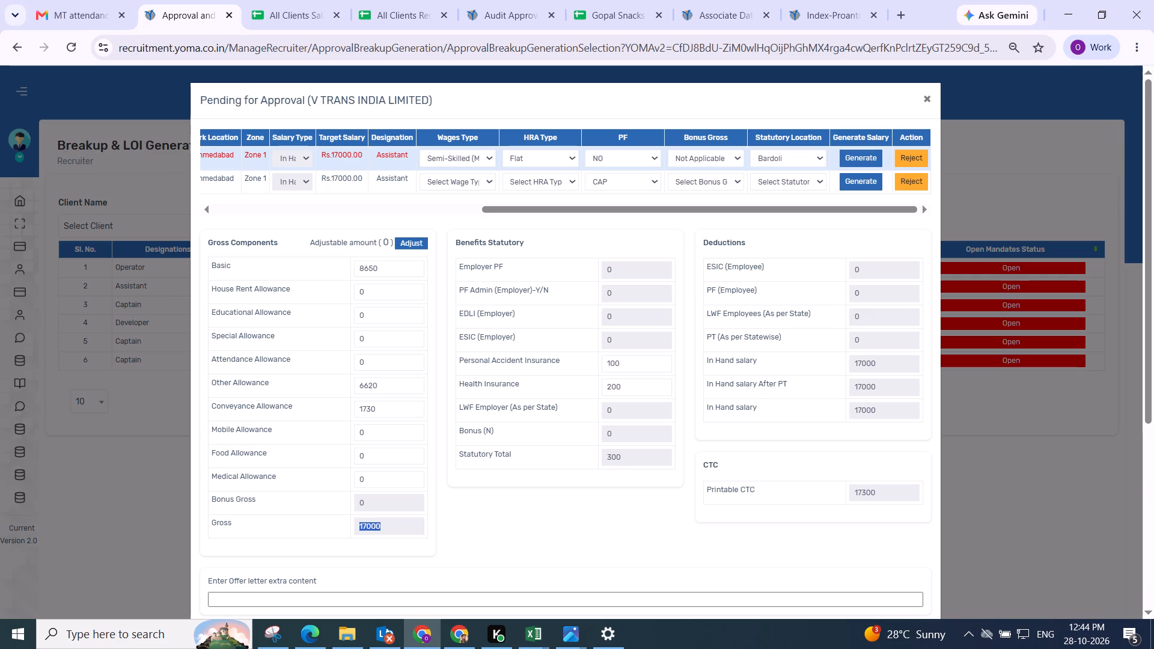
pyautogui.moveTo(385, 266); pyautogui.dragTo(336, 266)
pyautogui.hotkey('ctrl', 'v')
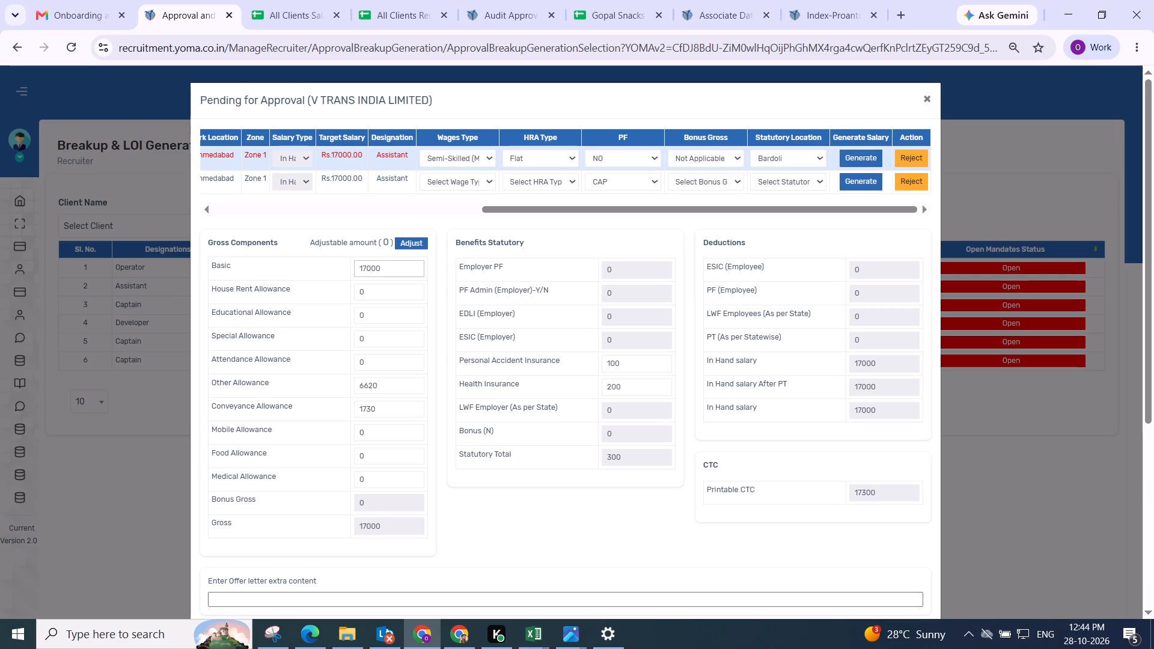
pyautogui.click(439, 260)
pyautogui.scroll(-1, 446, 341)
pyautogui.click(505, 264)
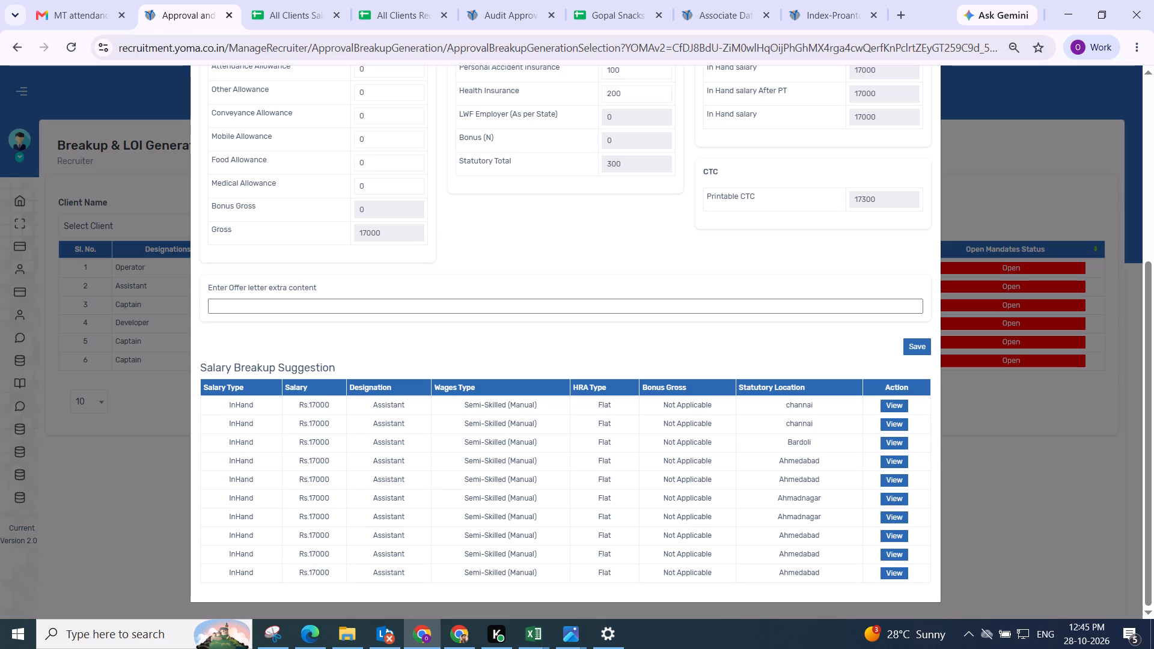
pyautogui.scroll(2, 573, 296)
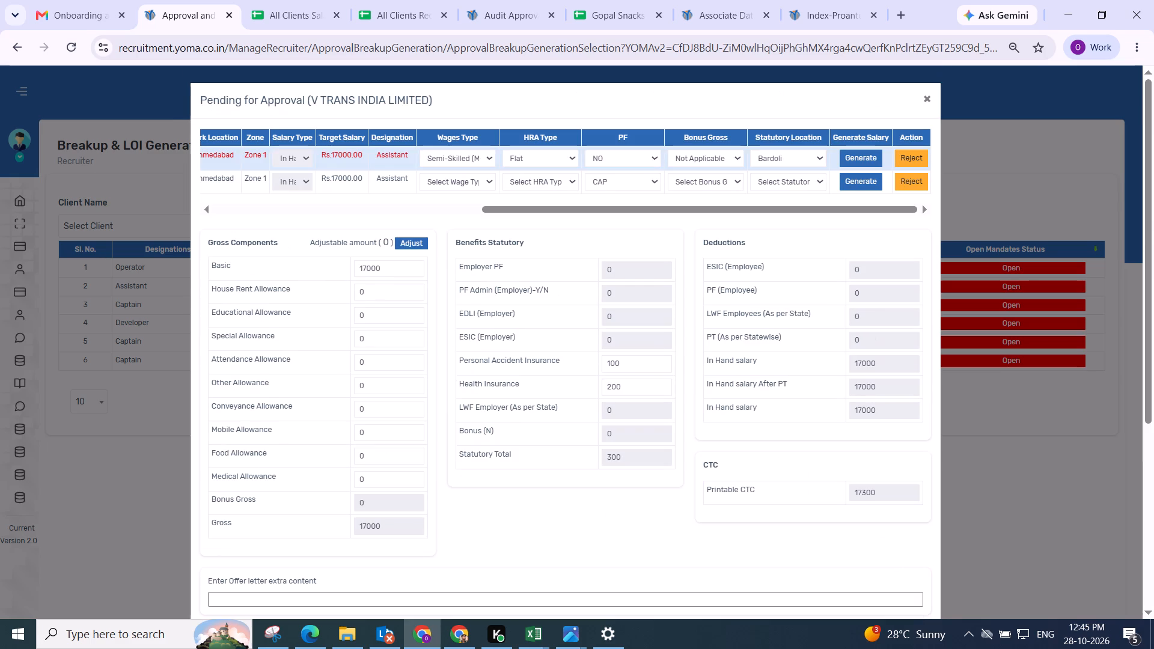
# Save the third Assistant's salary breakup.
pyautogui.scroll(-3, 545, 264)
pyautogui.click(912, 345)
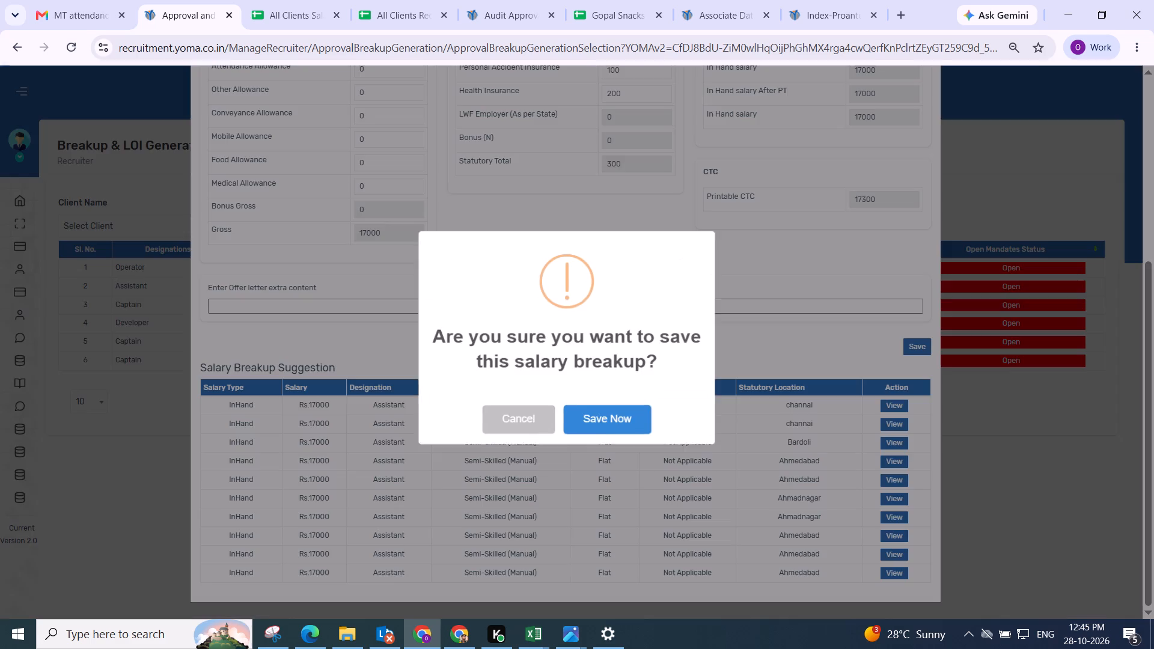
pyautogui.click(604, 421)
pyautogui.scroll(3, 590, 377)
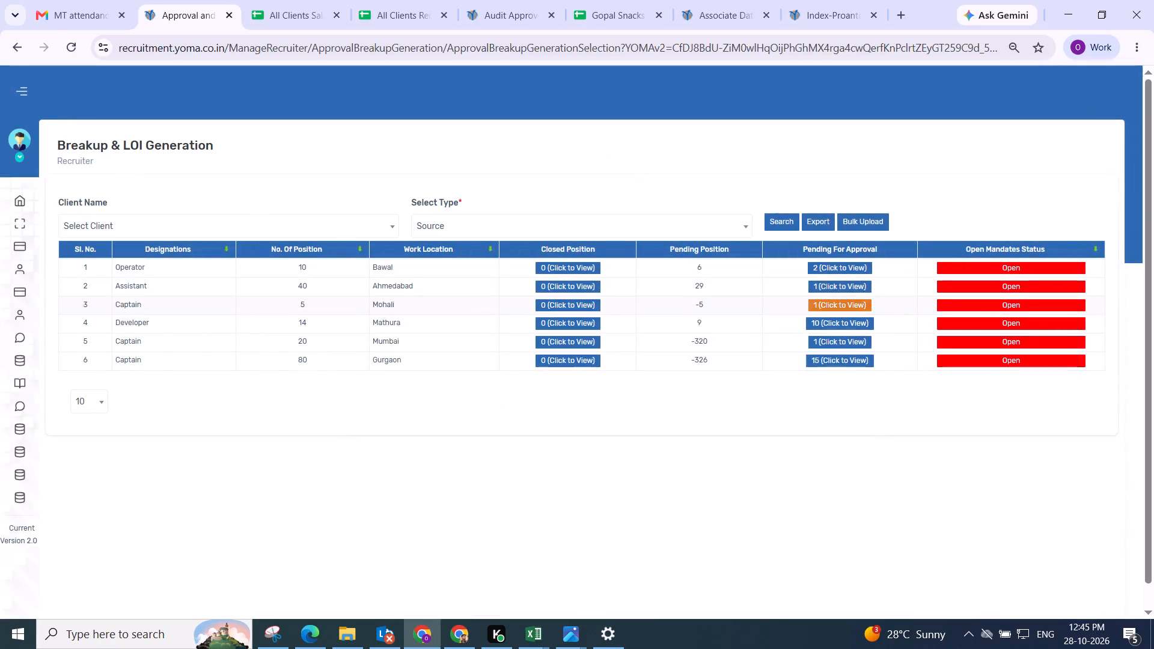
# Open the last pending Ahmedabad Assistant's approval and set wages type to Skilled (Manual), HRA type to Flat and PF to NO.
pyautogui.click(835, 287)
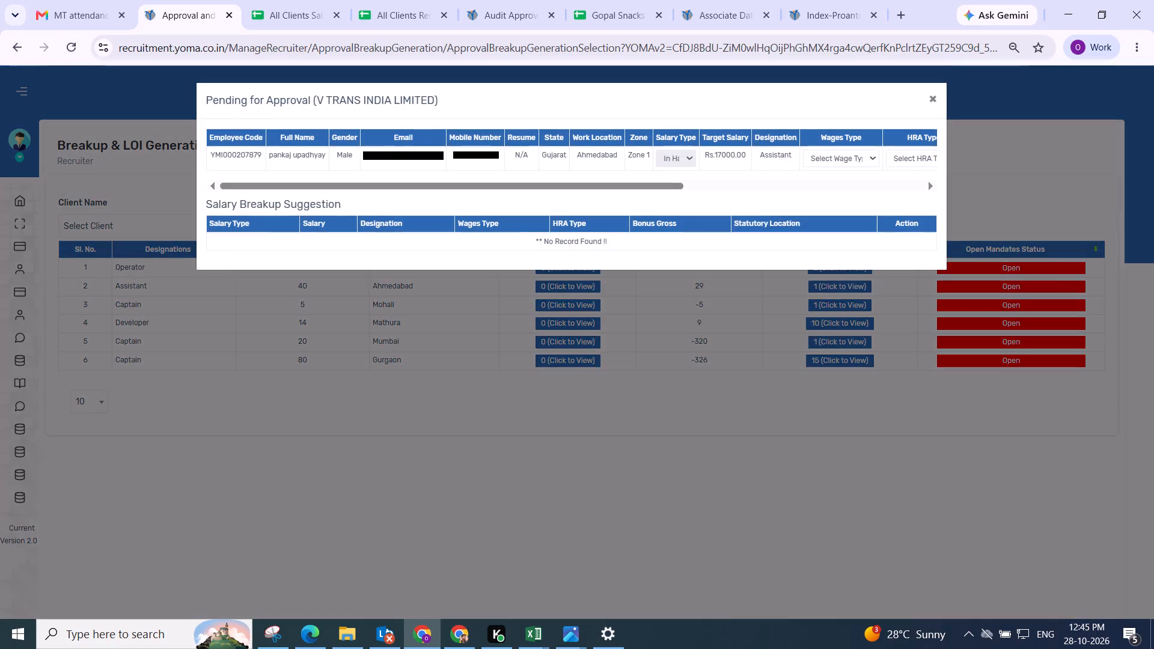
pyautogui.moveTo(381, 183); pyautogui.dragTo(1069, 165)
pyautogui.click(466, 150)
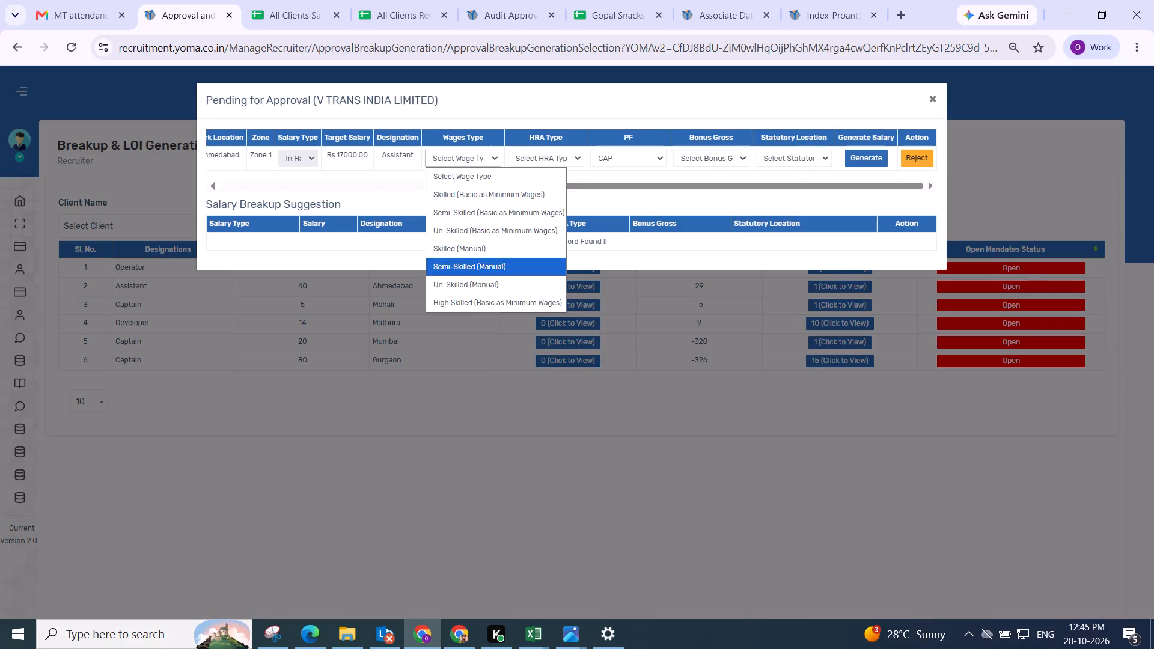
pyautogui.moveTo(483, 263); pyautogui.dragTo(487, 255)
pyautogui.click(546, 152)
pyautogui.click(542, 218)
pyautogui.click(617, 159)
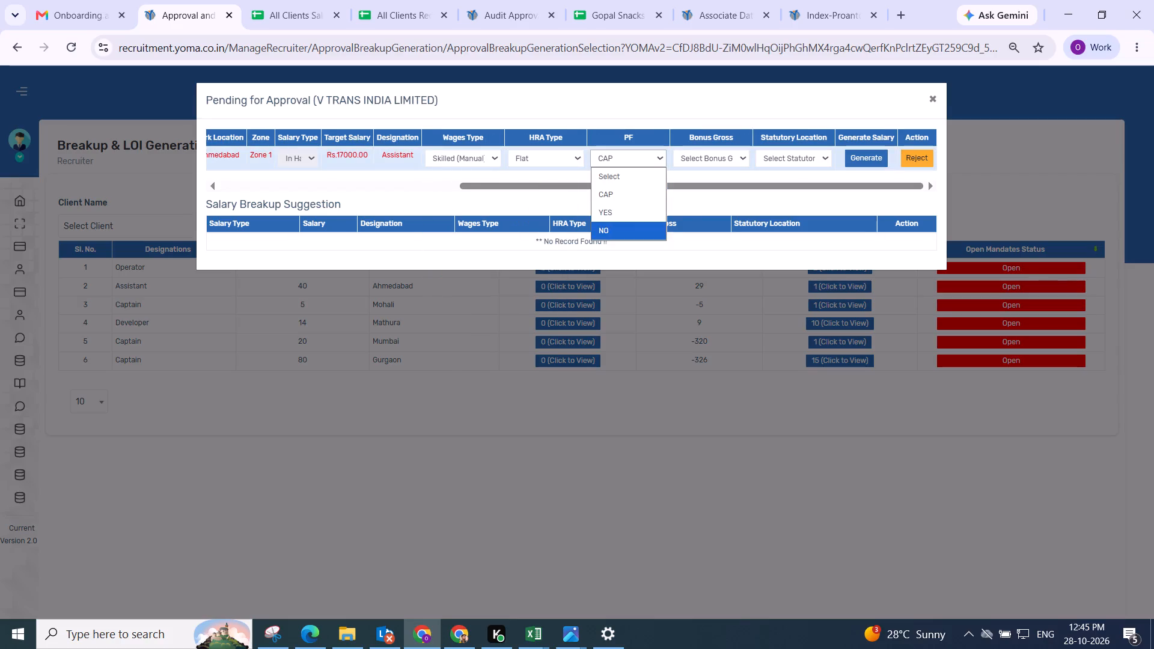
pyautogui.moveTo(615, 231); pyautogui.dragTo(620, 225)
# Generate the last Assistant's salary with bonus gross Not Applicable and statutory location Bardoli.
pyautogui.moveTo(709, 154); pyautogui.dragTo(712, 165)
pyautogui.click(725, 236)
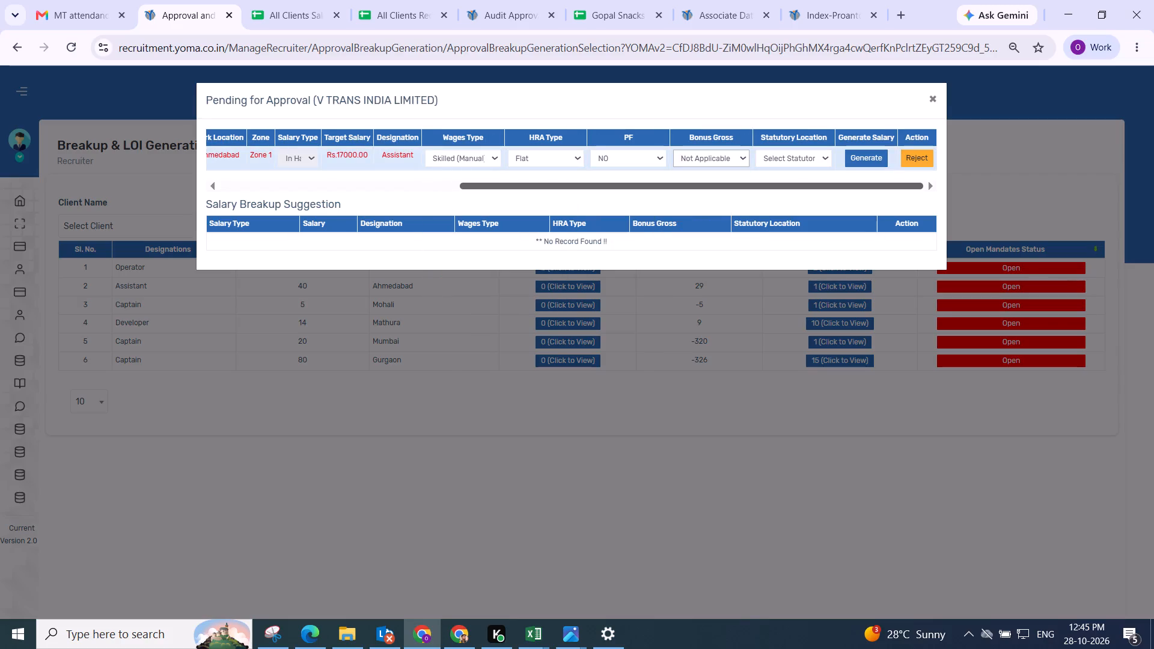
pyautogui.click(786, 167)
pyautogui.moveTo(786, 157); pyautogui.dragTo(786, 163)
pyautogui.click(777, 224)
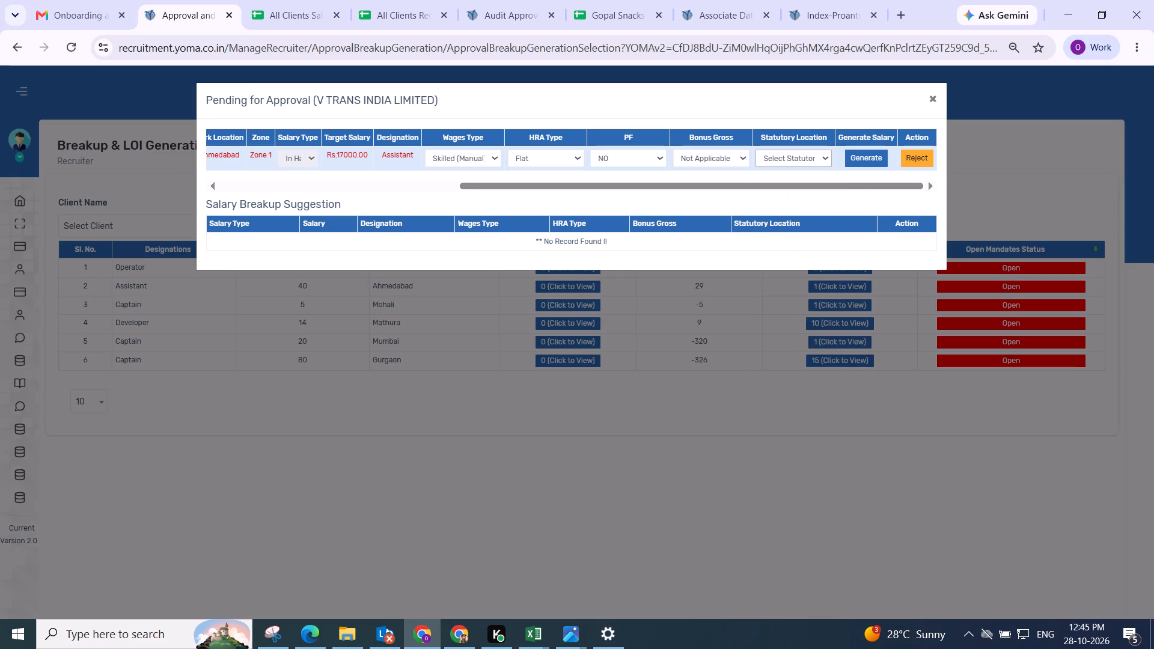
pyautogui.click(859, 155)
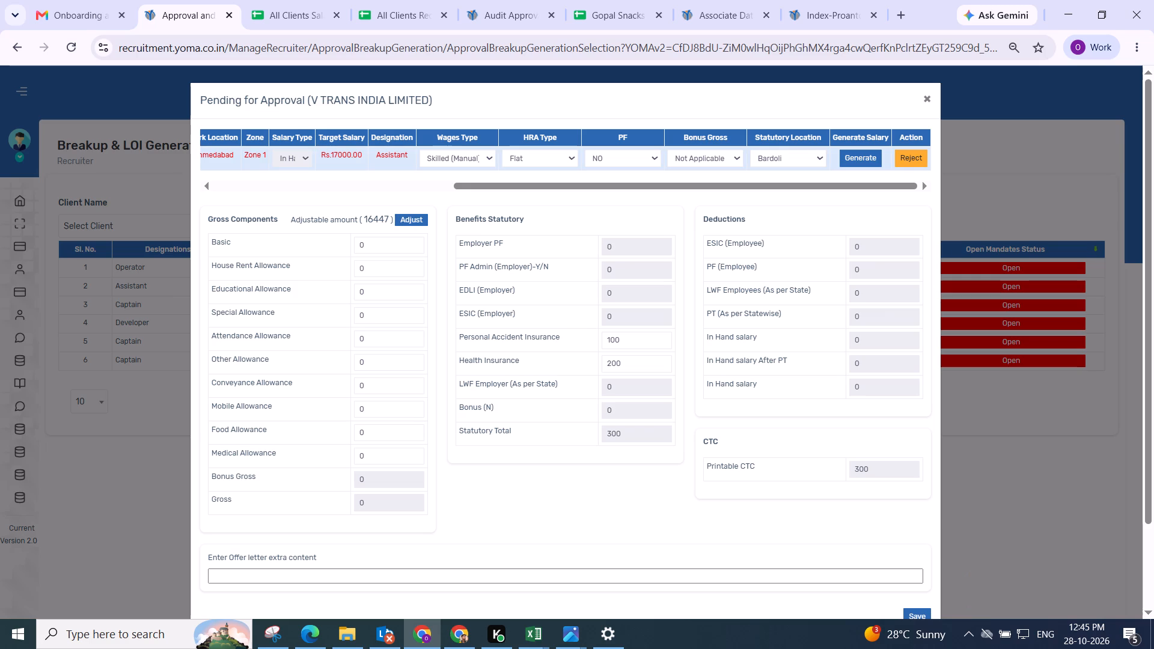
# Adjust the last Assistant's generated breakup, copy its Gross amount, 17000, into Basic and recalculate.
pyautogui.click(413, 218)
pyautogui.doubleClick(367, 506)
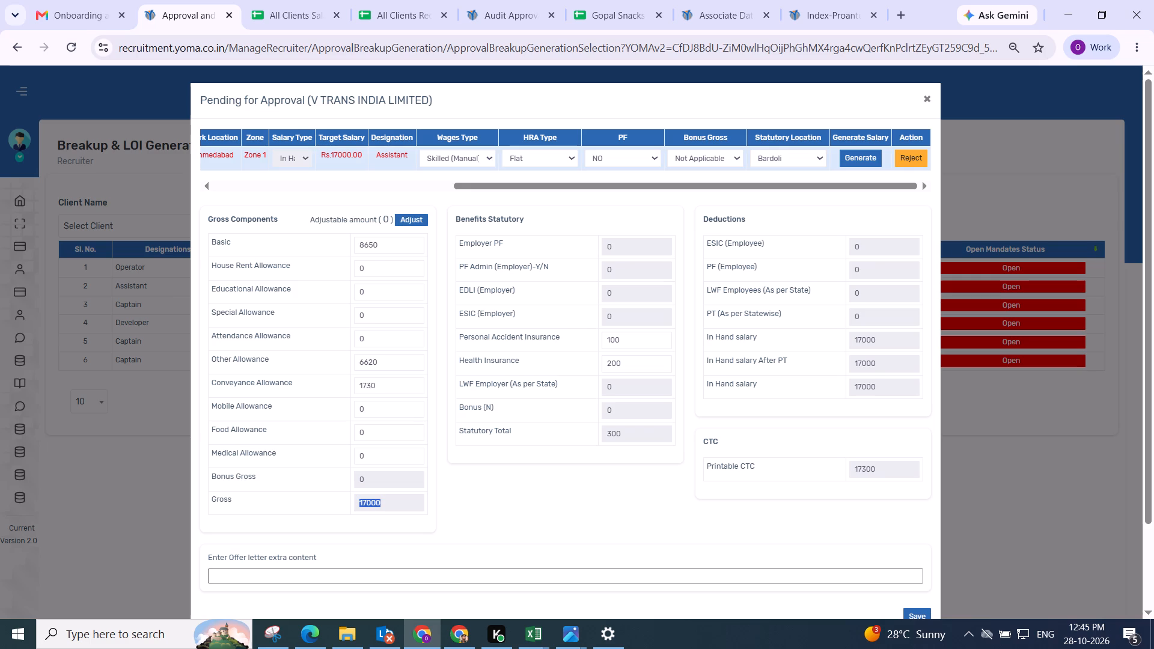
pyautogui.hotkey('ctrl', 'c')
pyautogui.moveTo(387, 242); pyautogui.dragTo(348, 246)
pyautogui.hotkey('ctrl', 'v')
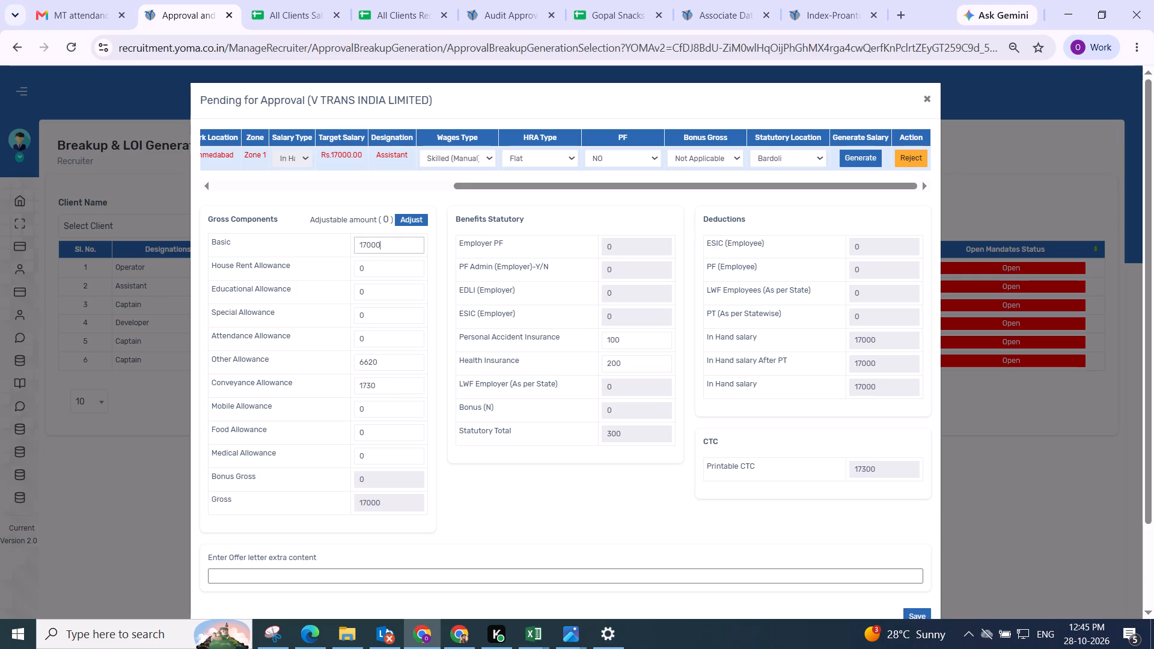
pyautogui.click(440, 238)
pyautogui.scroll(-2, 441, 243)
pyautogui.moveTo(524, 397); pyautogui.dragTo(537, 406)
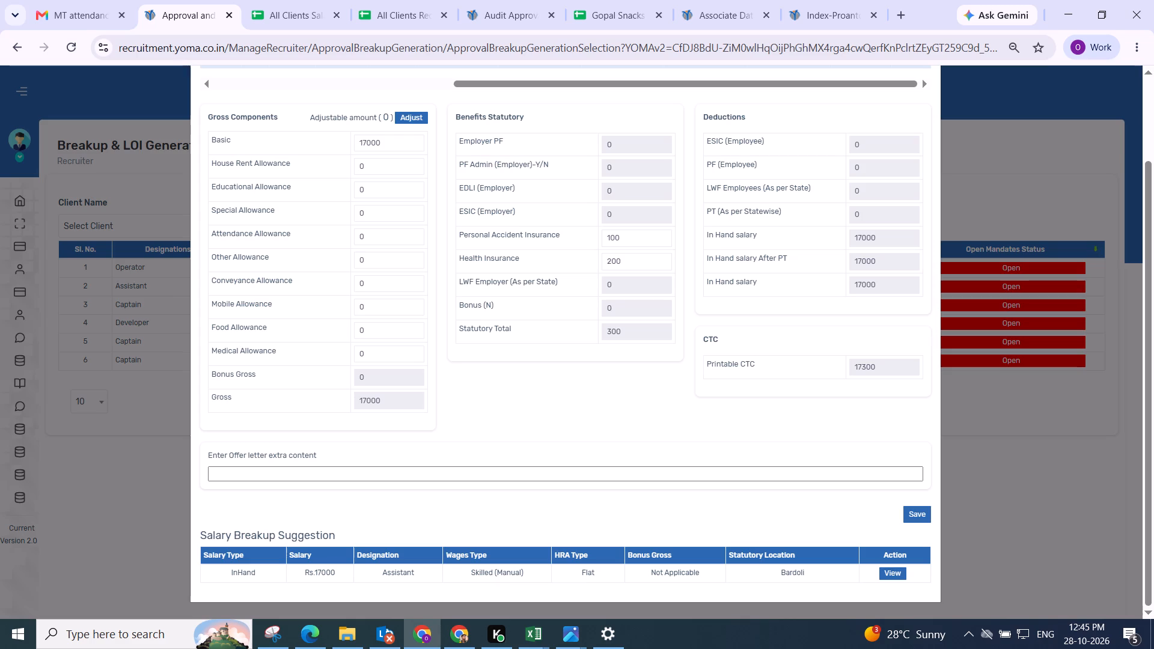
# Save the last Assistant's salary breakup.
pyautogui.click(911, 511)
pyautogui.click(608, 415)
pyautogui.scroll(3, 608, 415)
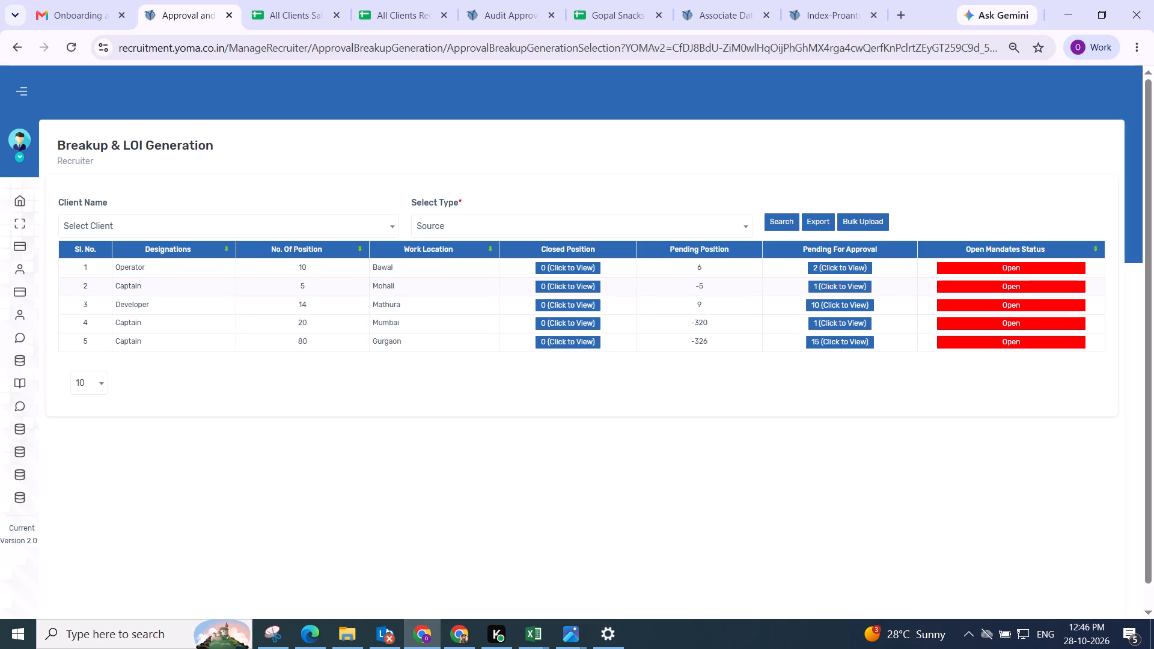
# Open the Mumbai Captain's pending approval and set wages type to Semi-Skilled (Basic as Minimum Wages), keeping HRA type at Percentage.
pyautogui.click(833, 318)
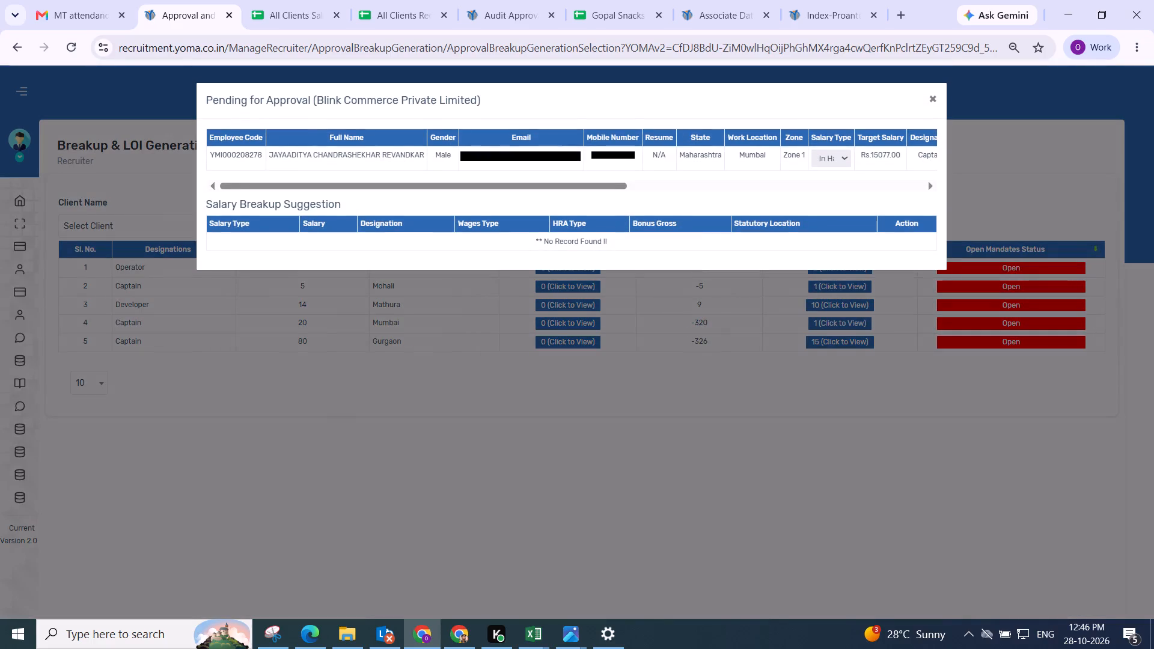
pyautogui.moveTo(340, 184); pyautogui.dragTo(817, 181)
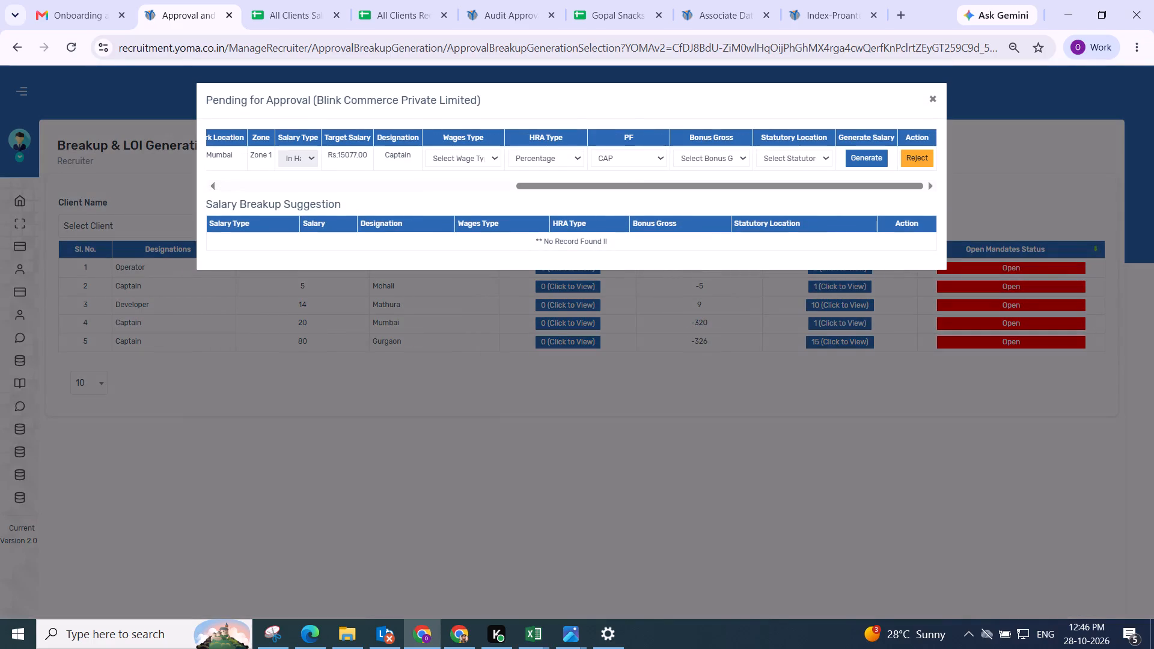
pyautogui.click(466, 158)
pyautogui.click(468, 263)
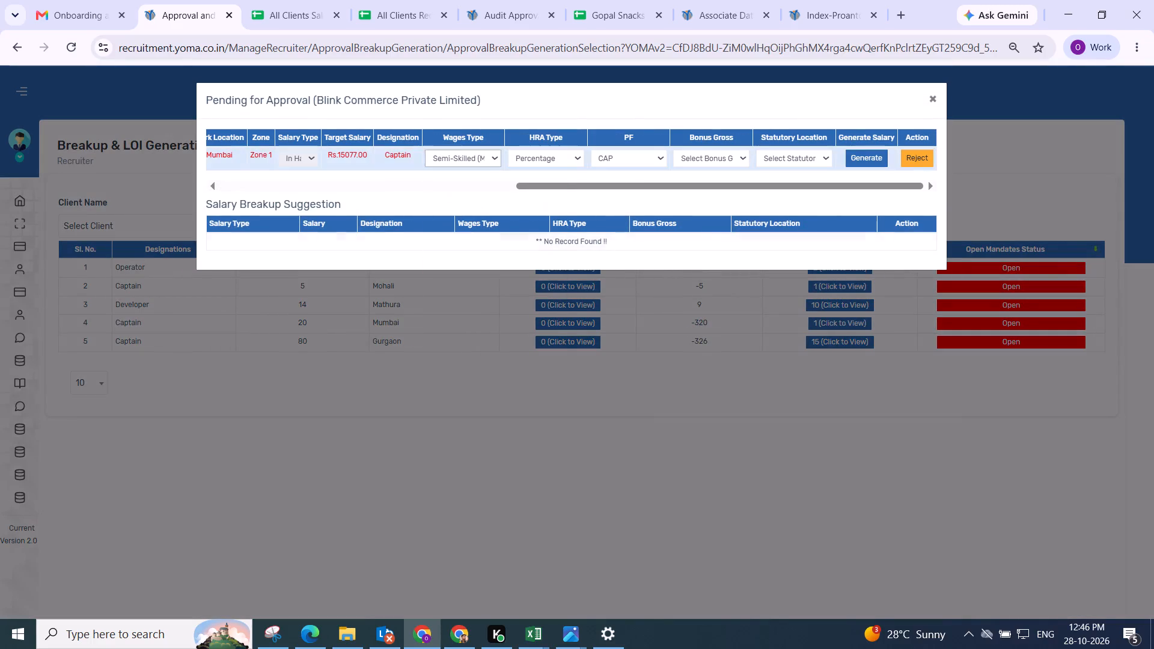
pyautogui.click(473, 153)
pyautogui.click(460, 212)
pyautogui.click(538, 162)
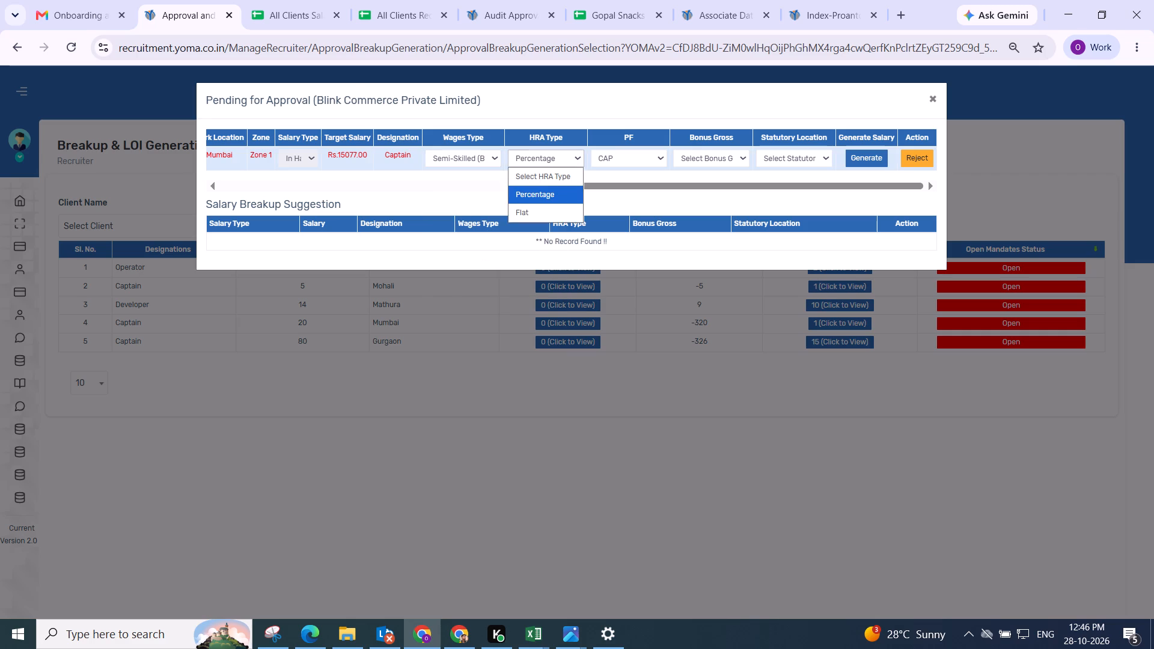
# Generate the Mumbai Captain's salary with bonus gross Bonus 8.33% and statutory location Amravati.
pyautogui.click(711, 155)
pyautogui.click(706, 195)
pyautogui.click(792, 161)
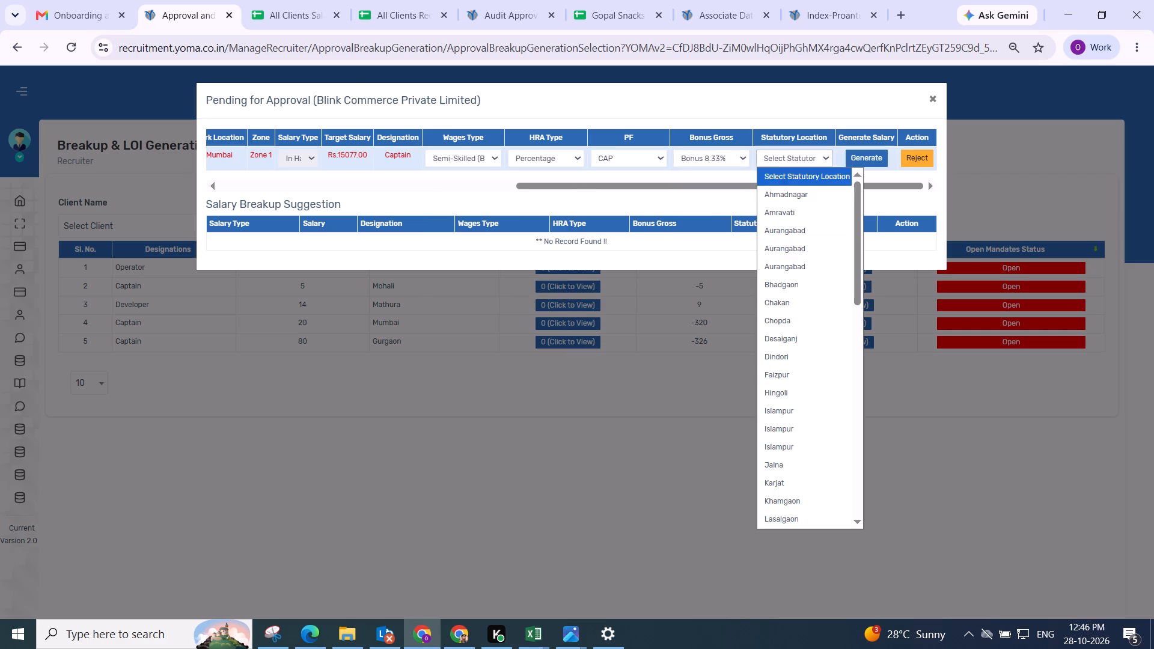
pyautogui.click(776, 207)
pyautogui.click(864, 150)
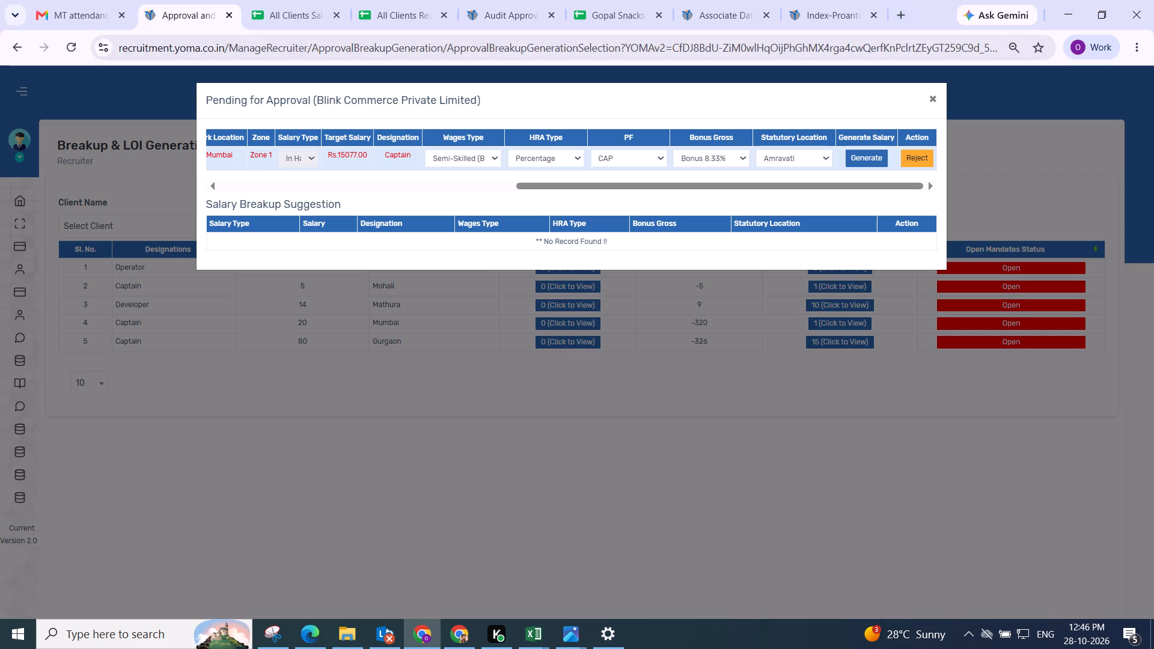
pyautogui.click(857, 163)
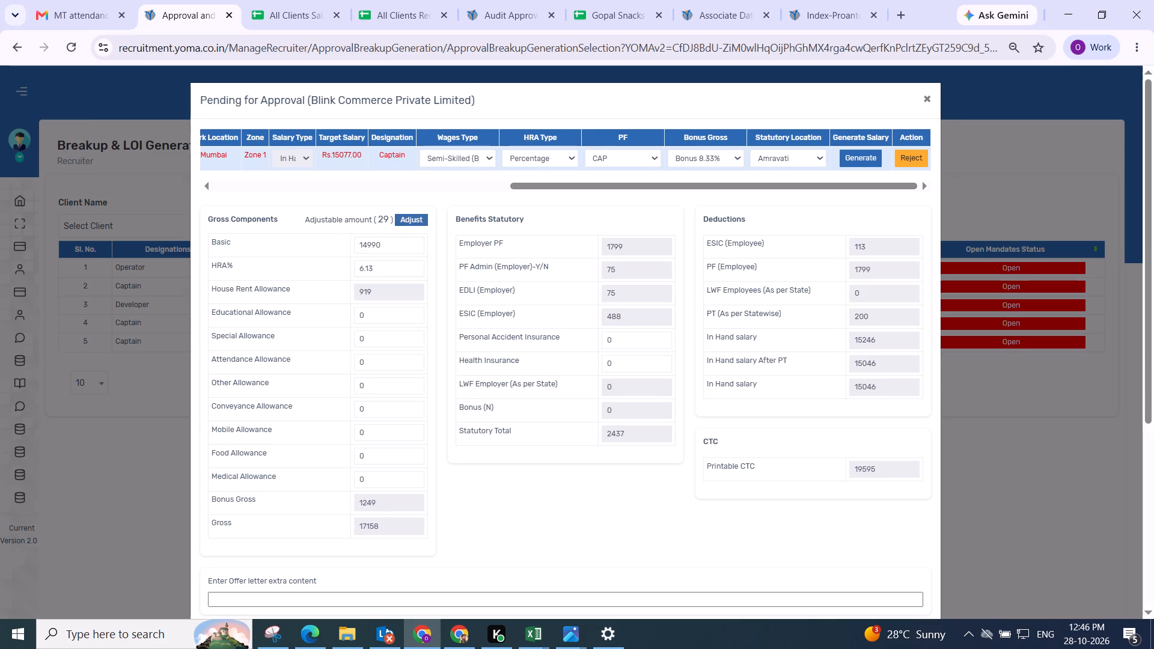
# Apply the adjustable amount to the Mumbai Captain's salary breakup and save it.
pyautogui.click(413, 221)
pyautogui.scroll(-2, 430, 230)
pyautogui.moveTo(530, 245); pyautogui.dragTo(549, 241)
pyautogui.click(914, 346)
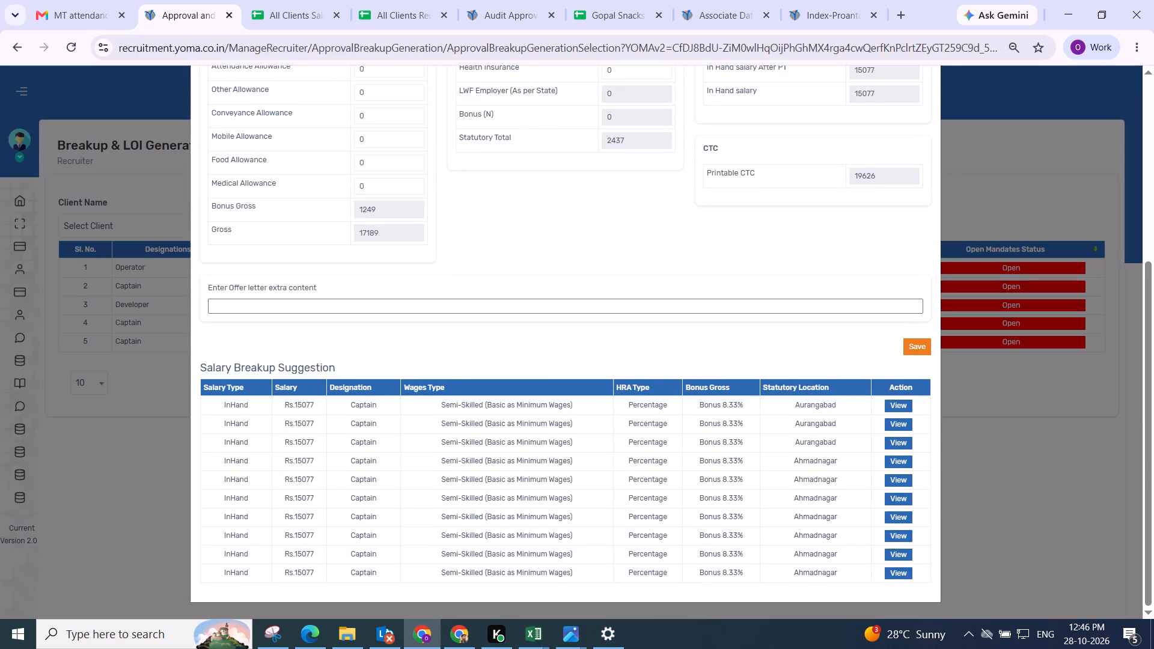
pyautogui.click(625, 418)
pyautogui.scroll(3, 595, 373)
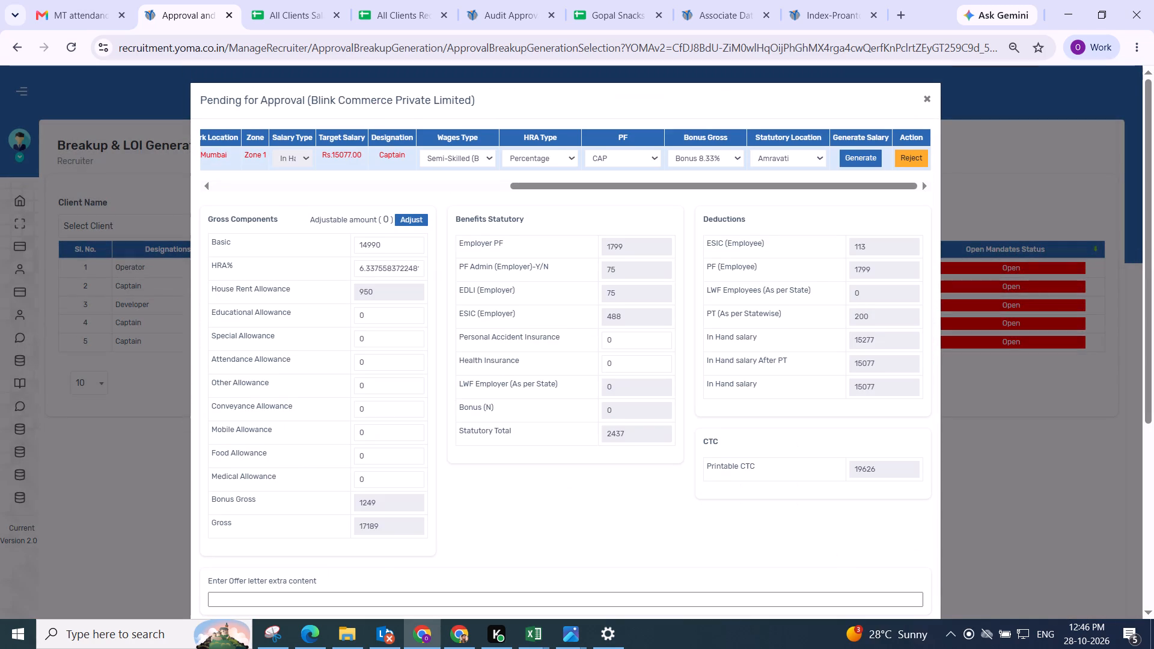
pyautogui.scroll(-3, 655, 275)
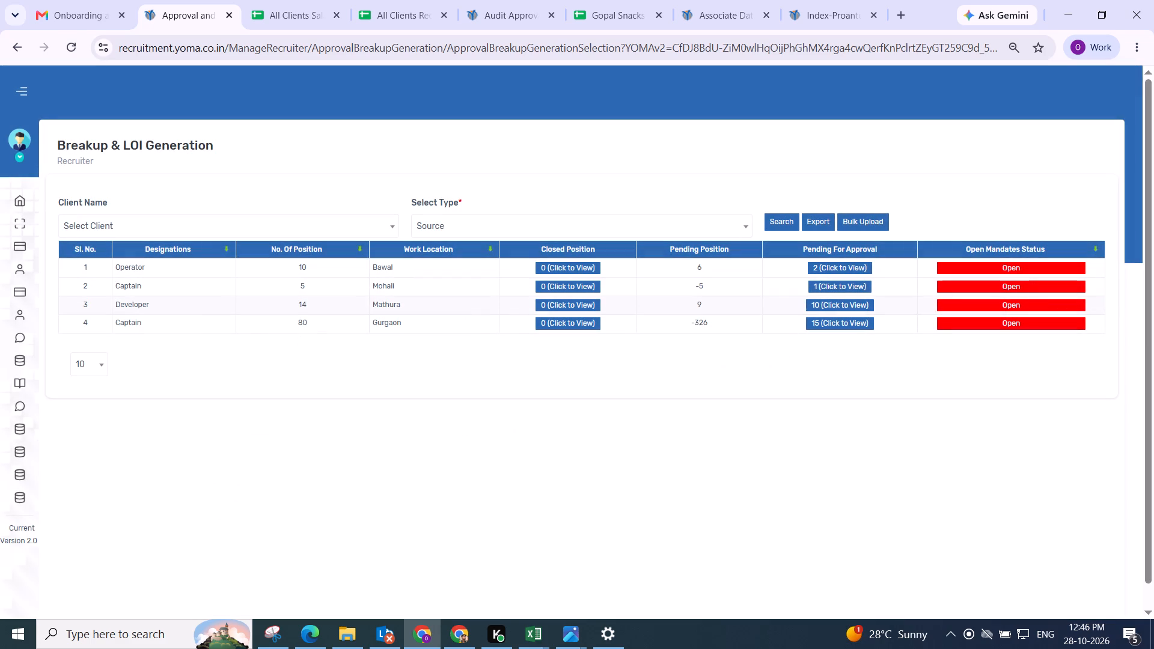
# View the Mohali Captain's pending approval and close it.
pyautogui.click(823, 283)
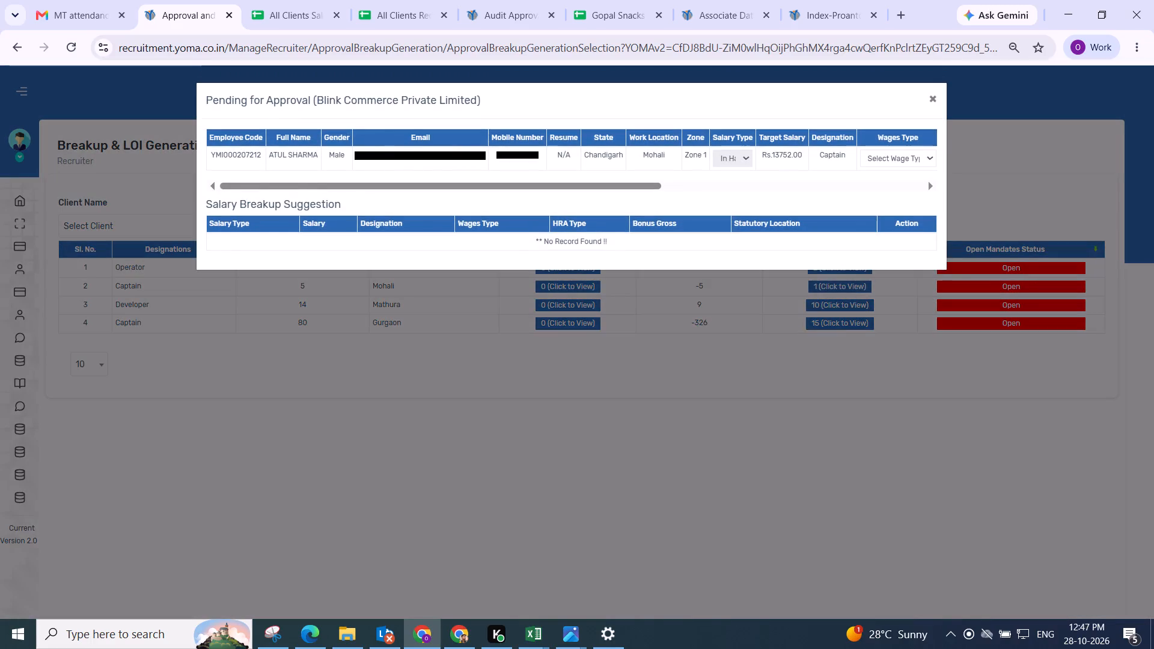
pyautogui.click(929, 97)
# Open the Gurgaon Captains' pending approvals and set the first candidate's wages type to Skilled (Basic as Minimum Wages) with HRA type Percentage.
pyautogui.click(864, 326)
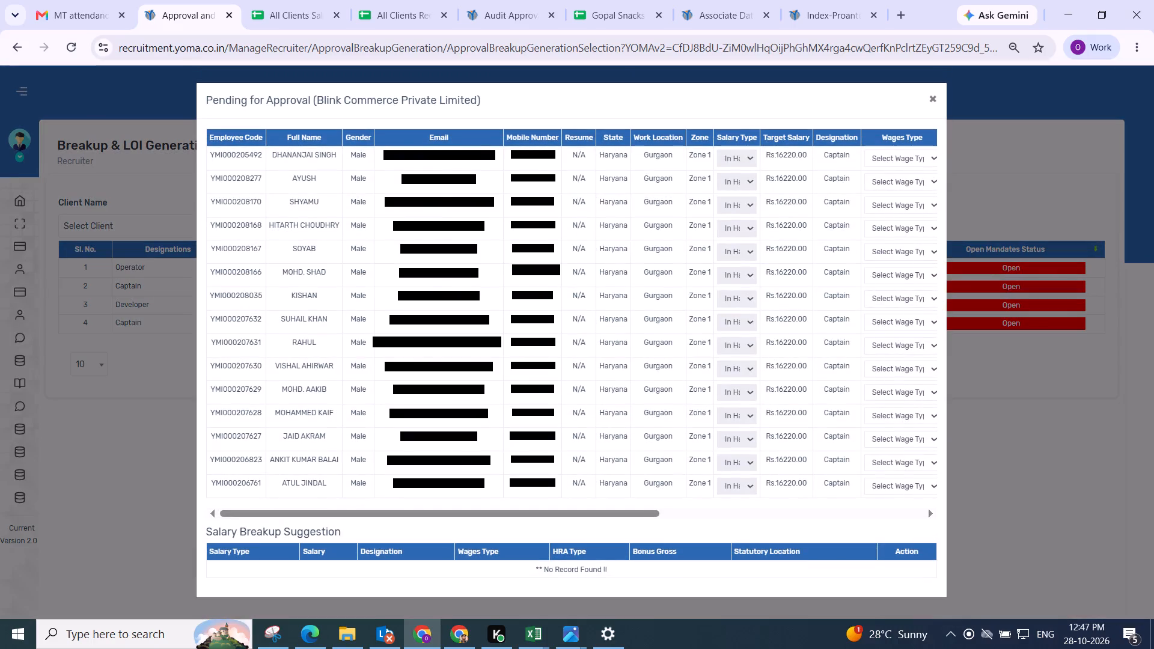
pyautogui.scroll(-2, 567, 279)
pyautogui.hscroll(-8, 577, 343)
pyautogui.click(453, 161)
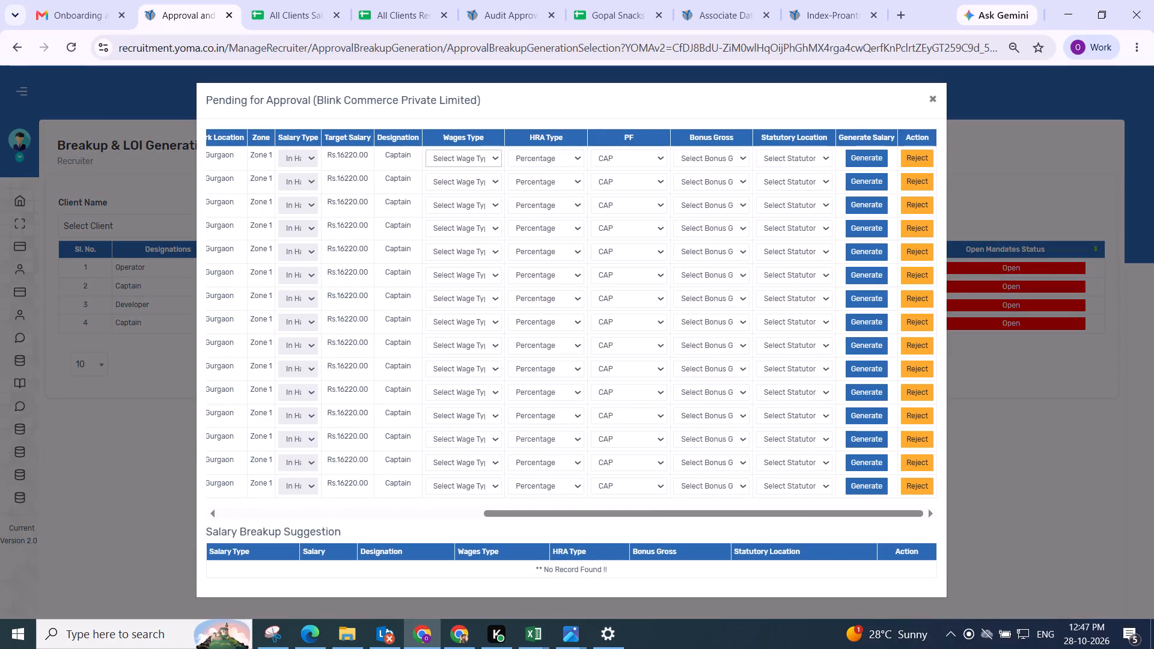
pyautogui.click(454, 162)
pyautogui.click(459, 200)
pyautogui.click(530, 157)
pyautogui.click(538, 198)
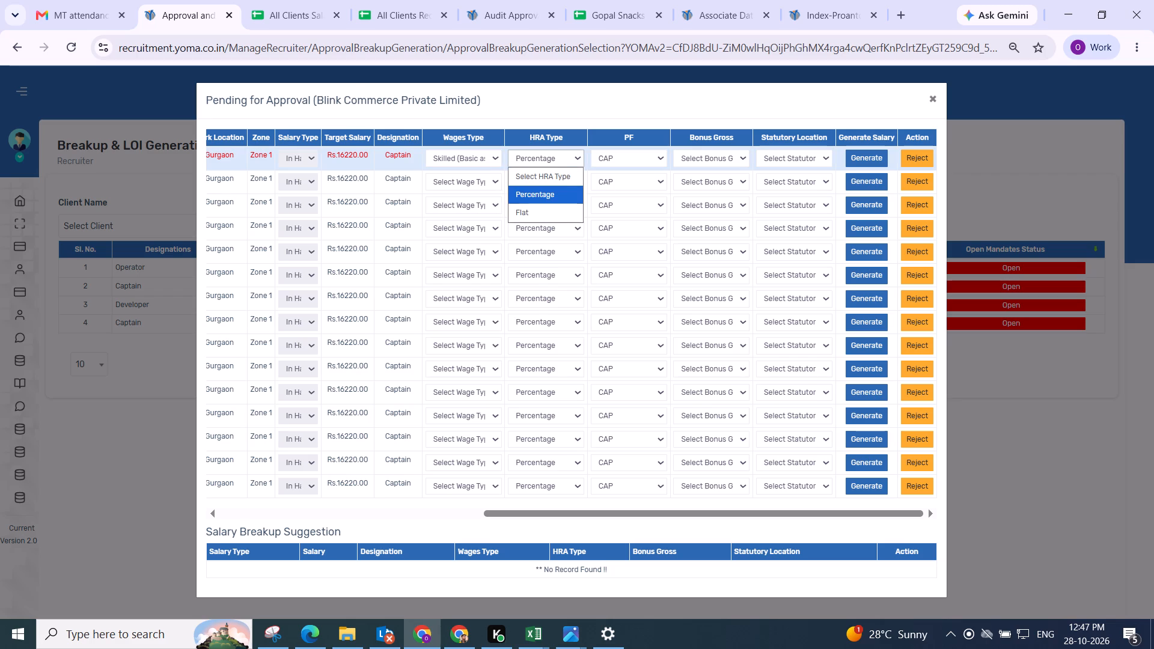
# Generate the first Gurgaon Captain's salary with bonus gross Bonus 8.33% and statutory location Fatehabad.
pyautogui.click(690, 154)
pyautogui.click(698, 194)
pyautogui.click(777, 161)
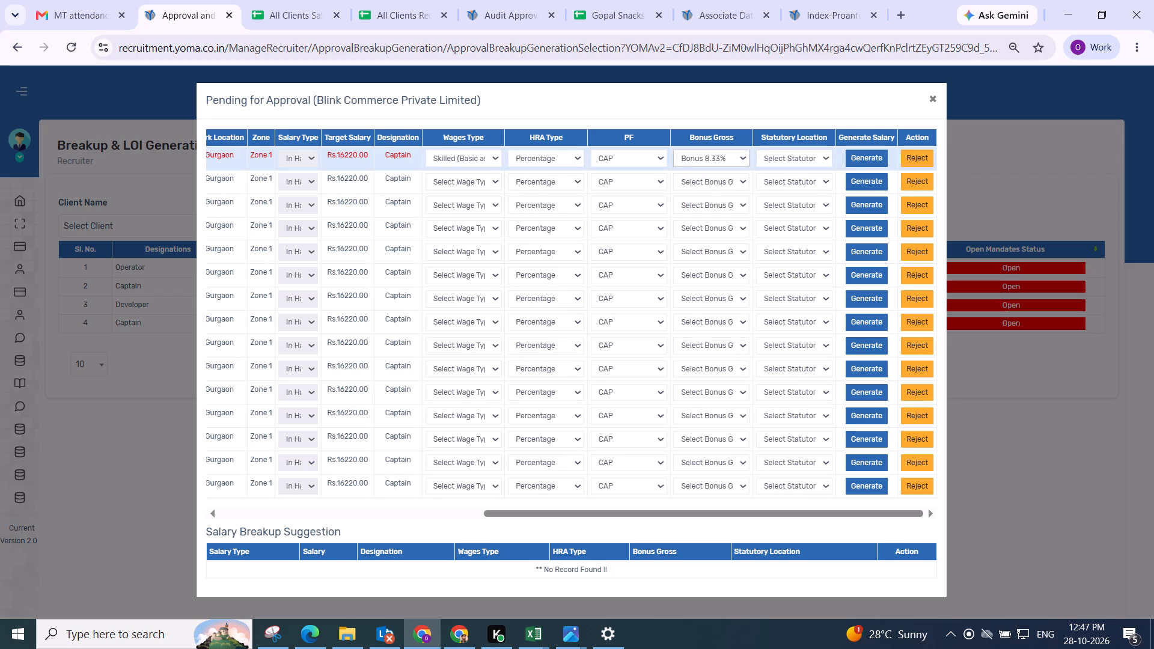
pyautogui.click(778, 211)
pyautogui.click(856, 154)
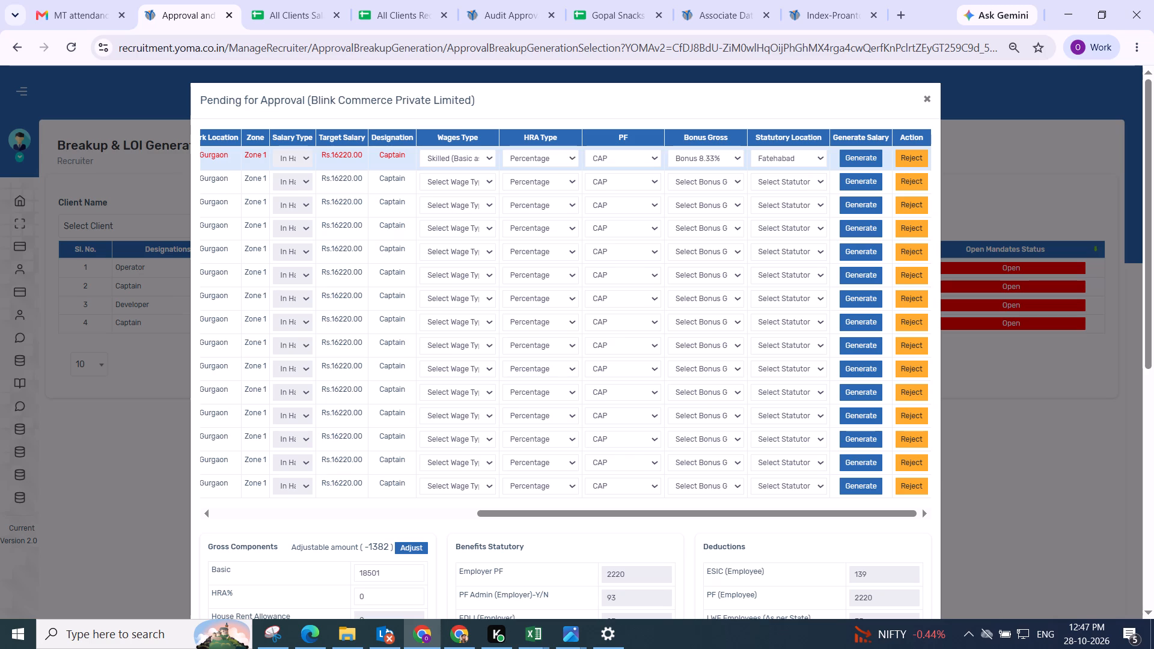
pyautogui.hscroll(-1, 748, 218)
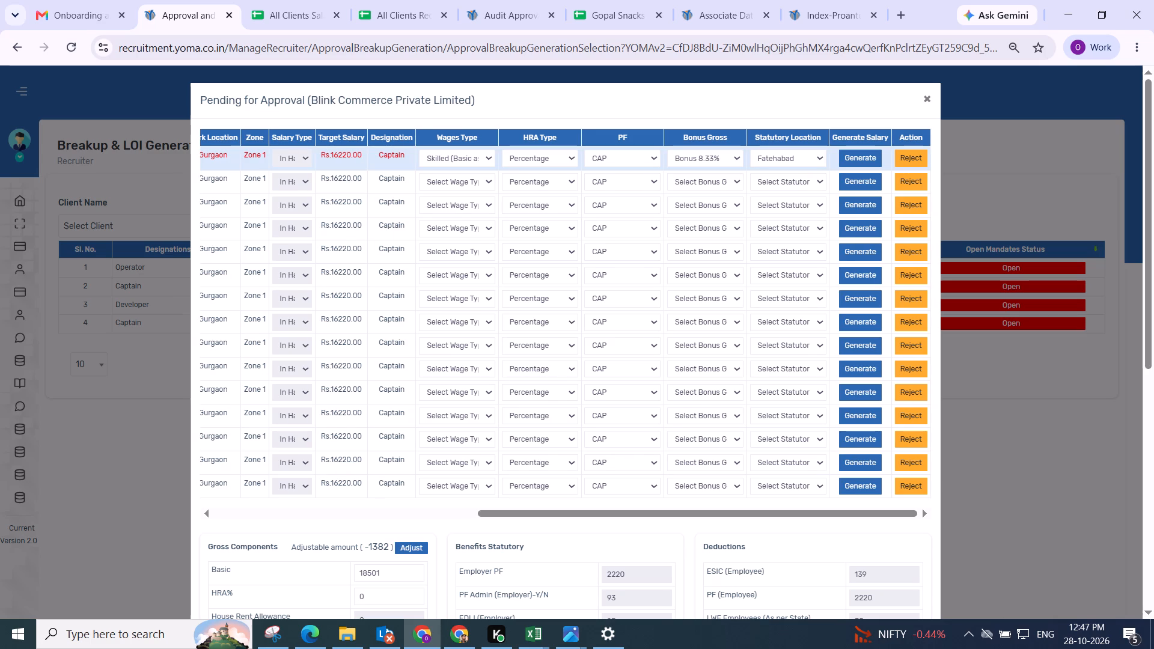
pyautogui.click(853, 155)
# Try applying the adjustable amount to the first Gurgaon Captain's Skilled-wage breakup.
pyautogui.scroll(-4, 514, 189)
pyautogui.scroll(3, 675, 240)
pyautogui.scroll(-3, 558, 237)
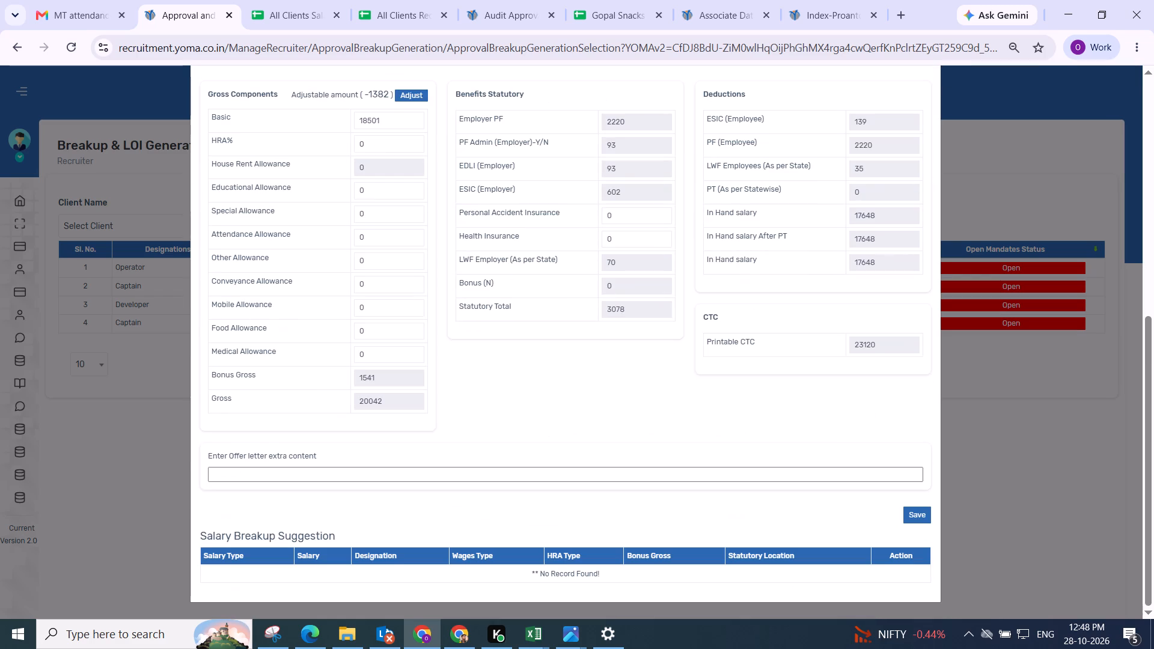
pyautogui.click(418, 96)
# Change the first Gurgaon Captain's wages type to Semi-Skilled (Basic as Minimum Wages) and regenerate the salary.
pyautogui.scroll(3, 415, 108)
pyautogui.scroll(2, 403, 184)
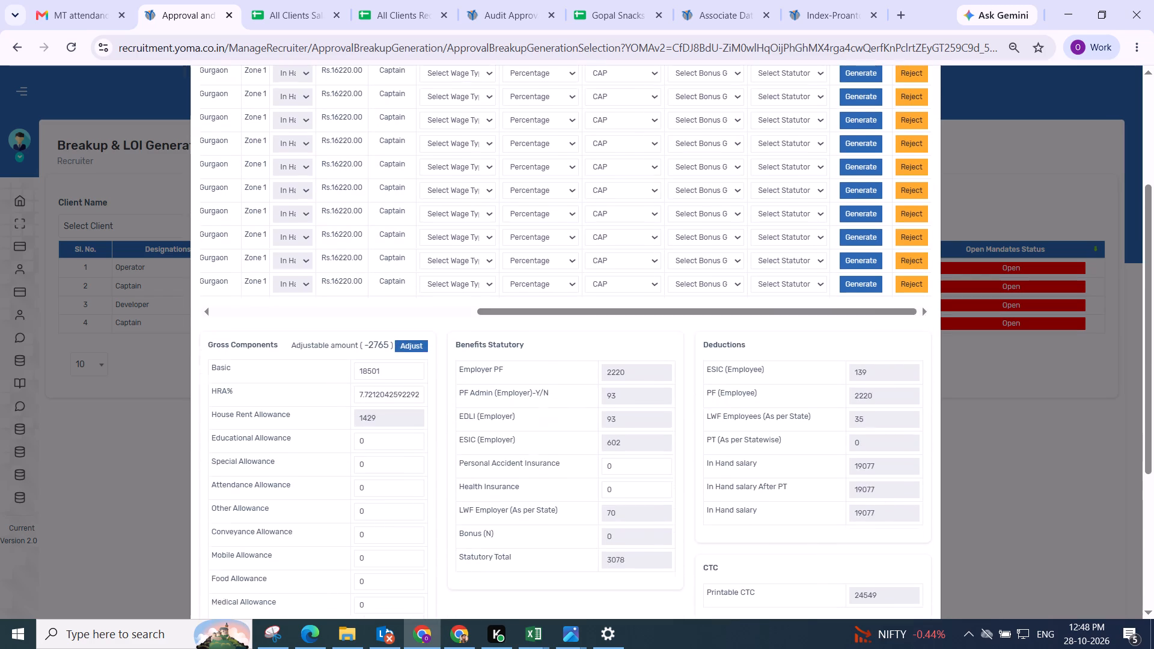
pyautogui.scroll(2, 404, 184)
pyautogui.click(455, 158)
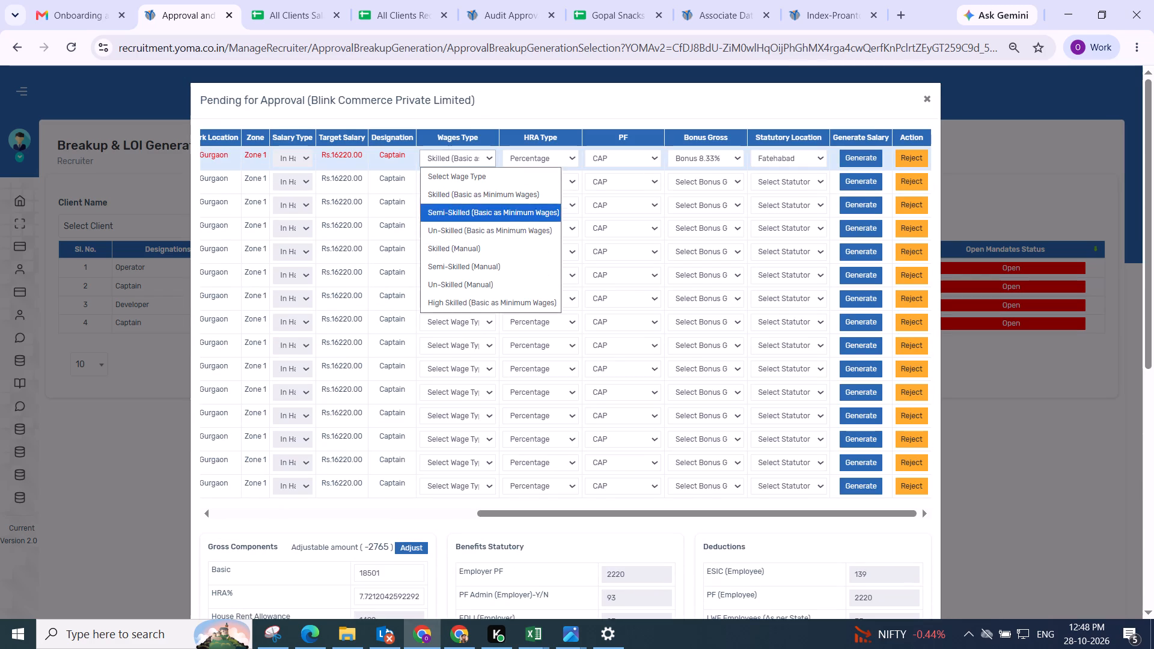
pyautogui.click(456, 207)
pyautogui.click(855, 154)
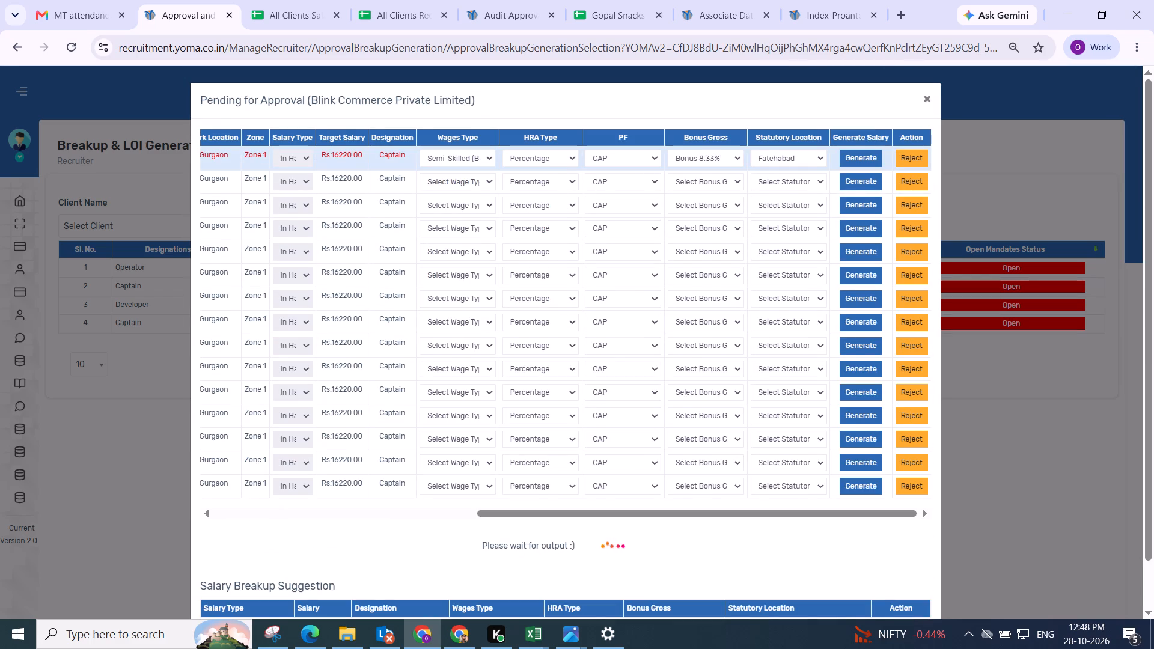
# Apply the adjustable amount to the first Gurgaon Captain's regenerated salary breakup and save it.
pyautogui.scroll(-2, 540, 187)
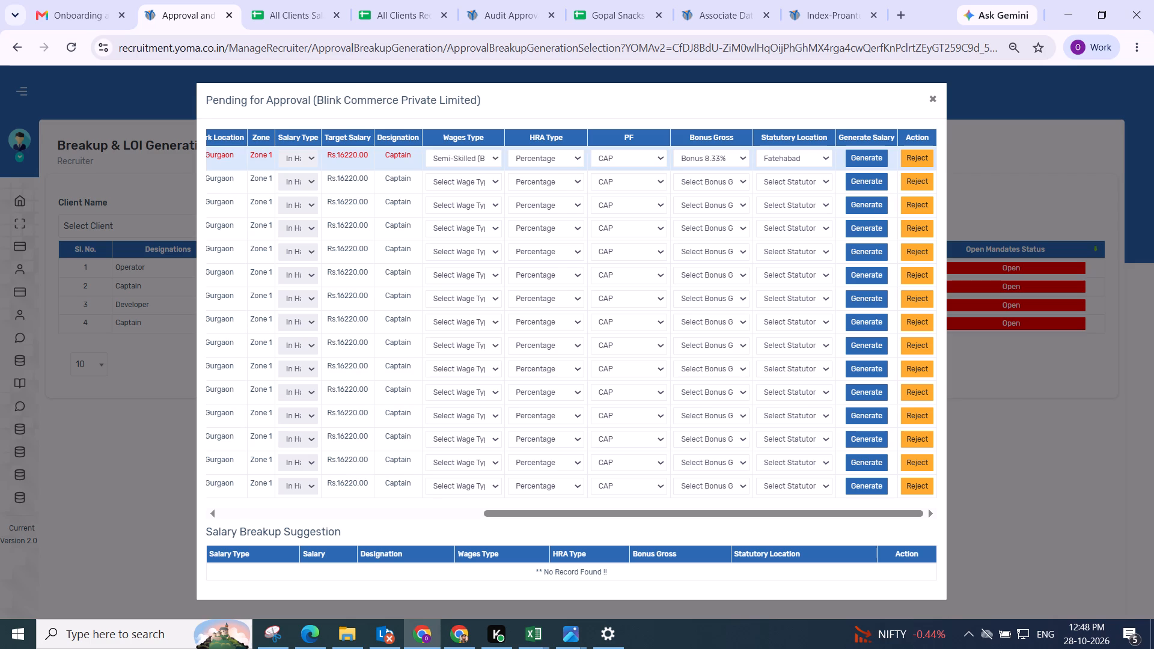
pyautogui.scroll(-3, 554, 209)
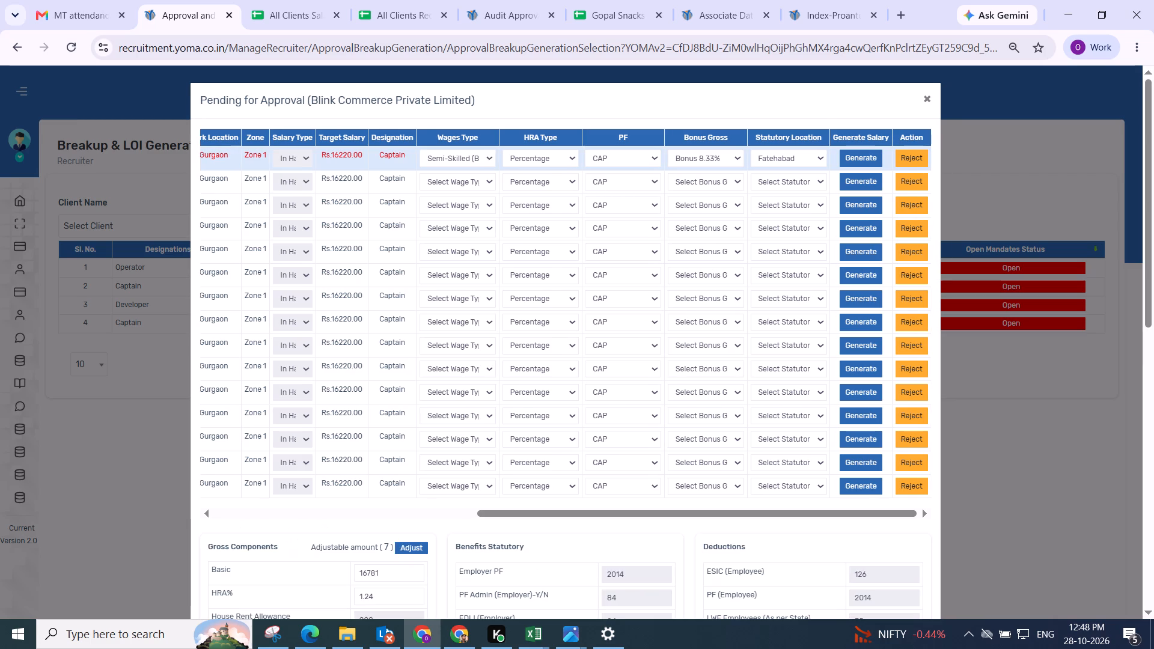
pyautogui.scroll(-4, 610, 332)
pyautogui.scroll(2, 446, 227)
pyautogui.moveTo(428, 230); pyautogui.dragTo(418, 145)
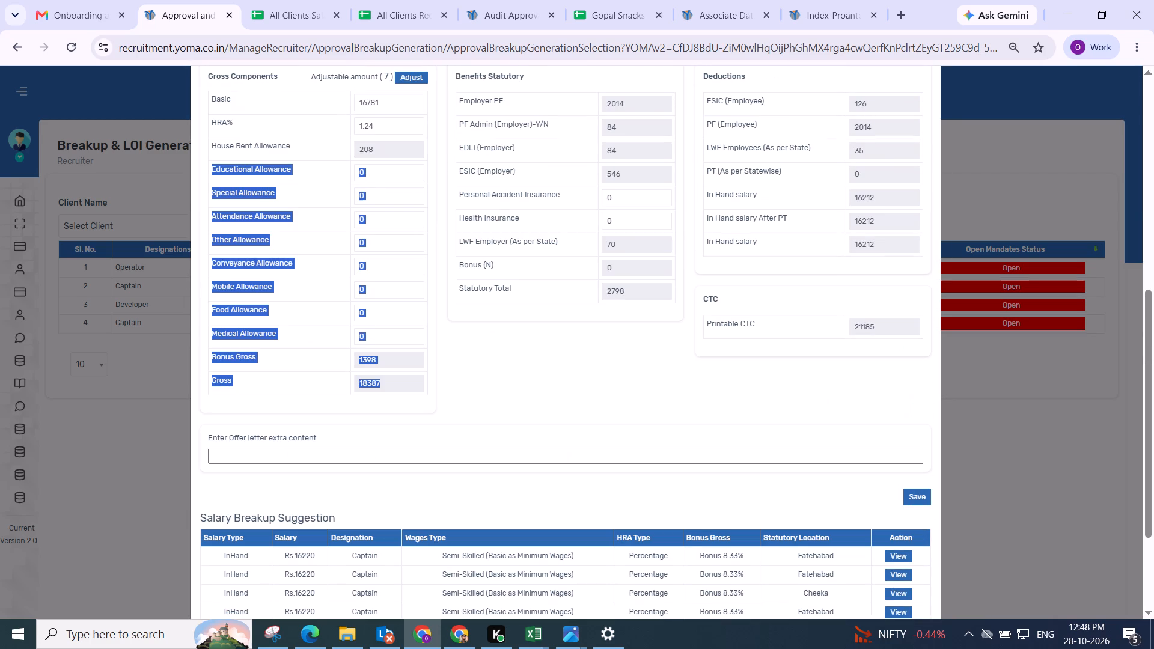
pyautogui.moveTo(418, 145); pyautogui.dragTo(418, 132)
pyautogui.scroll(2, 418, 142)
pyautogui.click(417, 227)
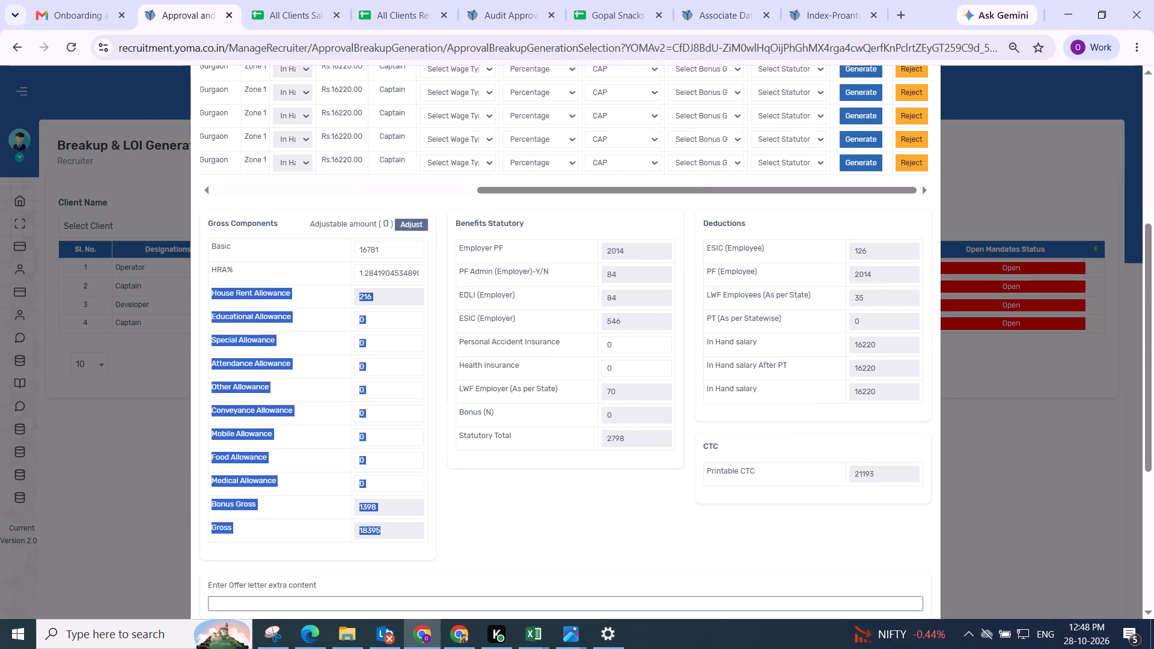
pyautogui.scroll(-2, 456, 223)
pyautogui.moveTo(563, 247); pyautogui.dragTo(584, 251)
pyautogui.click(914, 344)
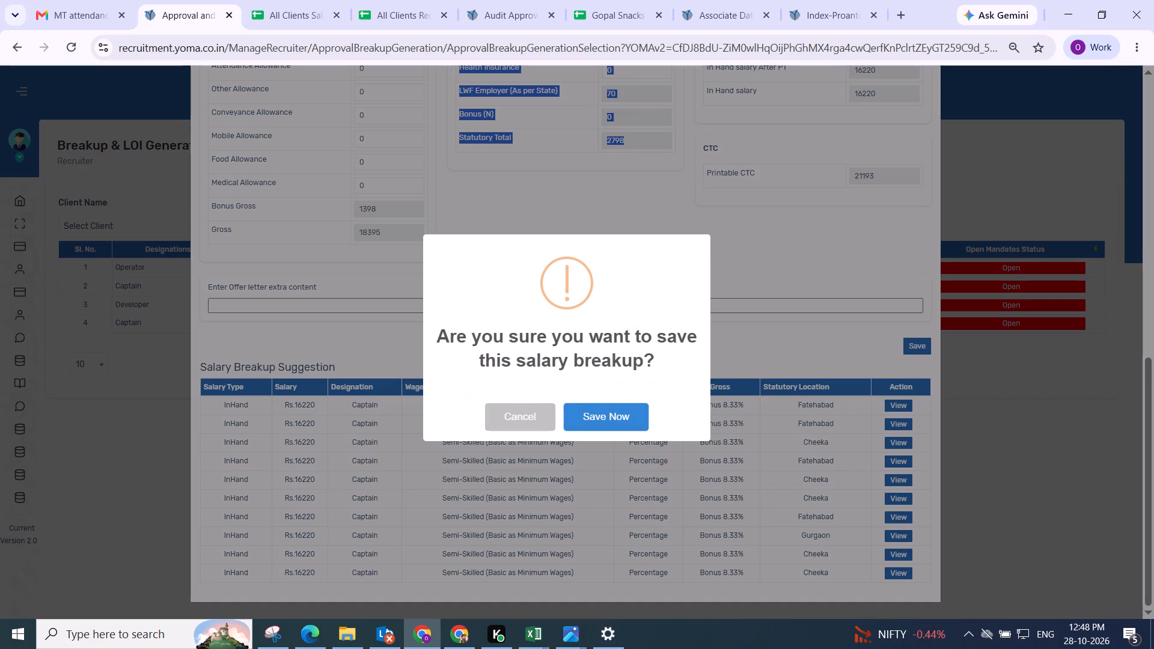
pyautogui.click(621, 418)
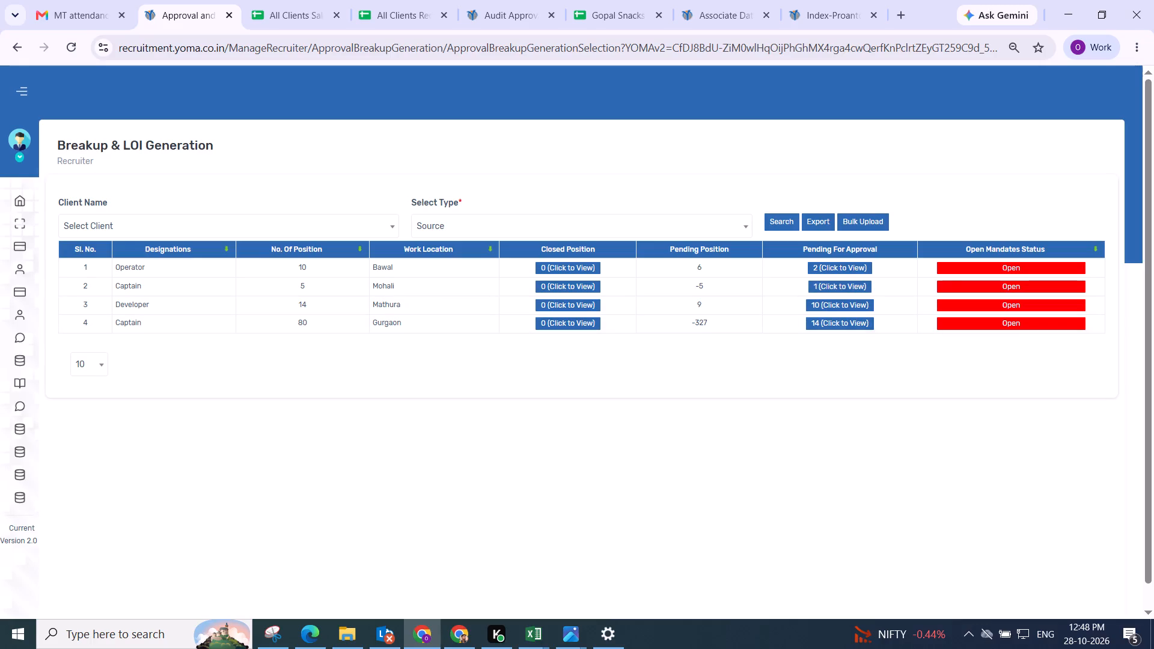
# Generate the first pending Gurgaon Captain's salary with Semi-Skilled (Basic as Minimum Wages), Bonus 8.33% and statutory location Fatehabad.
pyautogui.click(829, 326)
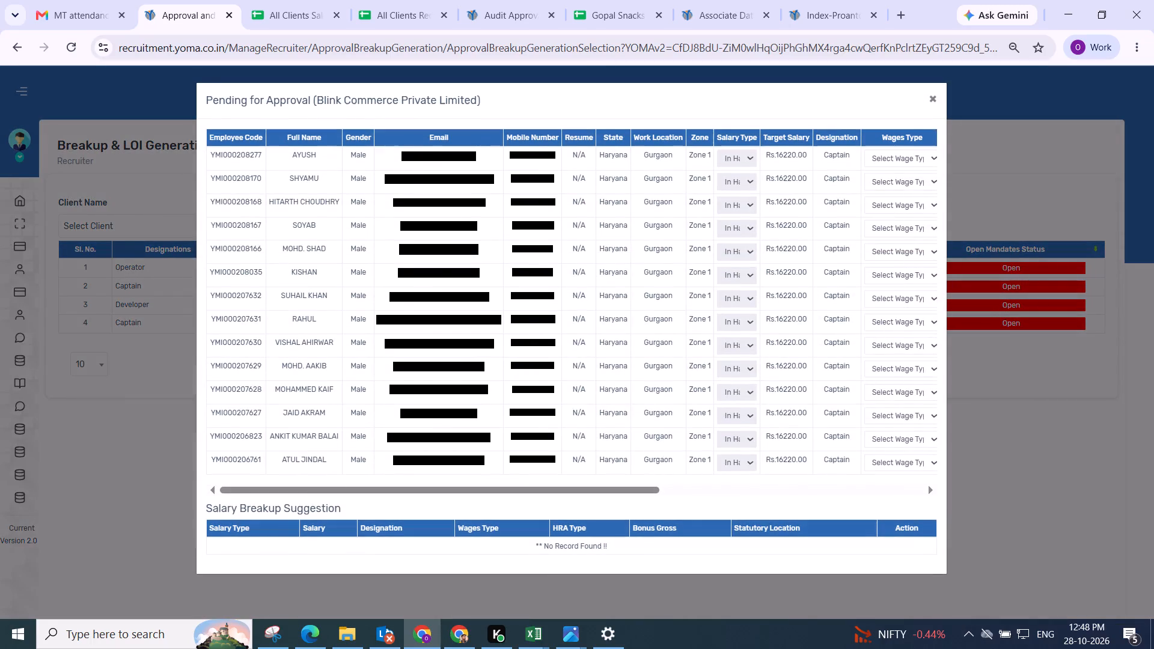
pyautogui.hscroll(-4, 596, 245)
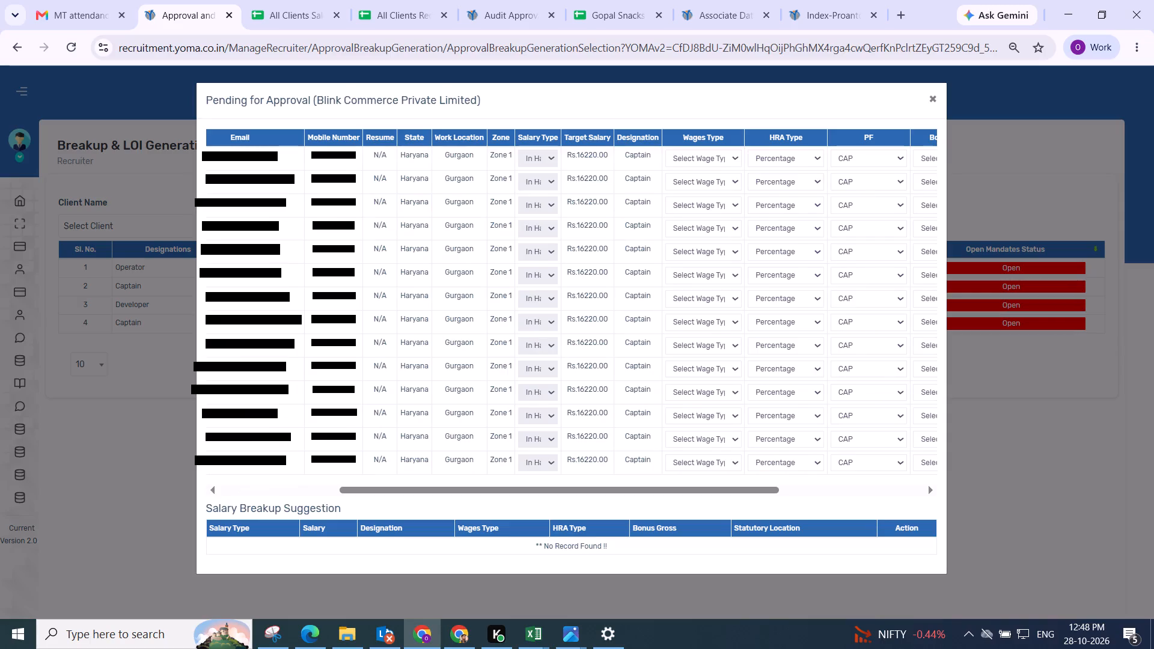
pyautogui.hscroll(-5, 567, 169)
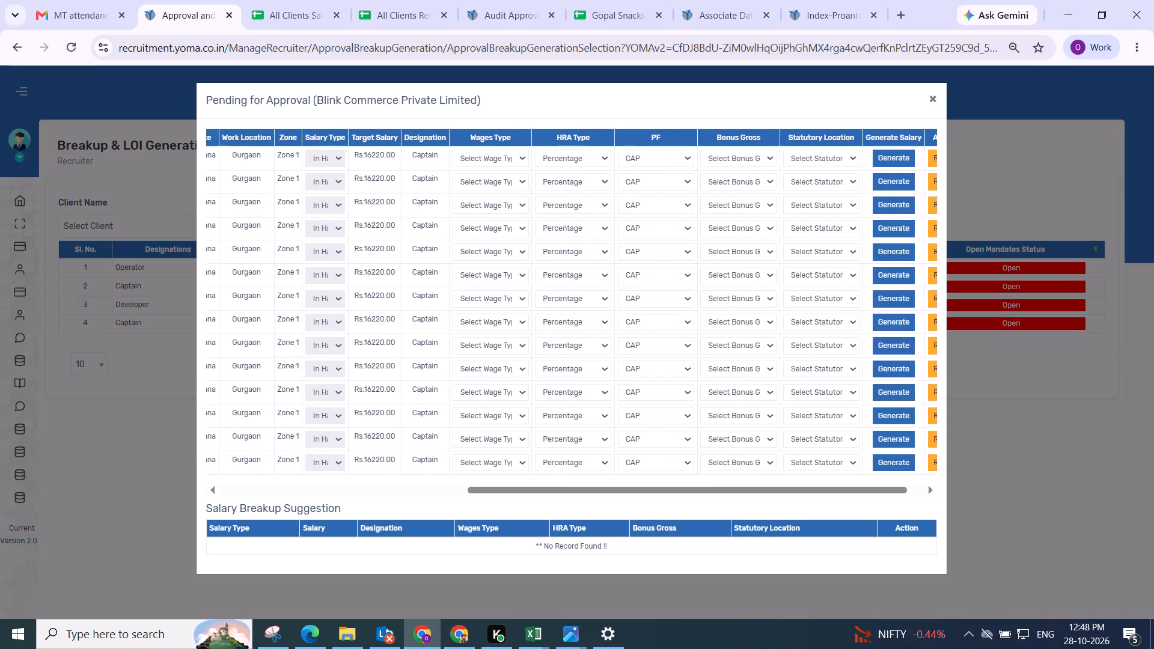
pyautogui.hscroll(-2, 491, 159)
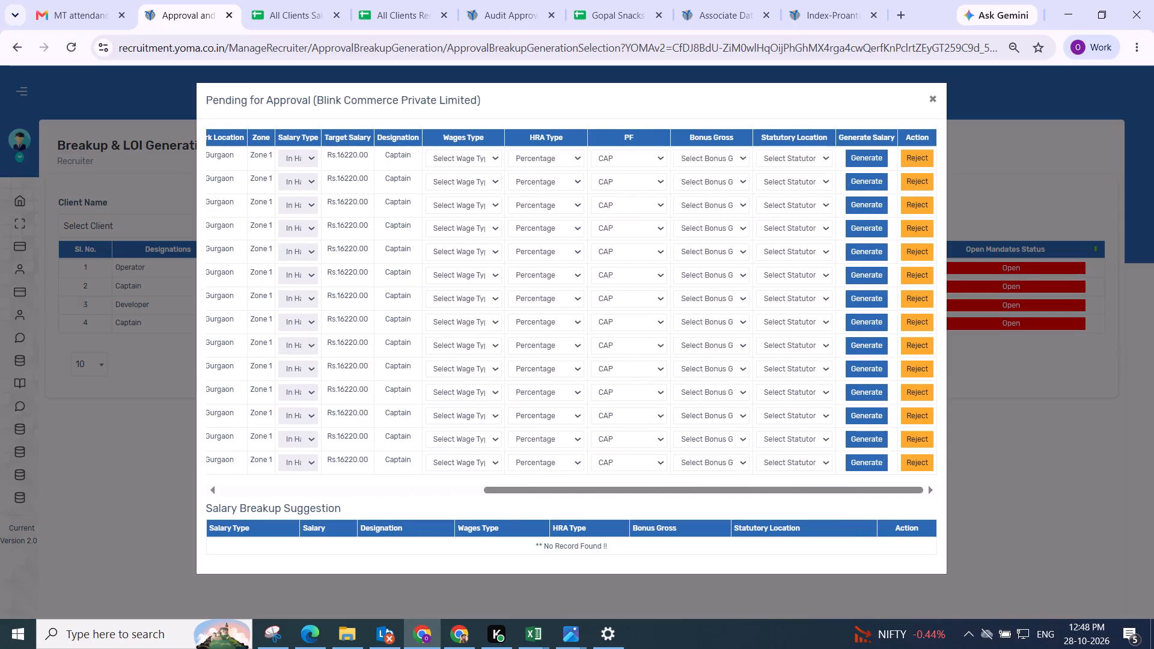
pyautogui.click(466, 156)
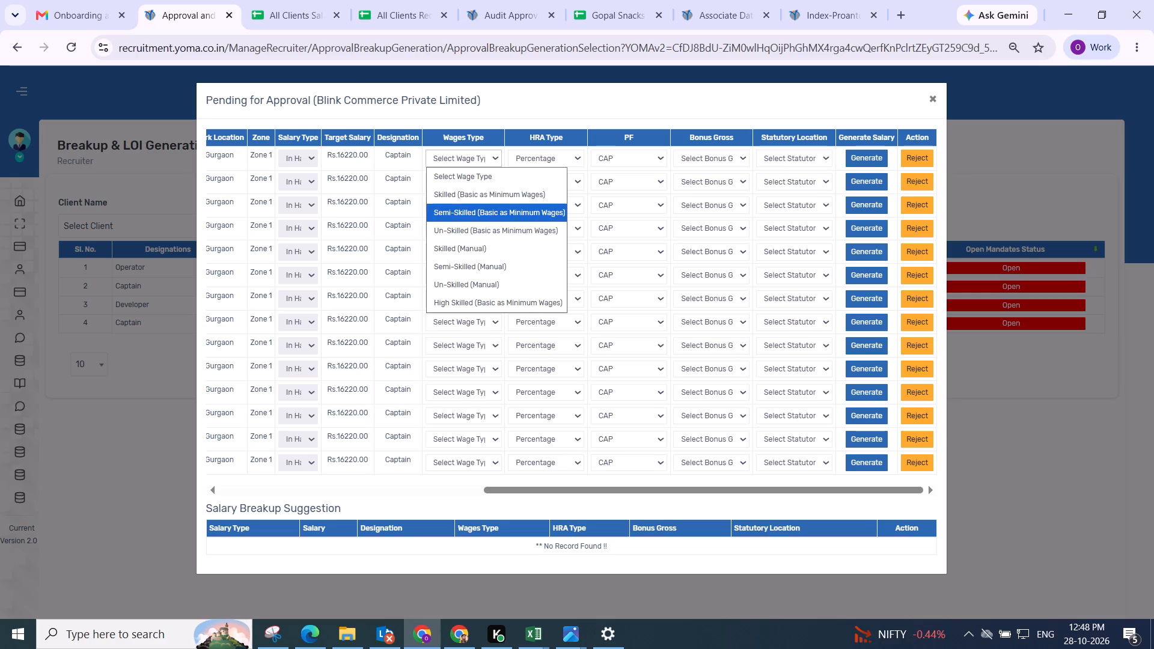
pyautogui.click(471, 213)
pyautogui.click(695, 154)
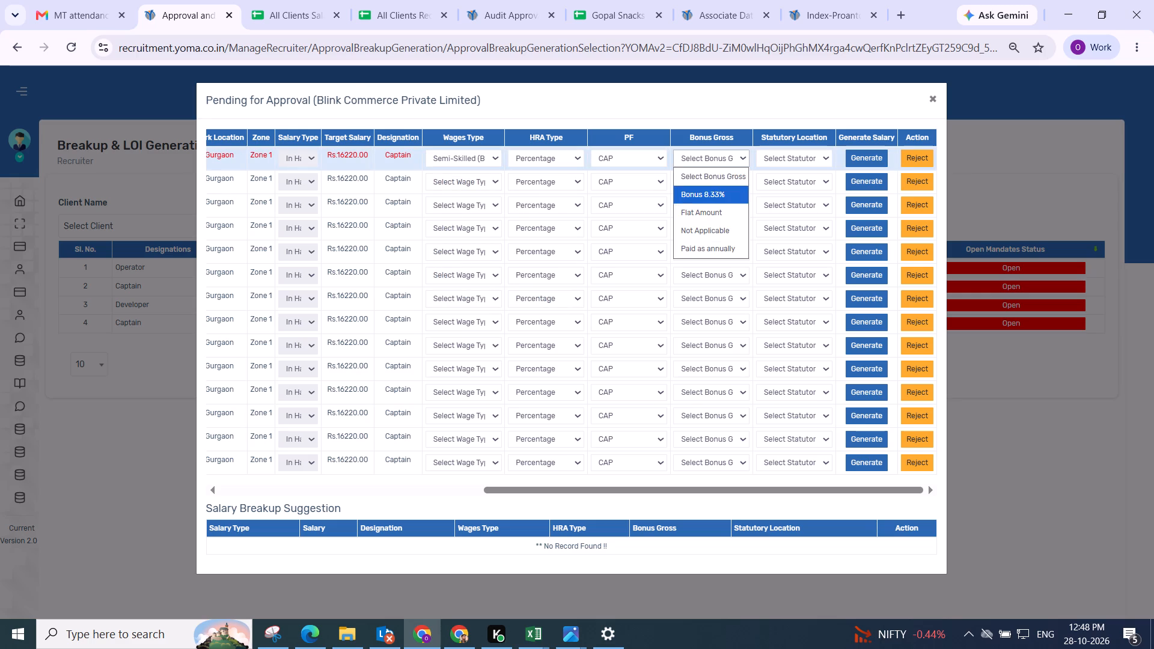
pyautogui.click(694, 197)
pyautogui.click(772, 159)
pyautogui.click(774, 206)
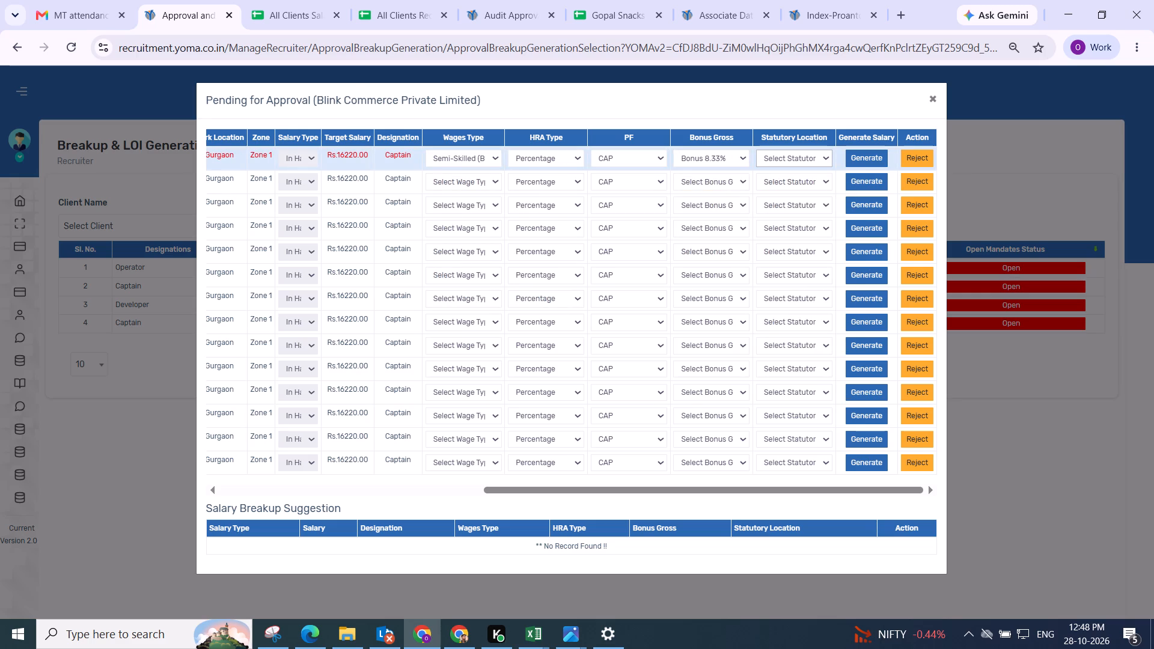
pyautogui.click(854, 160)
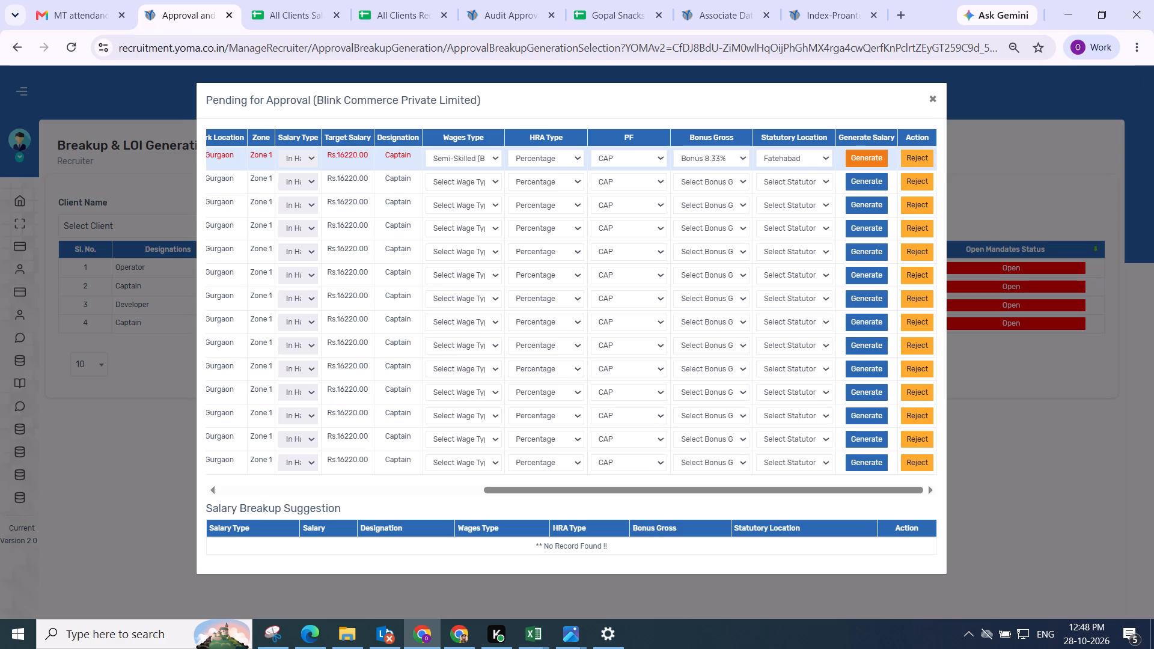
# Apply the adjustable amount to this Gurgaon Captain's salary breakup and save it.
pyautogui.scroll(-1, 501, 268)
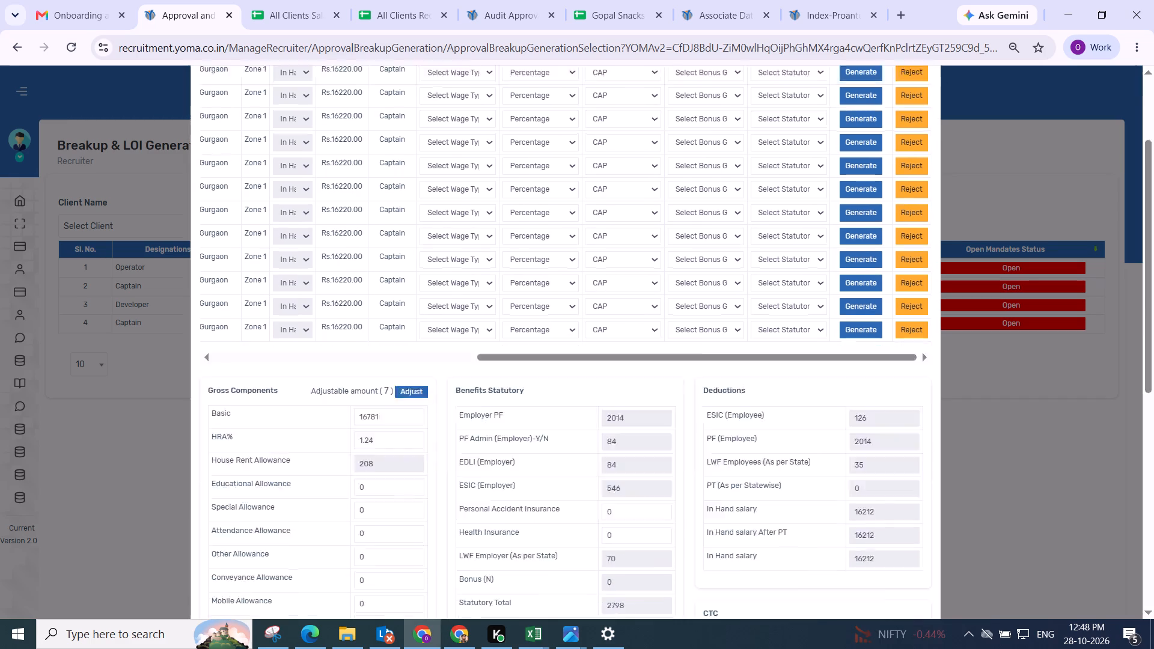
pyautogui.scroll(-1, 501, 268)
pyautogui.scroll(3, 432, 182)
pyautogui.click(411, 136)
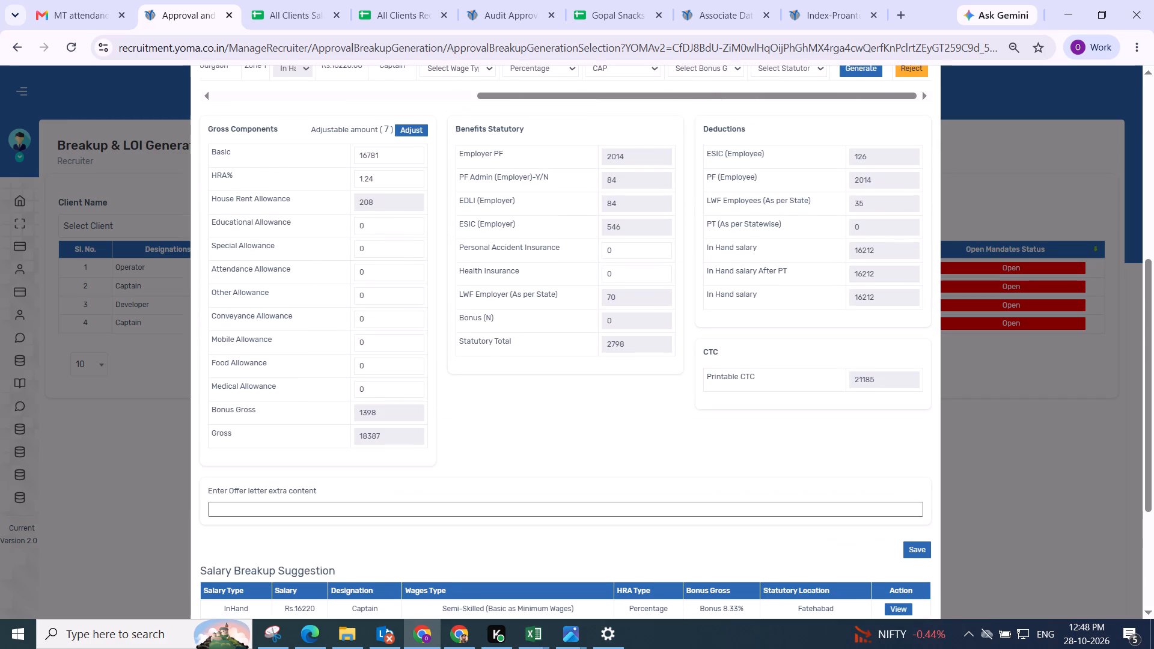
pyautogui.click(411, 135)
pyautogui.scroll(-1, 418, 162)
pyautogui.moveTo(506, 239); pyautogui.dragTo(546, 246)
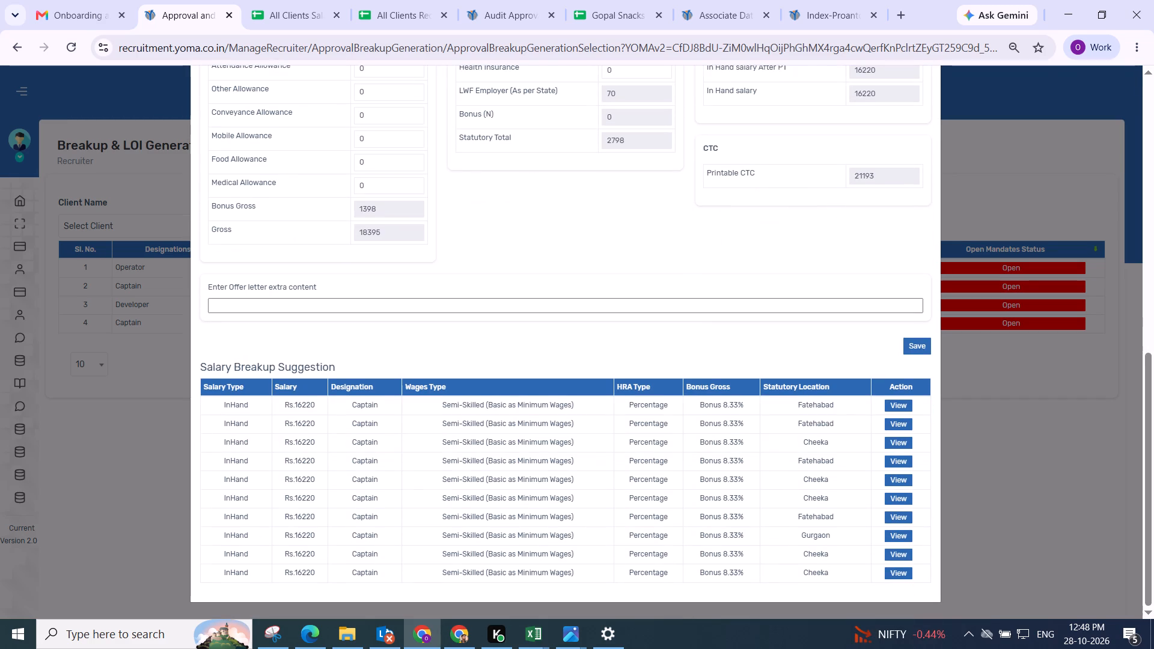
pyautogui.click(914, 341)
pyautogui.click(609, 418)
# Reopen the Gurgaon Captain pending-for-approval list to set up the next candidate's salary generation.
pyautogui.scroll(2, 586, 296)
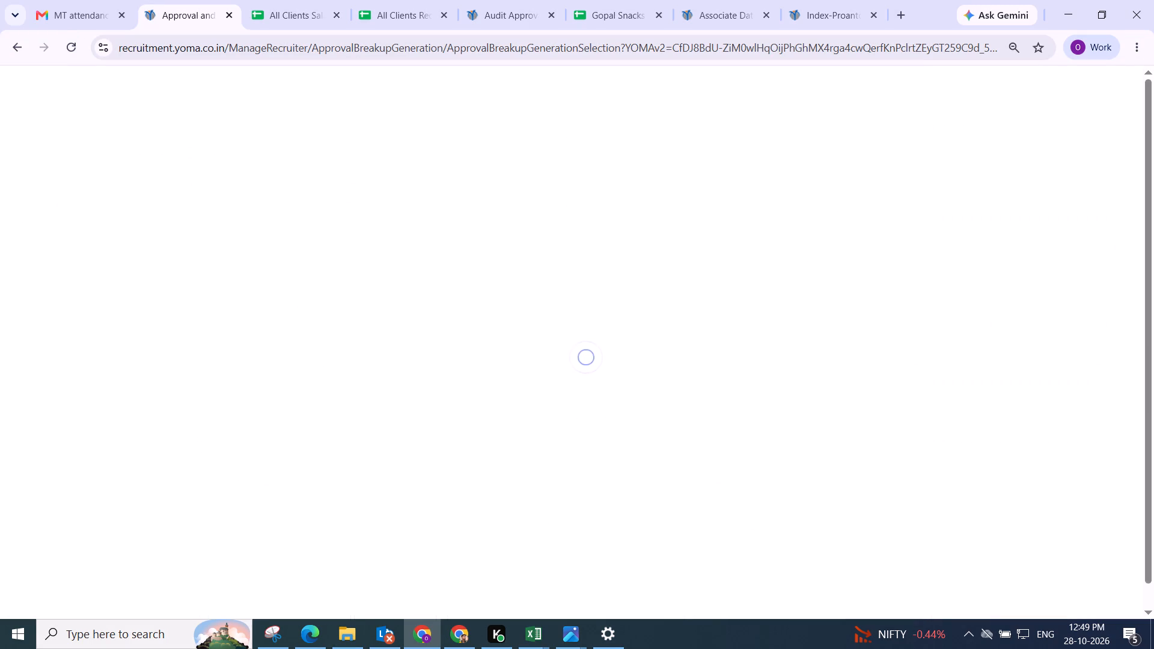
pyautogui.keyDown('ctrl'); pyautogui.scroll(2, 638, 193); pyautogui.keyUp('ctrl')
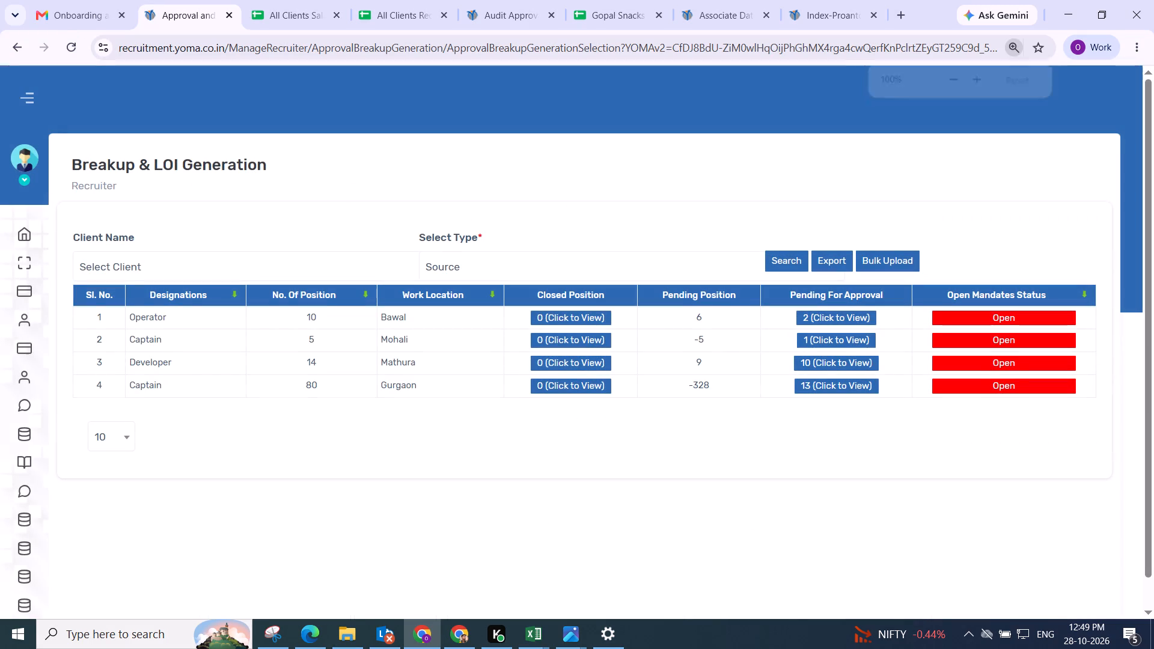
pyautogui.keyDown('ctrl'); pyautogui.scroll(1, 813, 272); pyautogui.keyUp('ctrl')
pyautogui.doubleClick(957, 78)
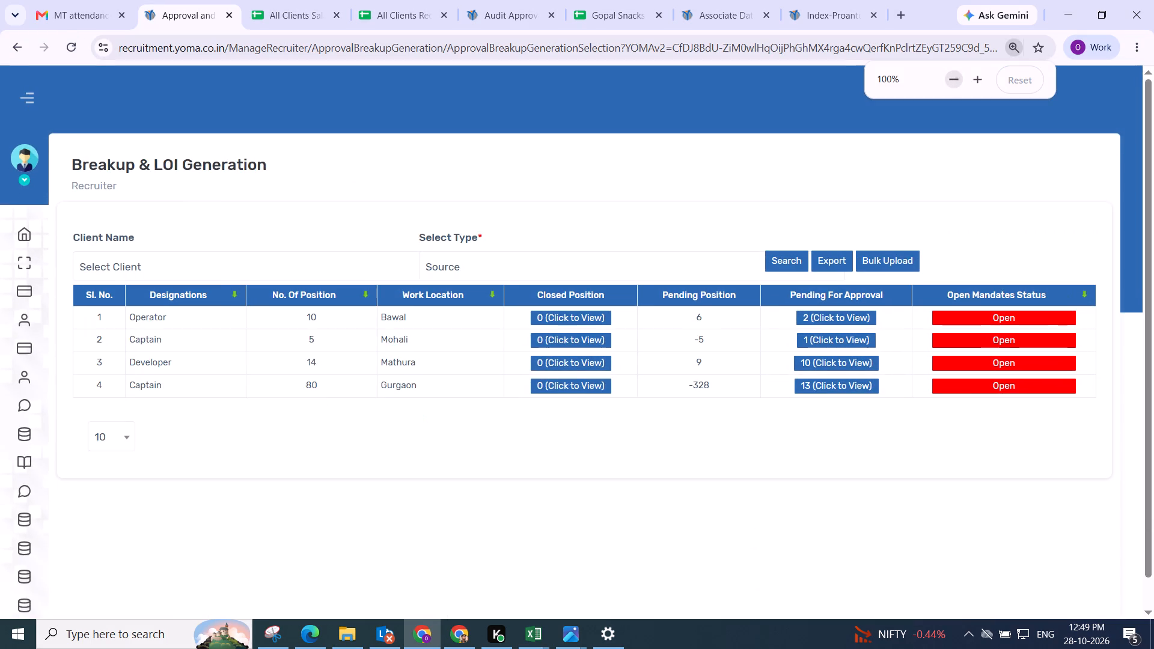
pyautogui.click(838, 355)
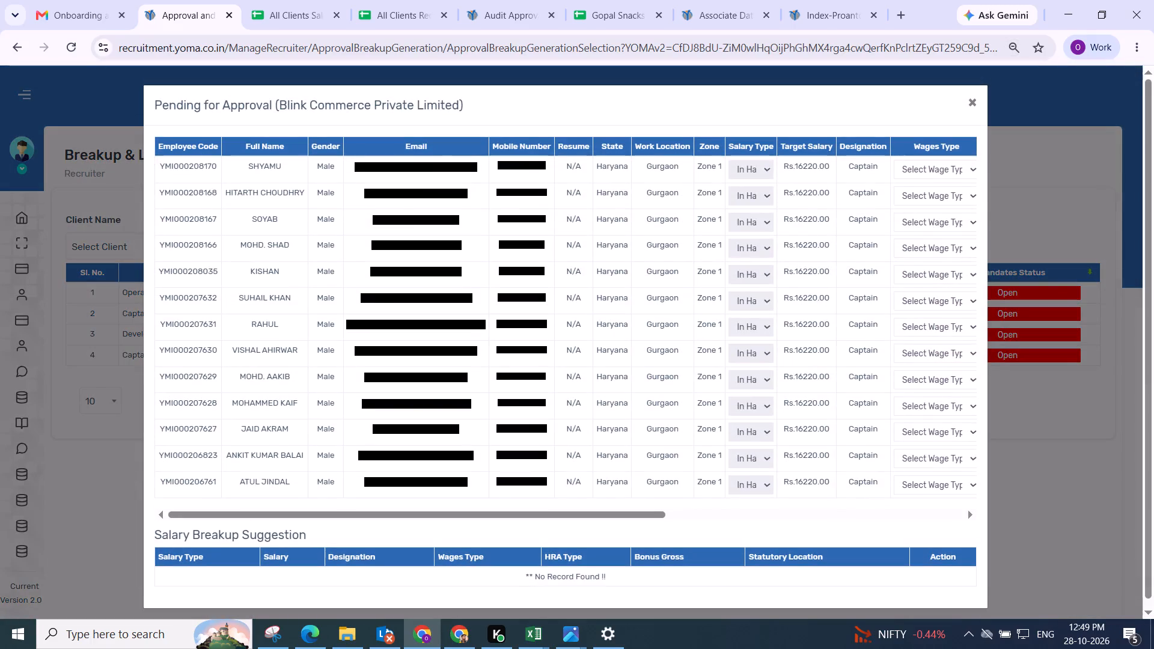
pyautogui.scroll(-2, 454, 271)
pyautogui.hscroll(-9, 587, 290)
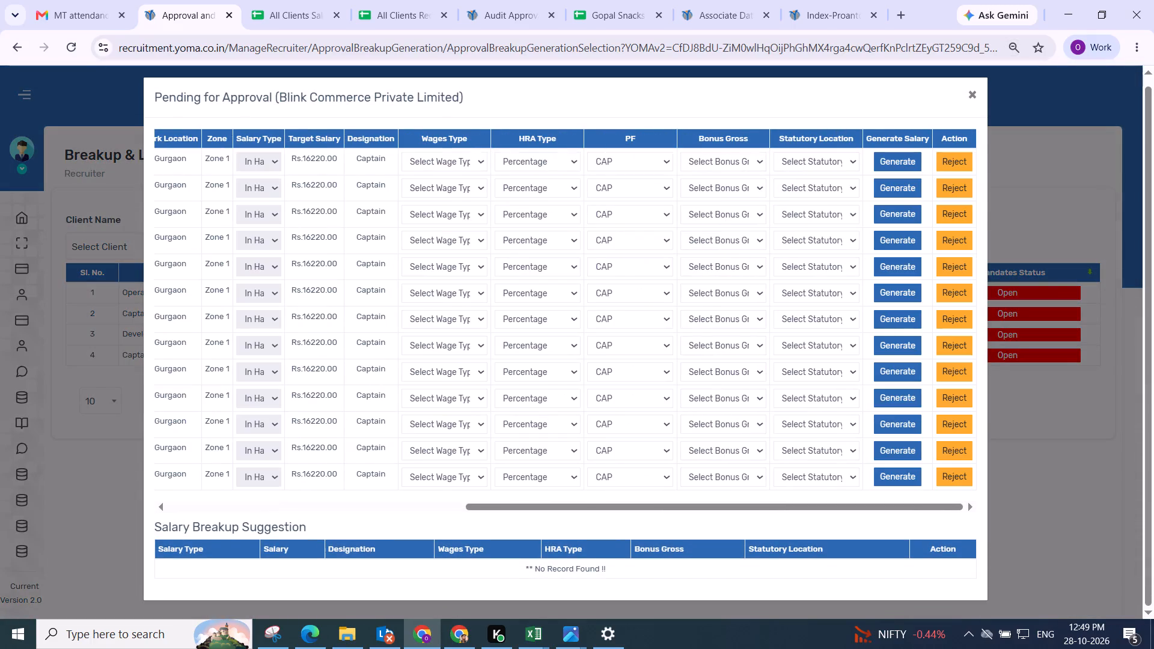
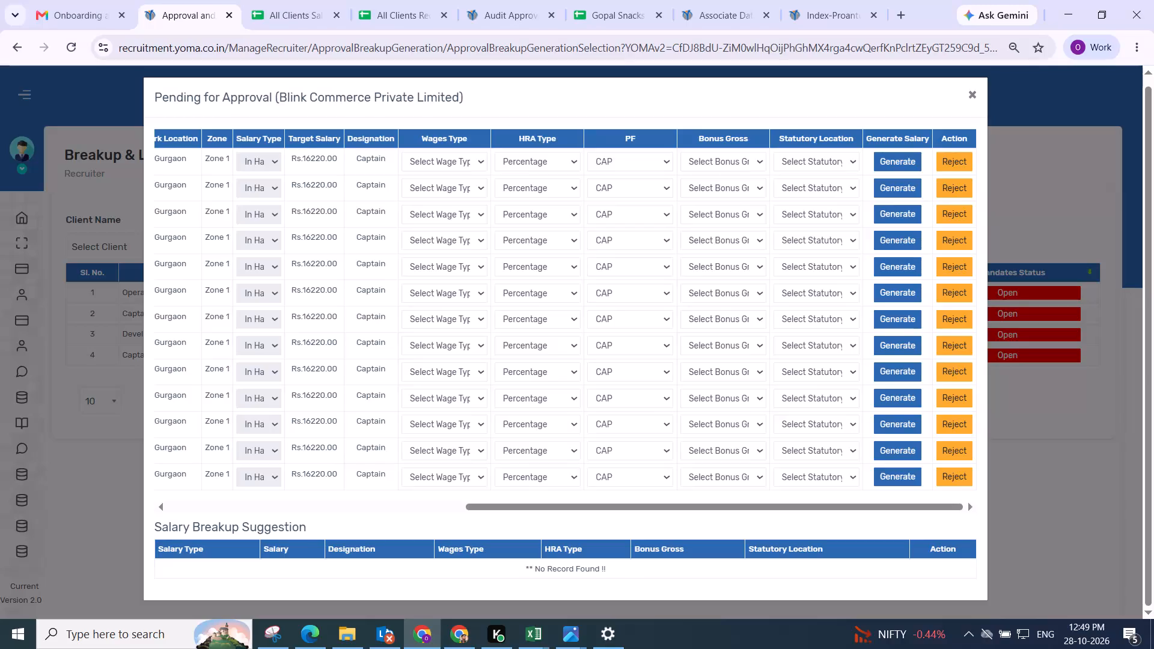
# Generate the first pending Gurgaon Captain's salary with Semi-Skilled (Basic as Minimum Wages), Bonus 8.33% and statutory location Fatehabad.
pyautogui.hscroll(-3, 697, 210)
pyautogui.click(432, 165)
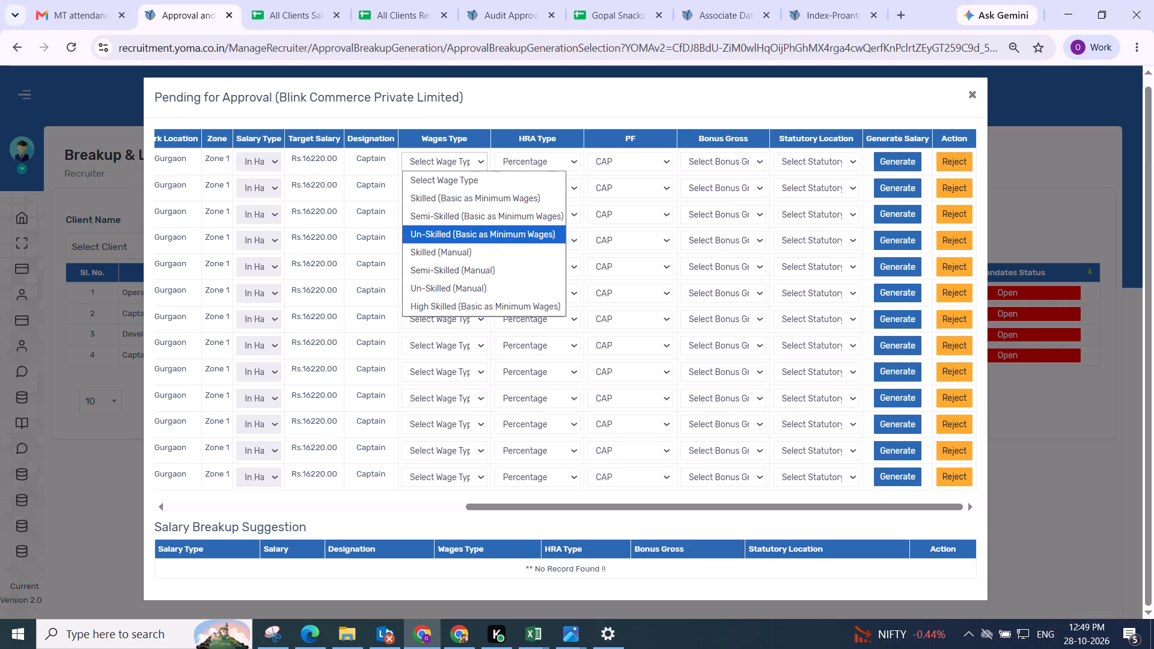
pyautogui.click(456, 218)
pyautogui.click(712, 163)
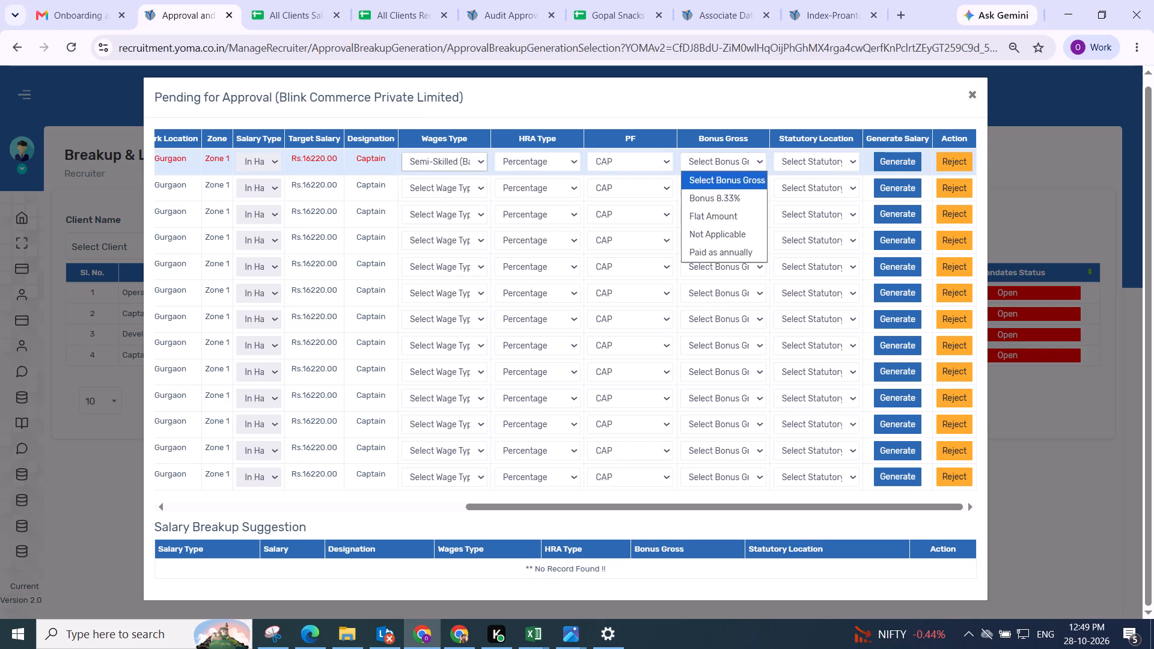
pyautogui.click(710, 193)
pyautogui.click(805, 163)
pyautogui.click(802, 220)
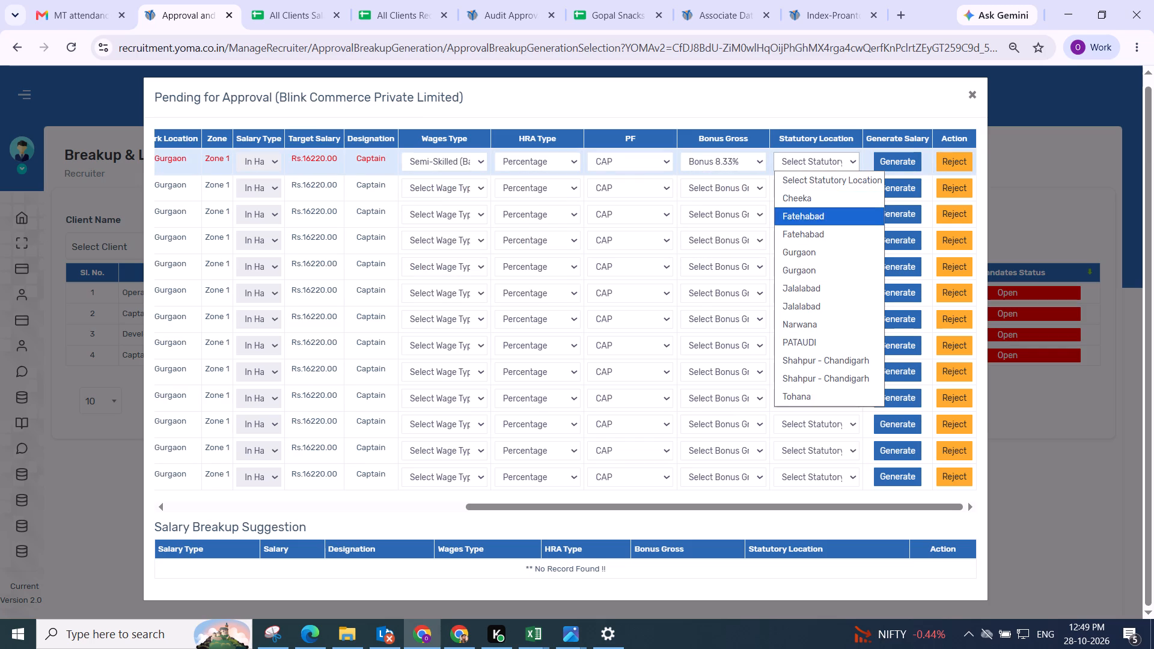
pyautogui.click(882, 160)
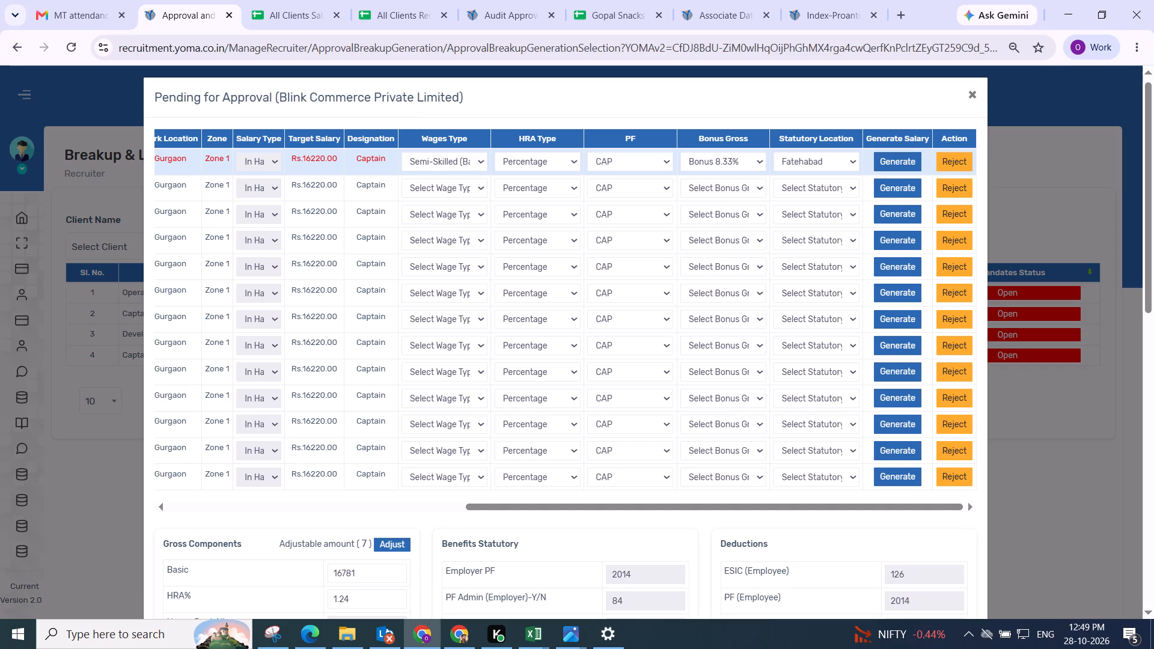
# Apply the adjustable amount to this Gurgaon Captain's salary breakup and save it.
pyautogui.hscroll(-1, 690, 240)
pyautogui.hscroll(-1, 825, 203)
pyautogui.scroll(-1, 422, 261)
pyautogui.scroll(-3, 388, 359)
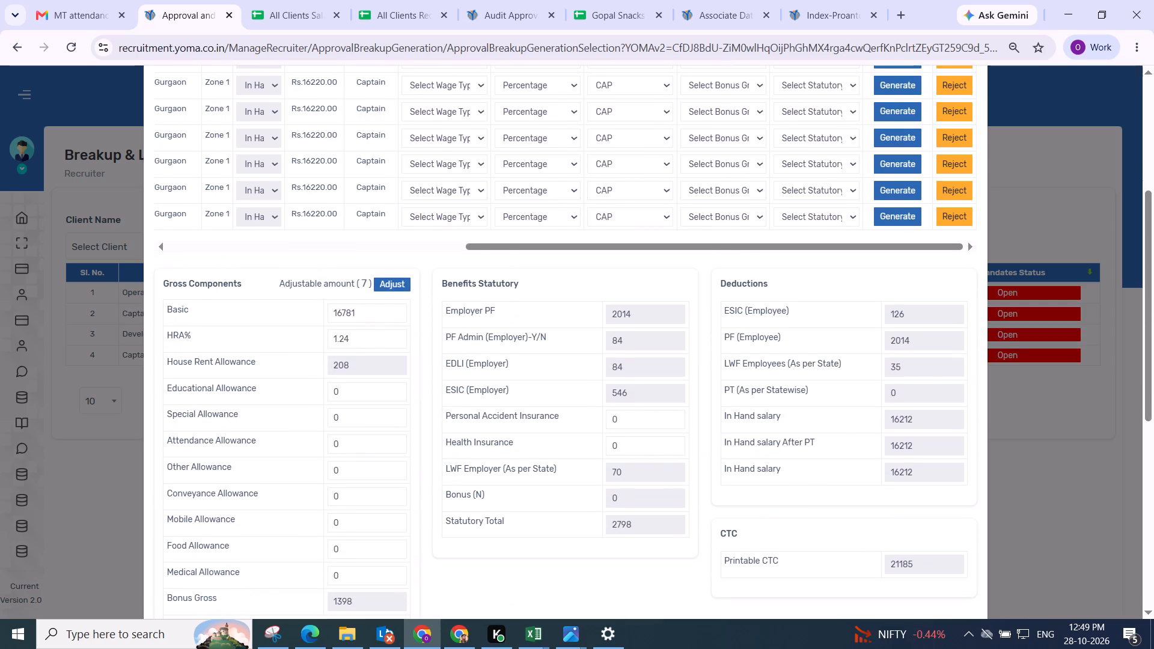
pyautogui.click(392, 282)
pyautogui.click(427, 284)
pyautogui.scroll(-3, 427, 284)
pyautogui.click(581, 391)
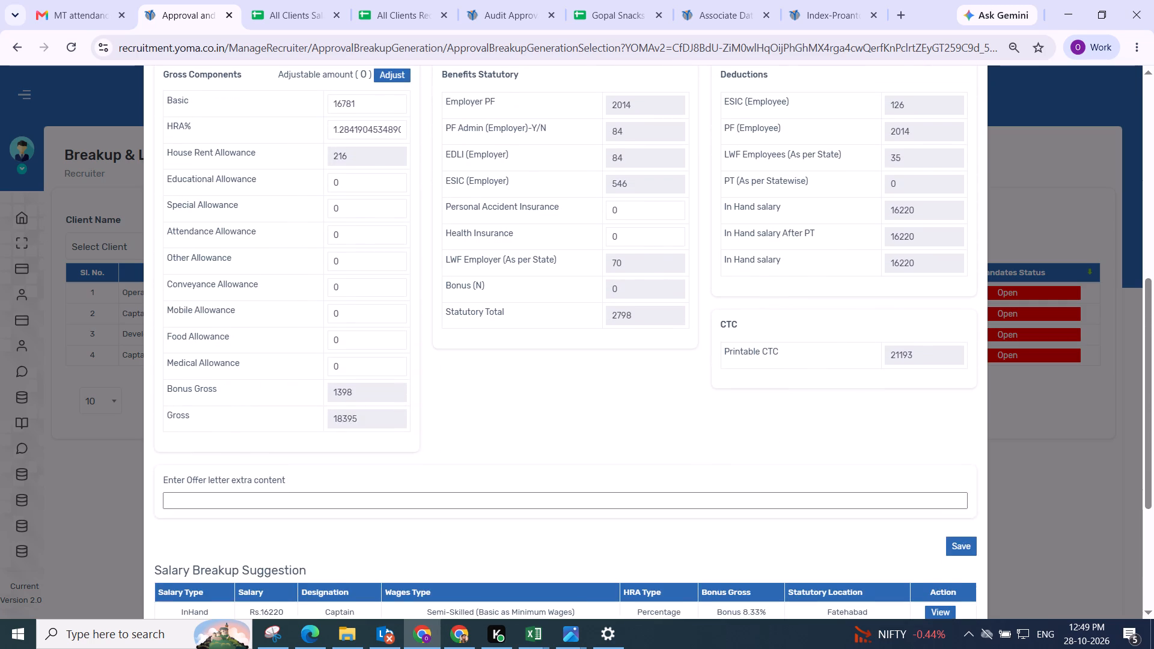
pyautogui.scroll(-3, 731, 430)
pyautogui.click(955, 343)
pyautogui.click(600, 425)
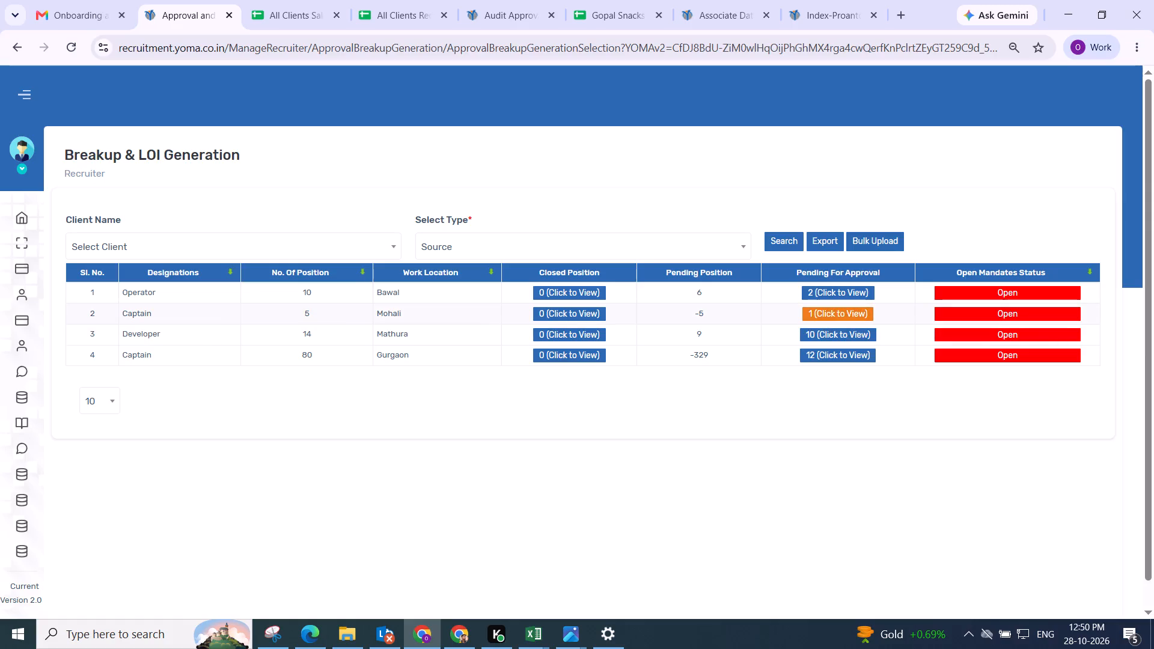
# Reopen the pending Gurgaon Captains and generate the first one's salary with Semi-Skilled (Basic as Minimum Wages), Bonus 8.33% and statutory location Fatehabad.
pyautogui.click(837, 351)
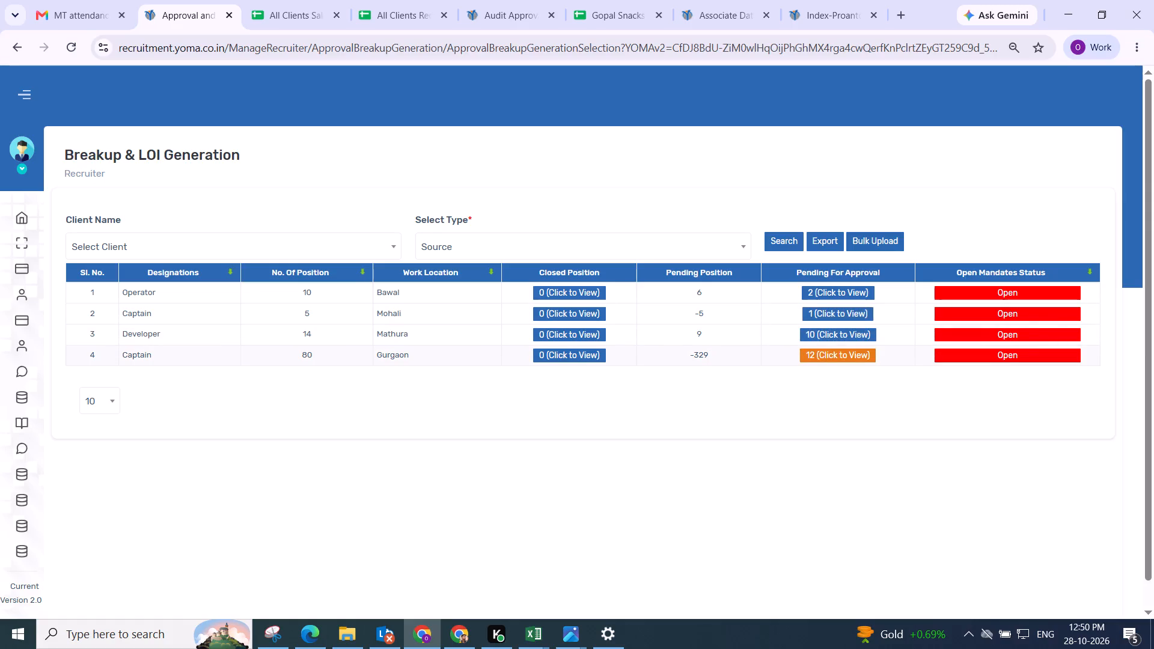
pyautogui.scroll(-1, 471, 270)
pyautogui.hscroll(-5, 694, 231)
pyautogui.hscroll(-3, 445, 195)
pyautogui.click(445, 171)
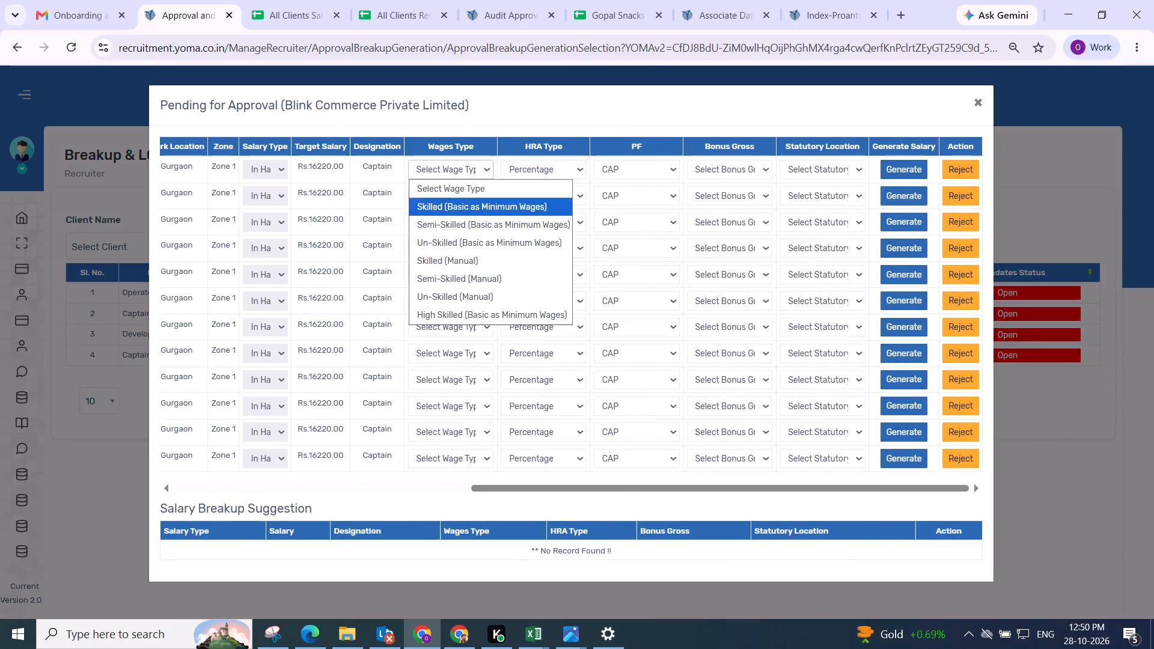
pyautogui.click(456, 222)
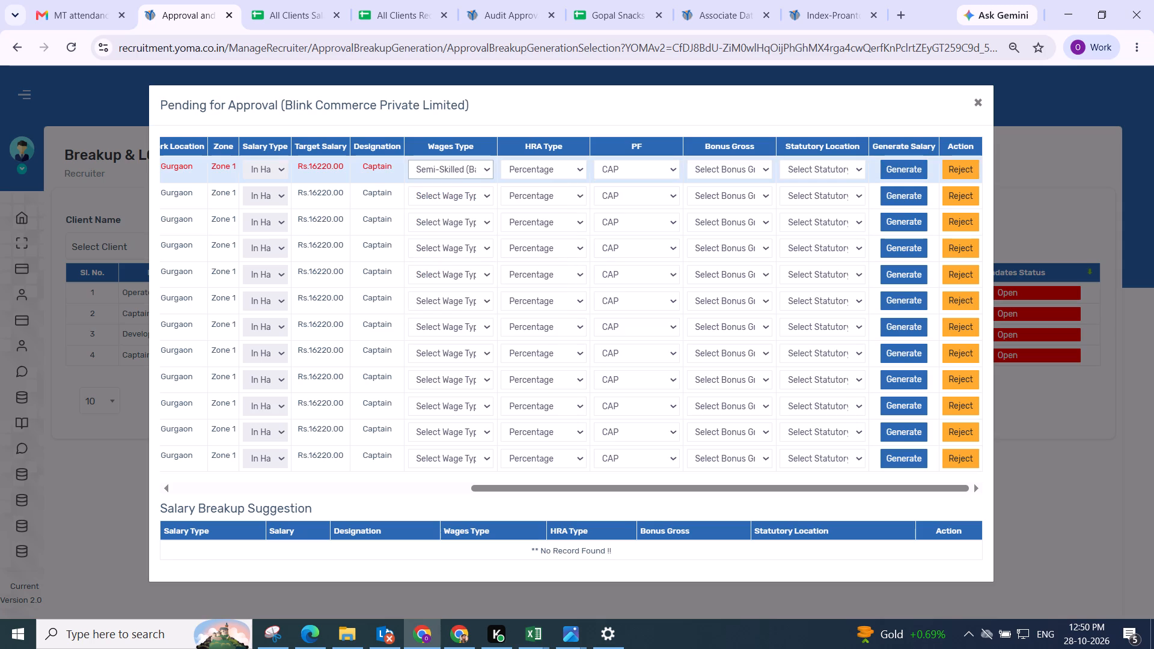
pyautogui.click(719, 163)
pyautogui.click(721, 201)
pyautogui.click(810, 167)
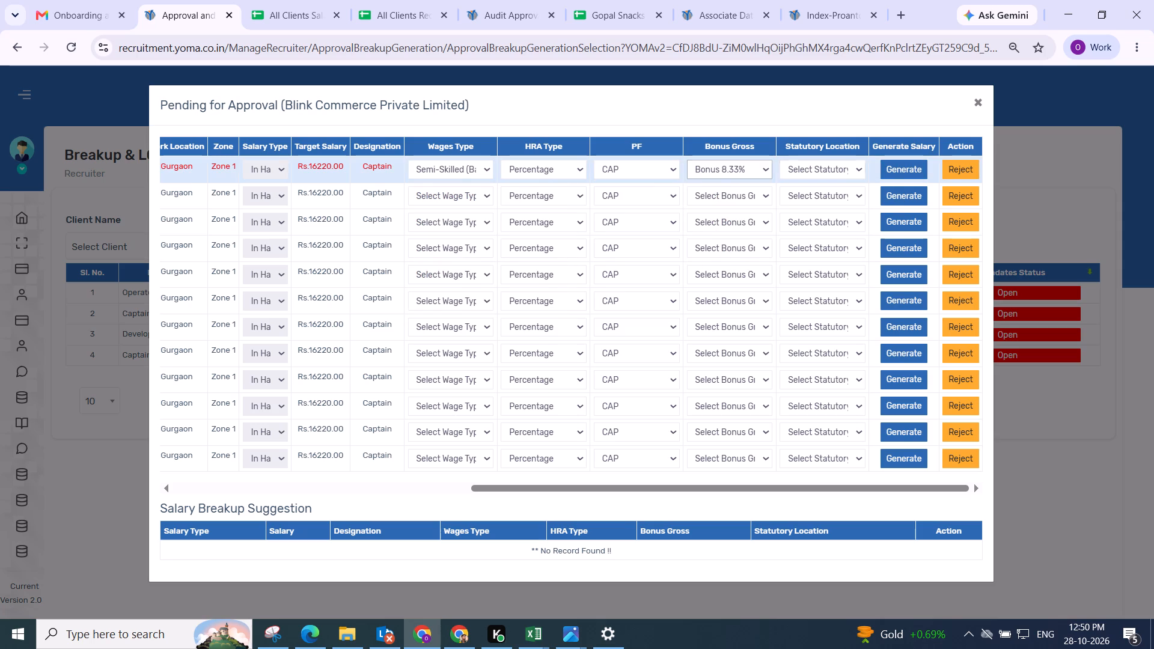
pyautogui.click(825, 232)
pyautogui.click(891, 172)
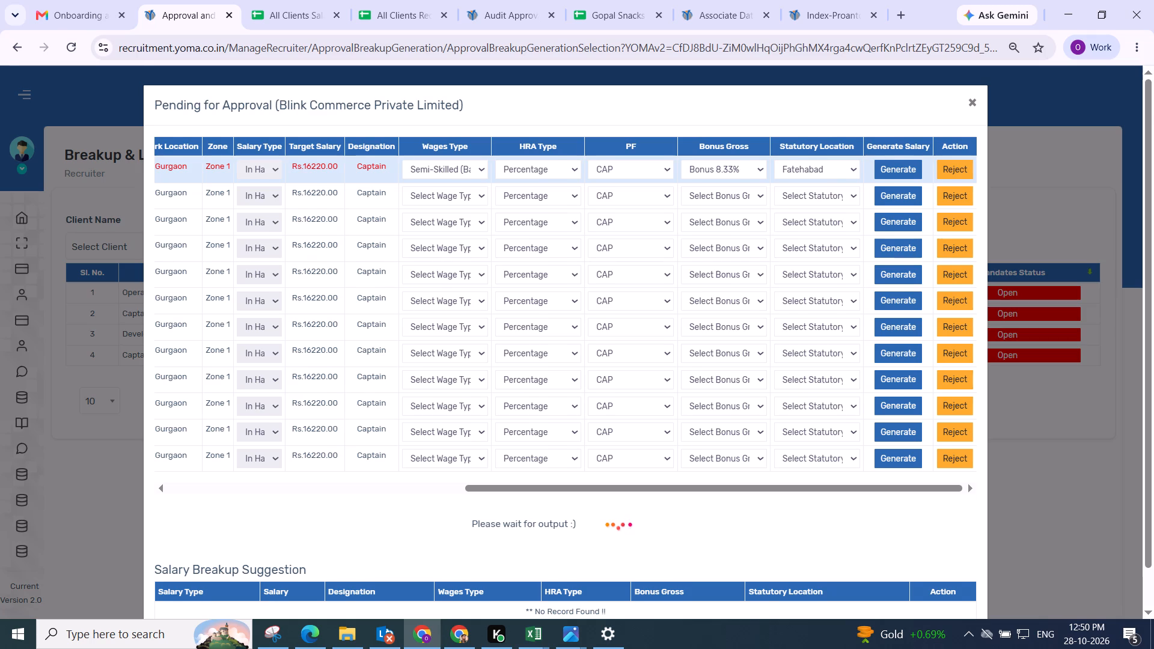
# Apply the adjustable amount to the newly generated Gurgaon Captain's salary breakup and save it.
pyautogui.scroll(-1, 719, 232)
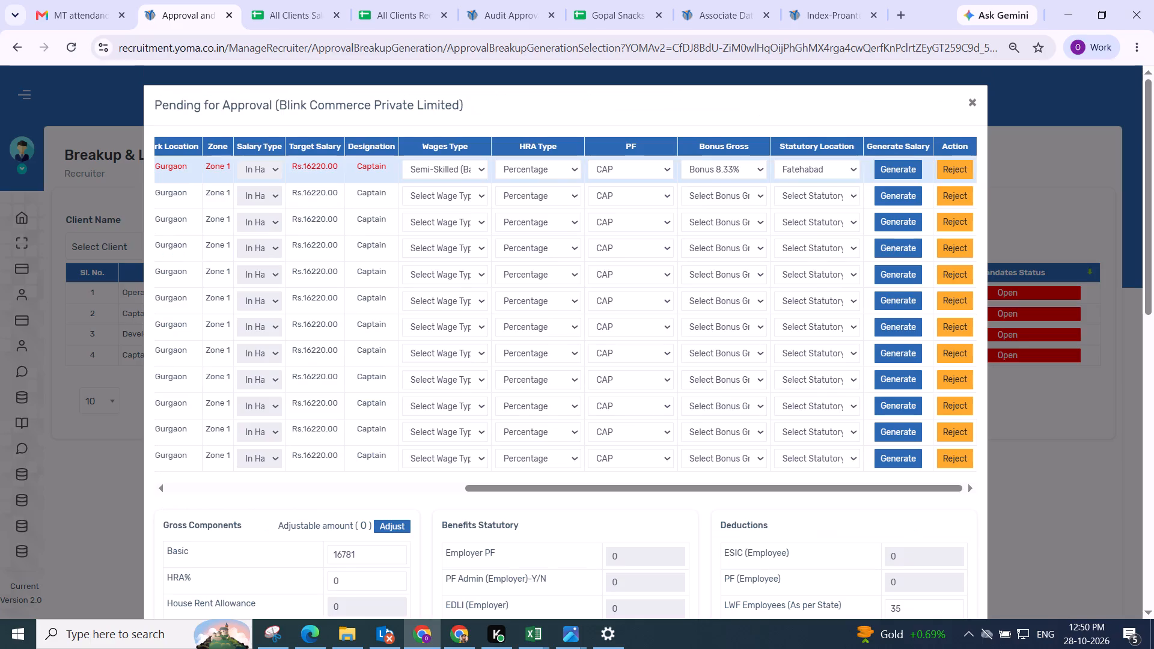
pyautogui.moveTo(560, 274); pyautogui.dragTo(507, 294)
pyautogui.scroll(-3, 454, 325)
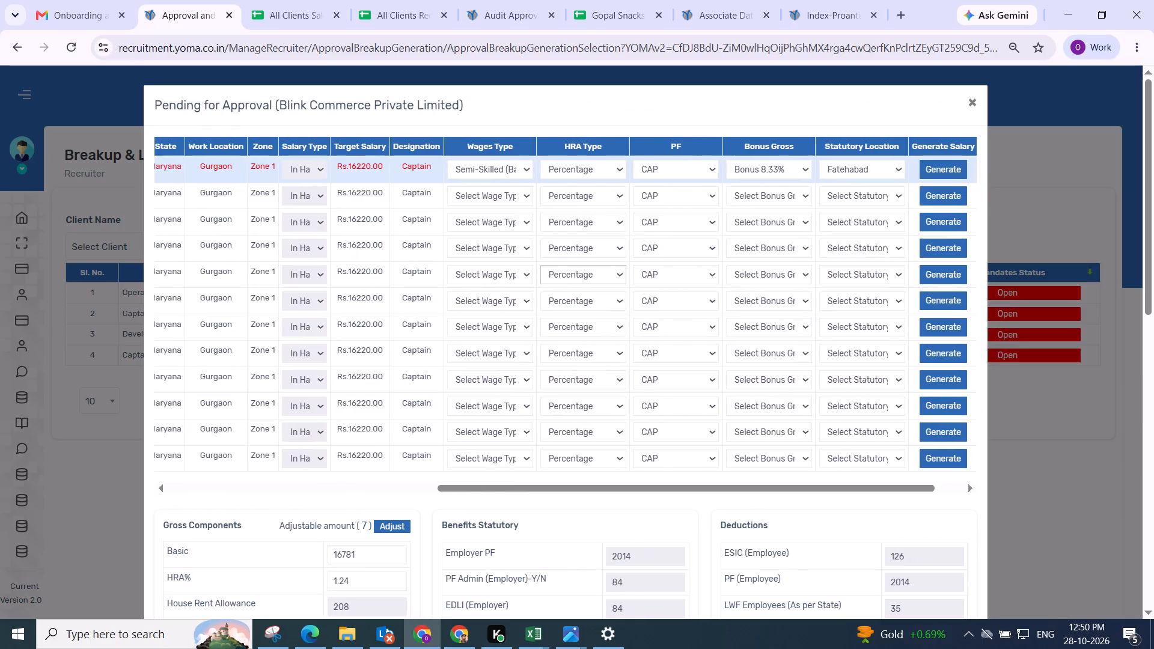
pyautogui.scroll(-5, 439, 330)
pyautogui.scroll(-3, 483, 406)
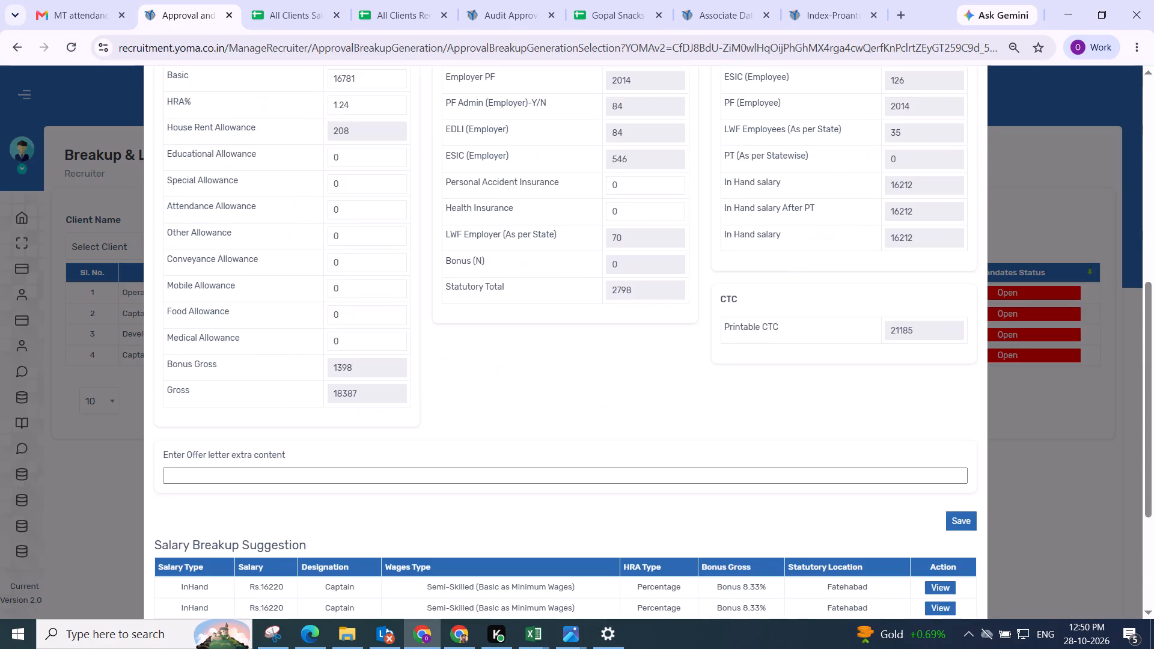
pyautogui.scroll(2, 403, 242)
pyautogui.click(391, 260)
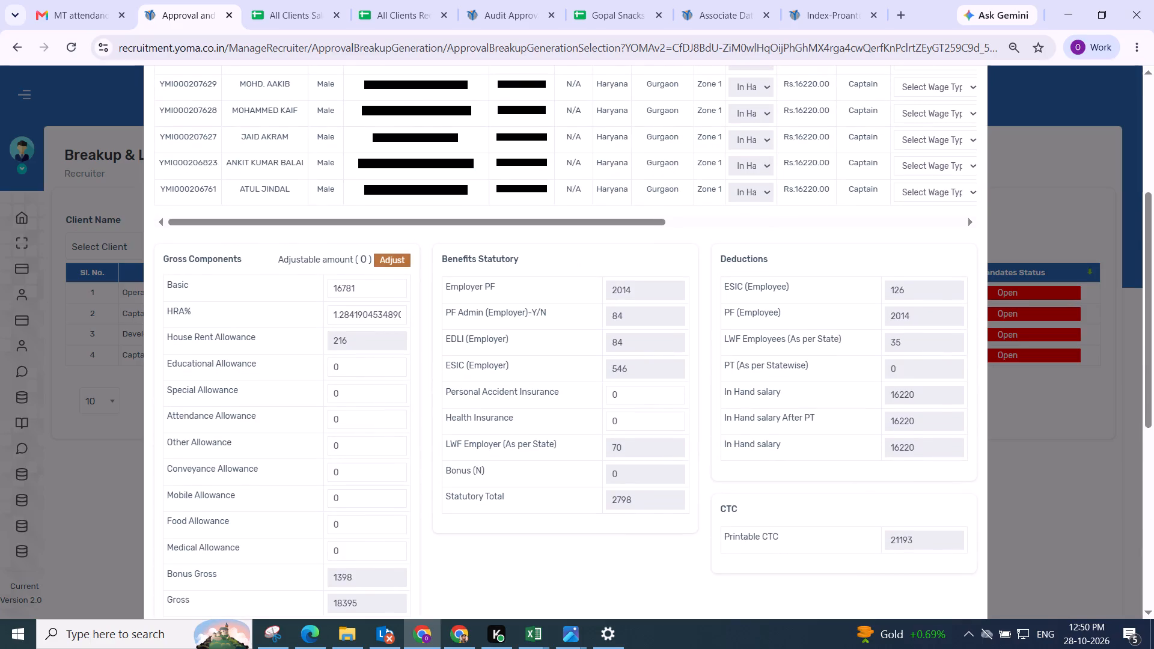
pyautogui.click(420, 234)
pyautogui.scroll(-3, 432, 233)
pyautogui.click(963, 309)
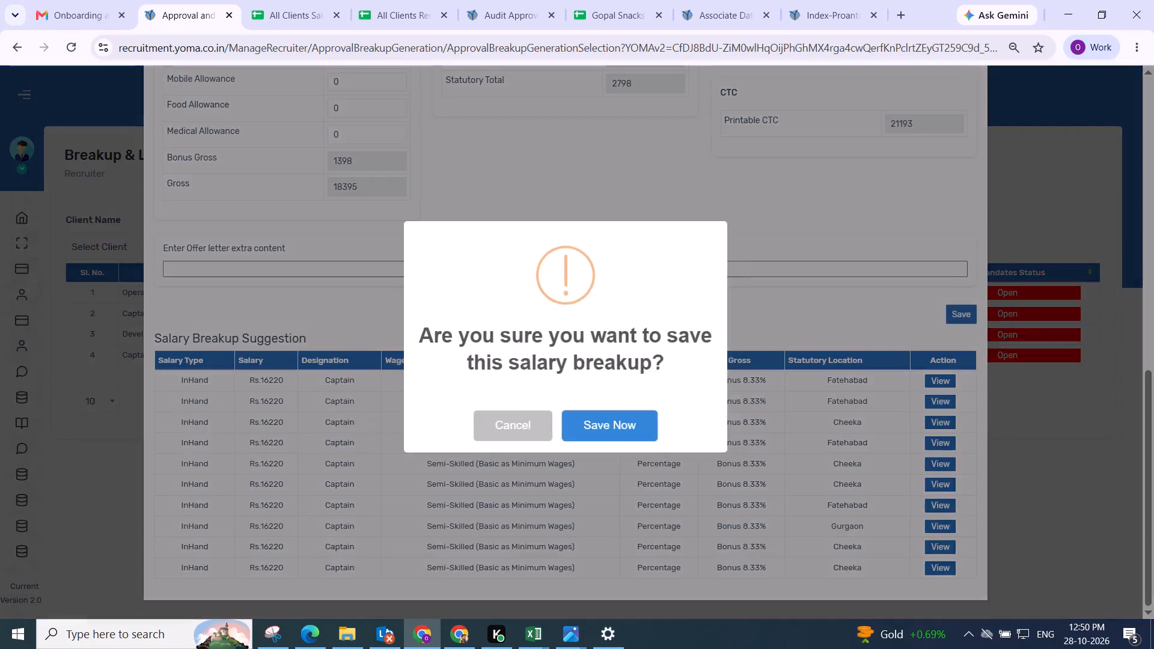
pyautogui.click(611, 425)
# Reopen the pending Gurgaon Captains and generate the first one's salary with Semi-Skilled (Basic as Minimum Wages), Bonus 8.33% and statutory location Cheeka.
pyautogui.scroll(3, 632, 379)
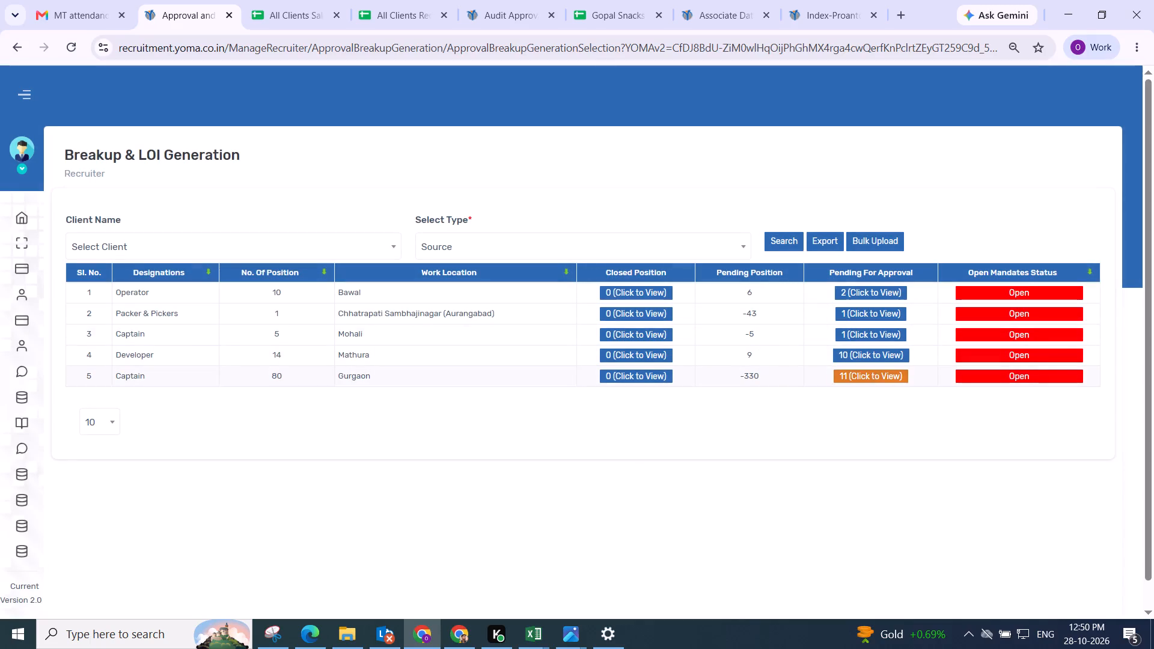
pyautogui.click(872, 376)
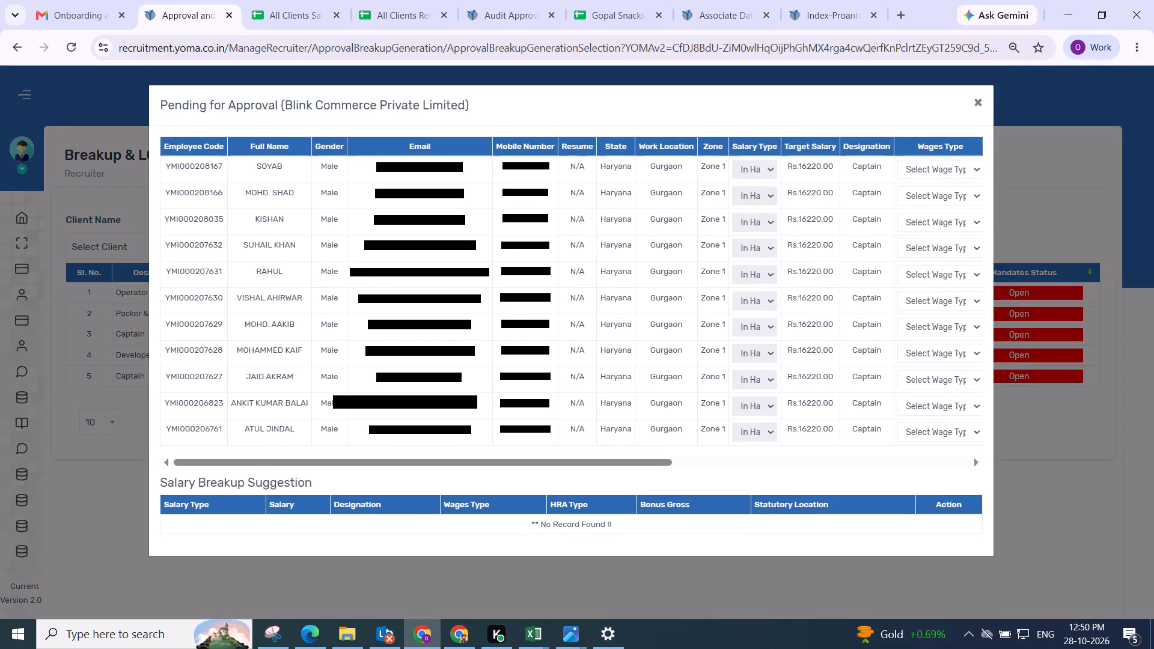
pyautogui.hscroll(-6, 603, 300)
pyautogui.click(448, 171)
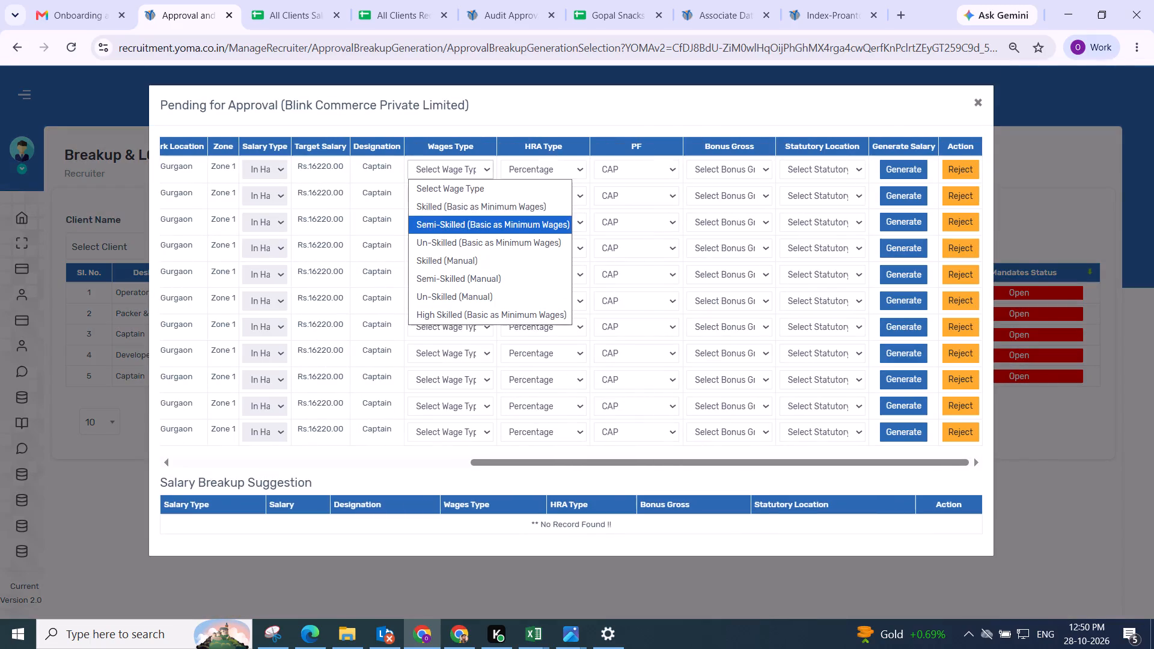
pyautogui.click(450, 231)
pyautogui.click(455, 167)
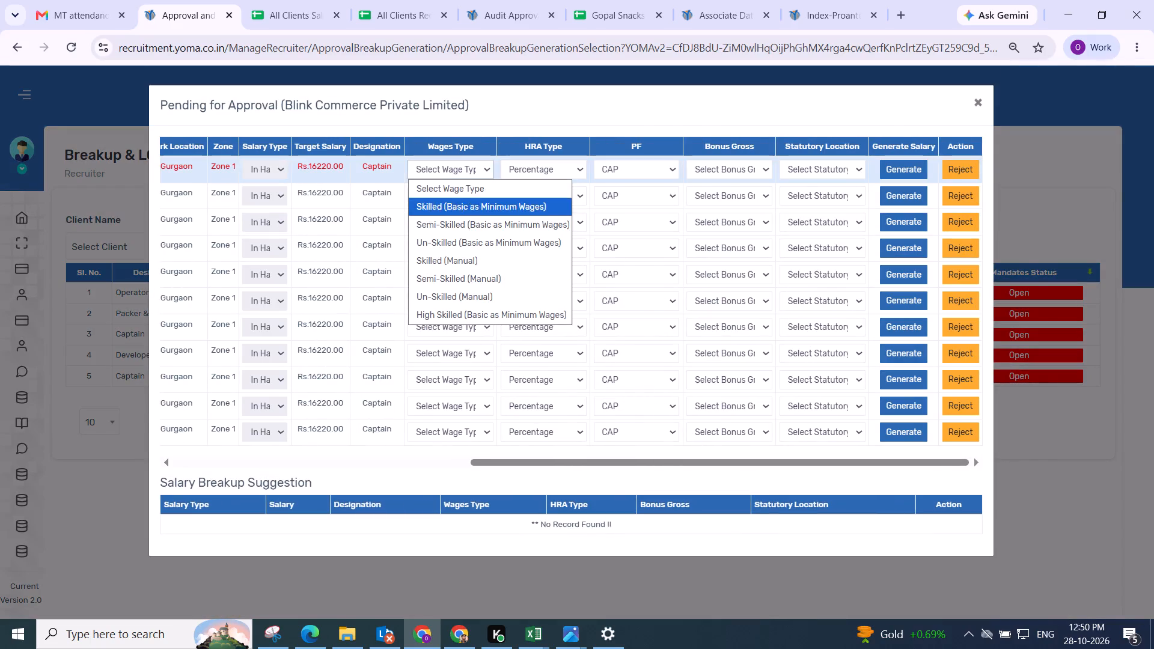
pyautogui.click(448, 219)
pyautogui.click(727, 165)
pyautogui.moveTo(729, 200); pyautogui.dragTo(740, 200)
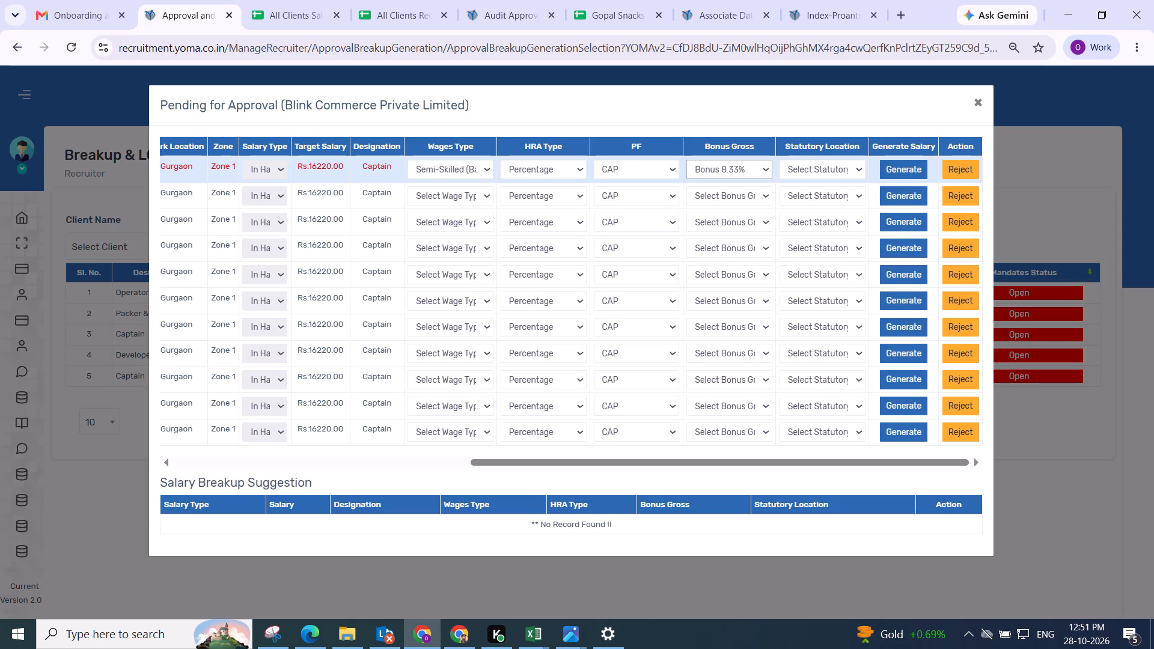
pyautogui.click(822, 172)
pyautogui.click(808, 210)
pyautogui.click(902, 171)
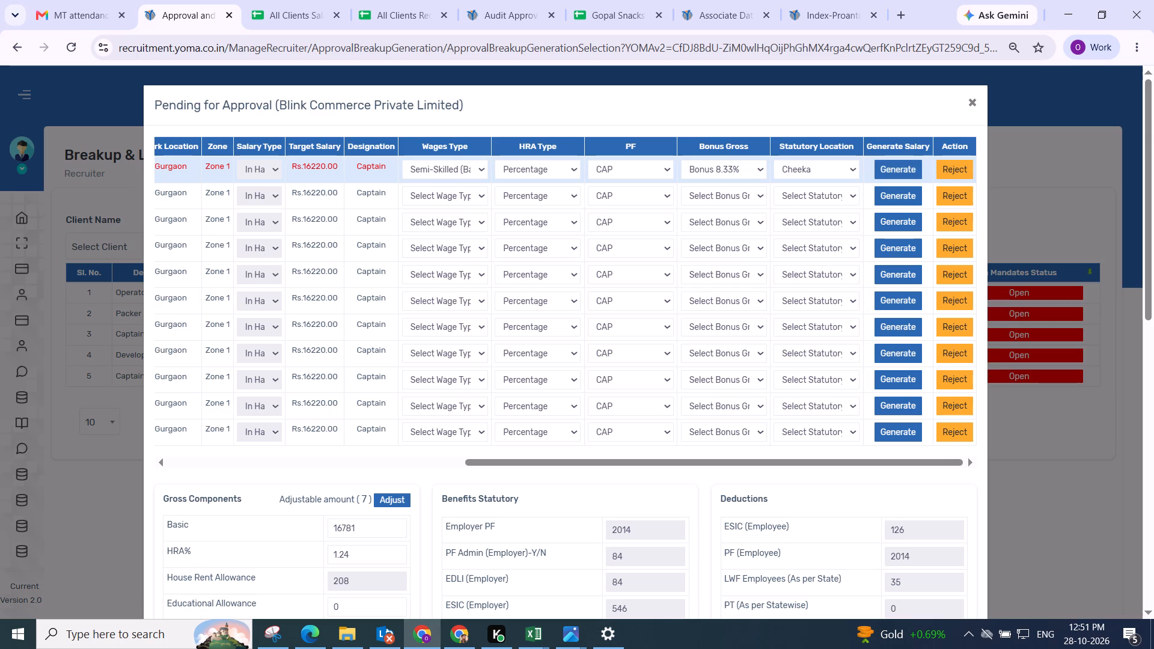
# Apply the adjustable amount to the Gurgaon Captain's salary breakup generated for Cheeka and save it.
pyautogui.scroll(-2, 695, 276)
pyautogui.moveTo(412, 334); pyautogui.dragTo(422, 311, button='right')
pyautogui.scroll(-1, 426, 305)
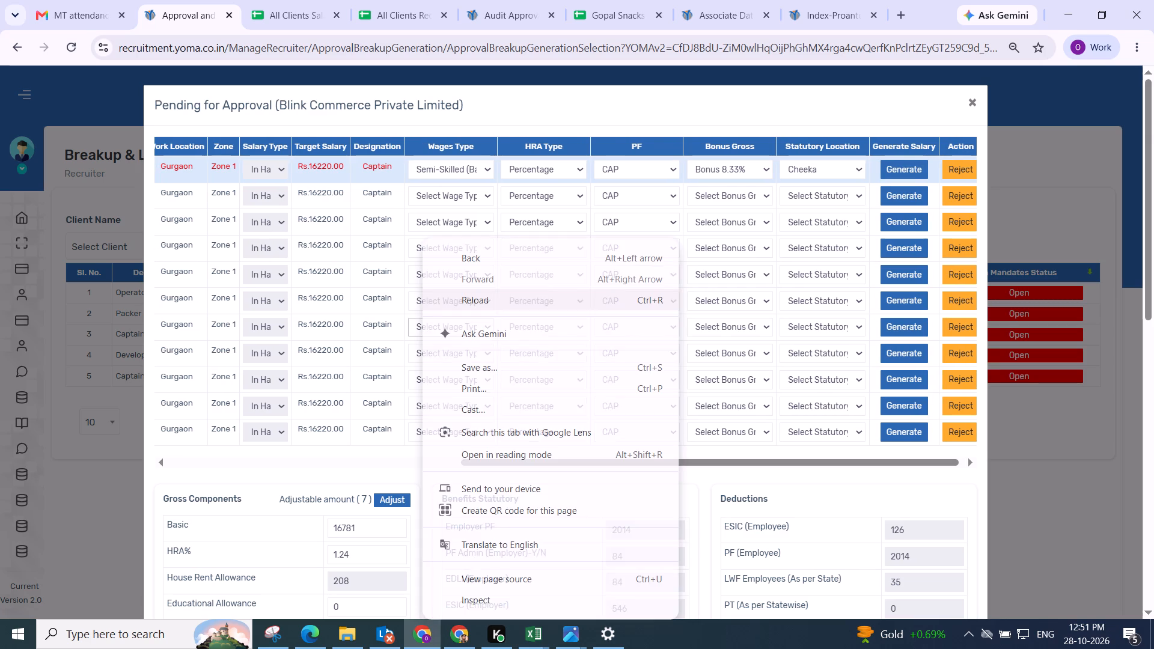
pyautogui.scroll(-1, 434, 302)
pyautogui.scroll(-1, 1092, 261)
pyautogui.moveTo(444, 375); pyautogui.dragTo(436, 413, button='right')
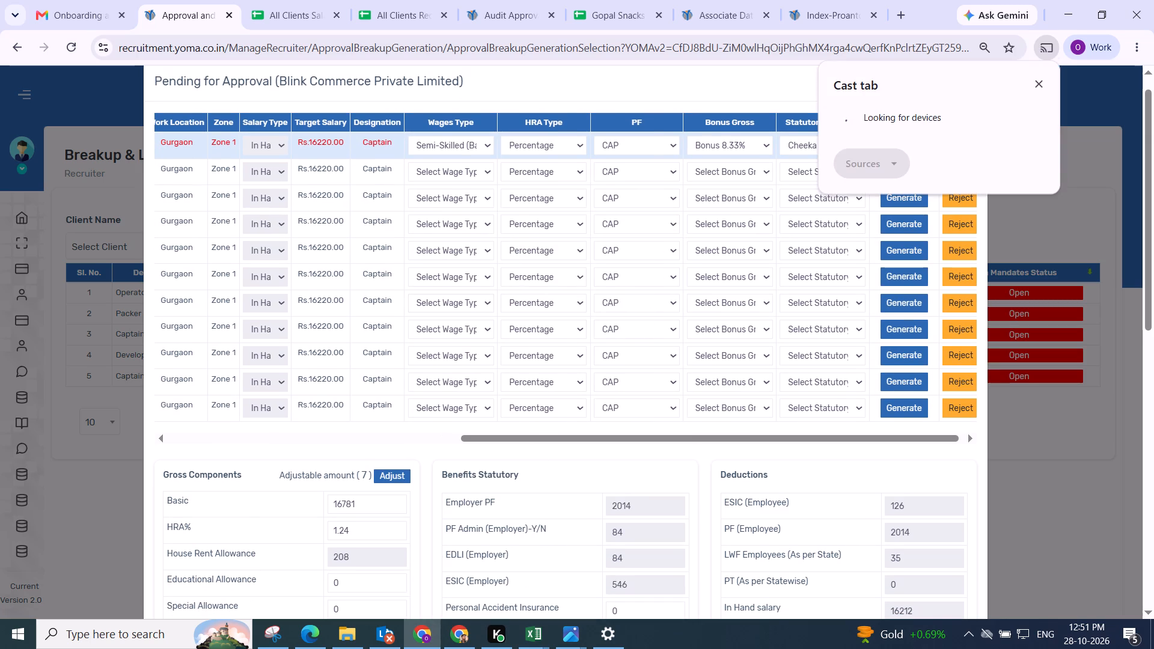
pyautogui.click(390, 478)
pyautogui.scroll(-1, 419, 434)
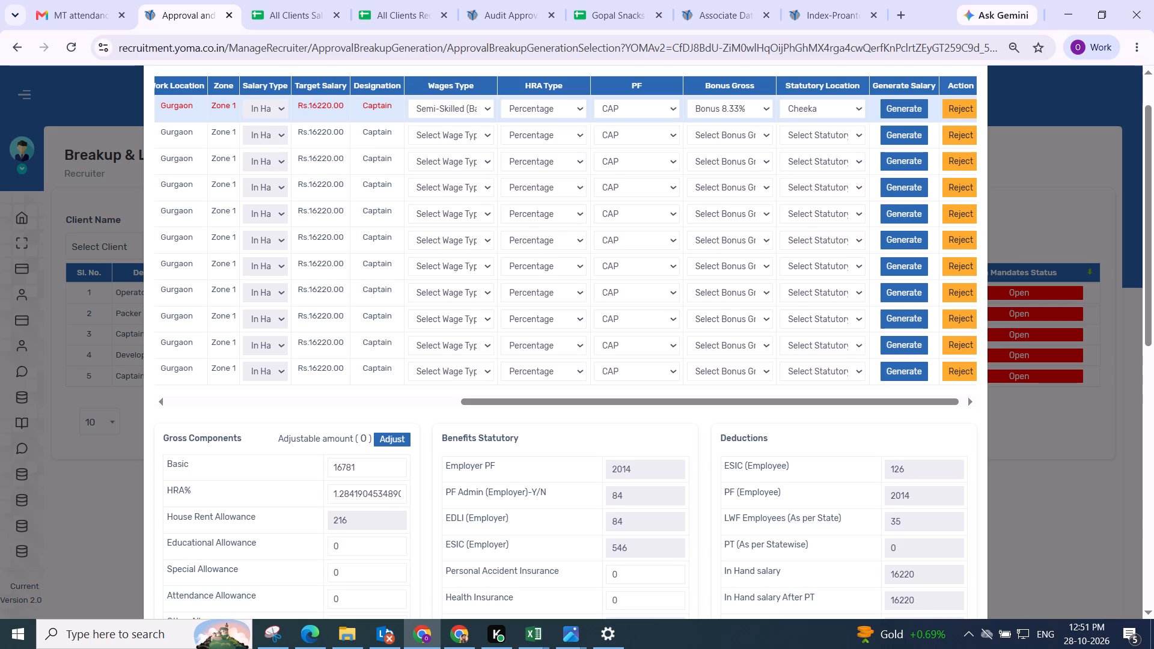
pyautogui.scroll(-2, 561, 413)
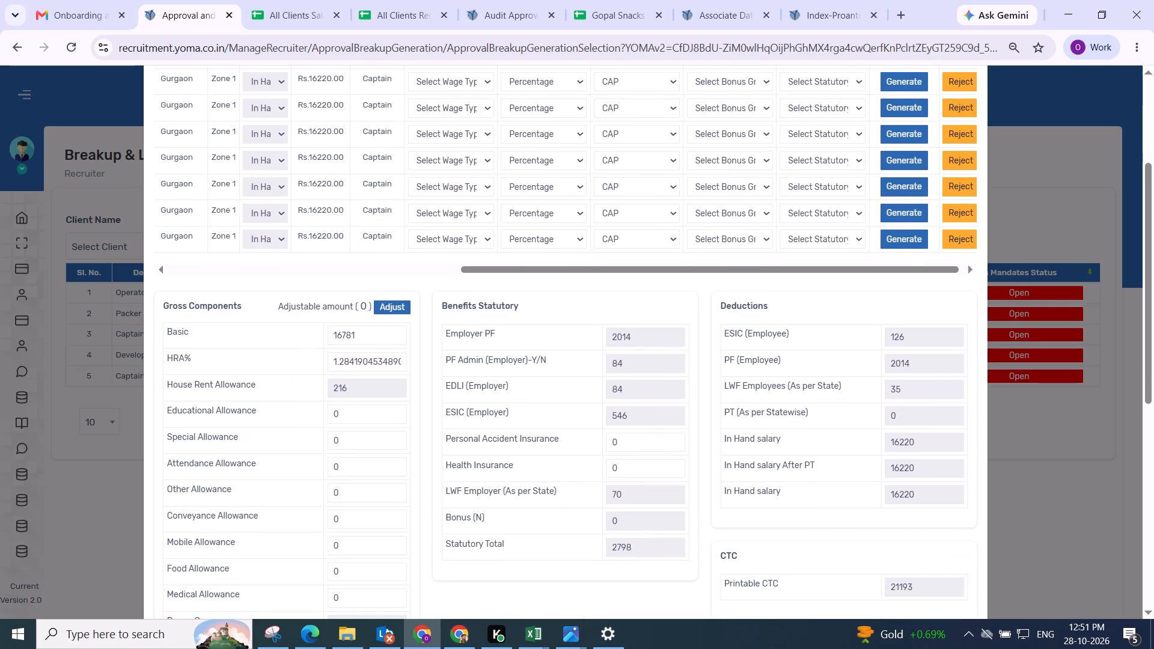
pyautogui.scroll(-1, 794, 318)
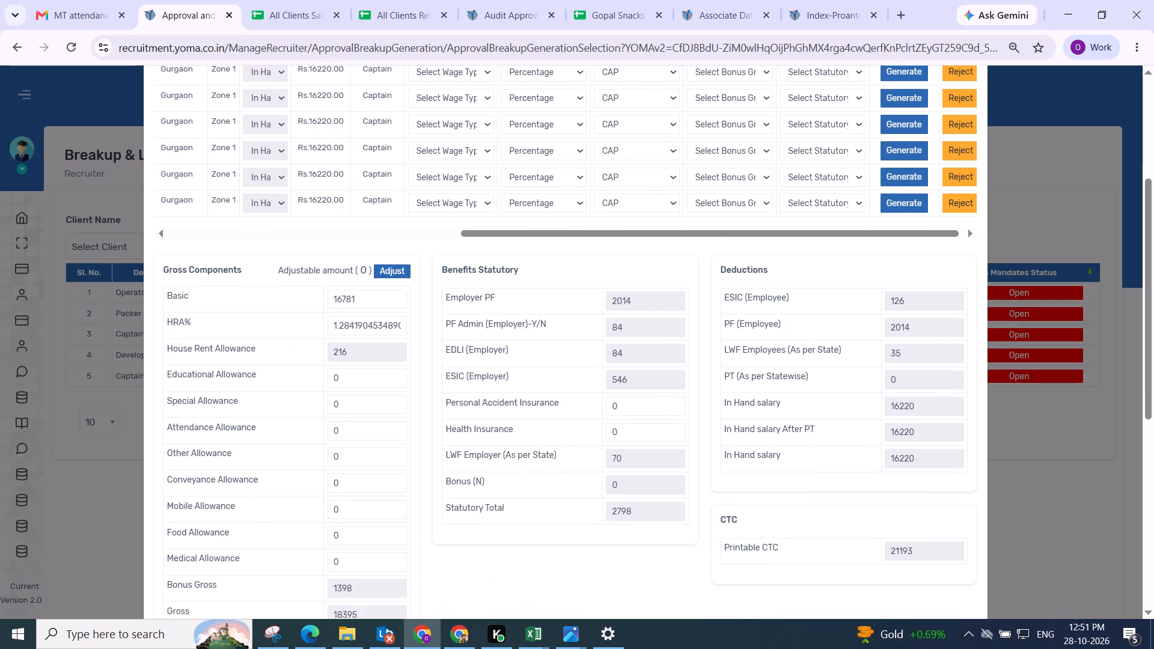
pyautogui.scroll(-1, 794, 318)
pyautogui.scroll(1, 521, 334)
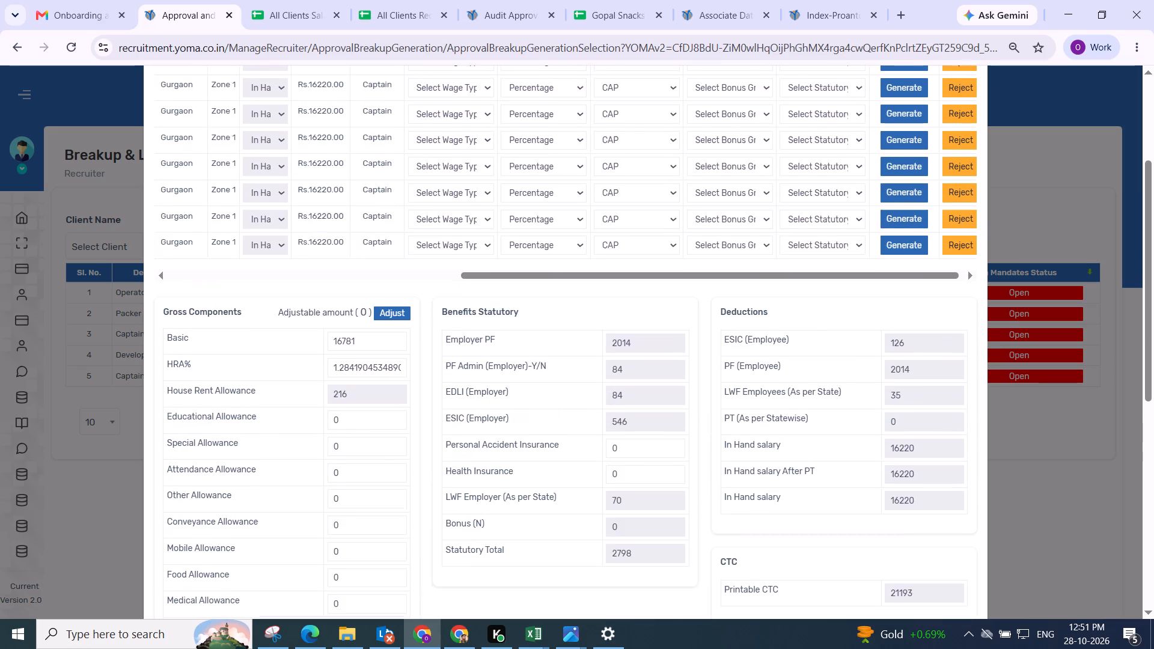
pyautogui.scroll(2, 521, 334)
pyautogui.scroll(-2, 522, 332)
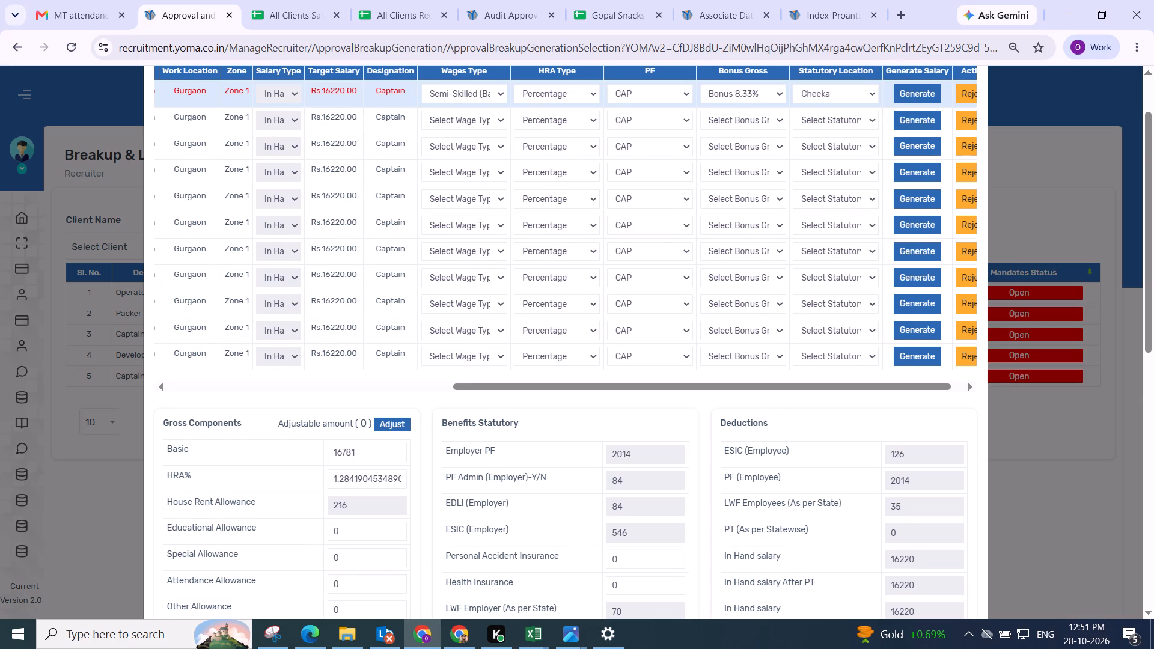
pyautogui.scroll(-1, 557, 320)
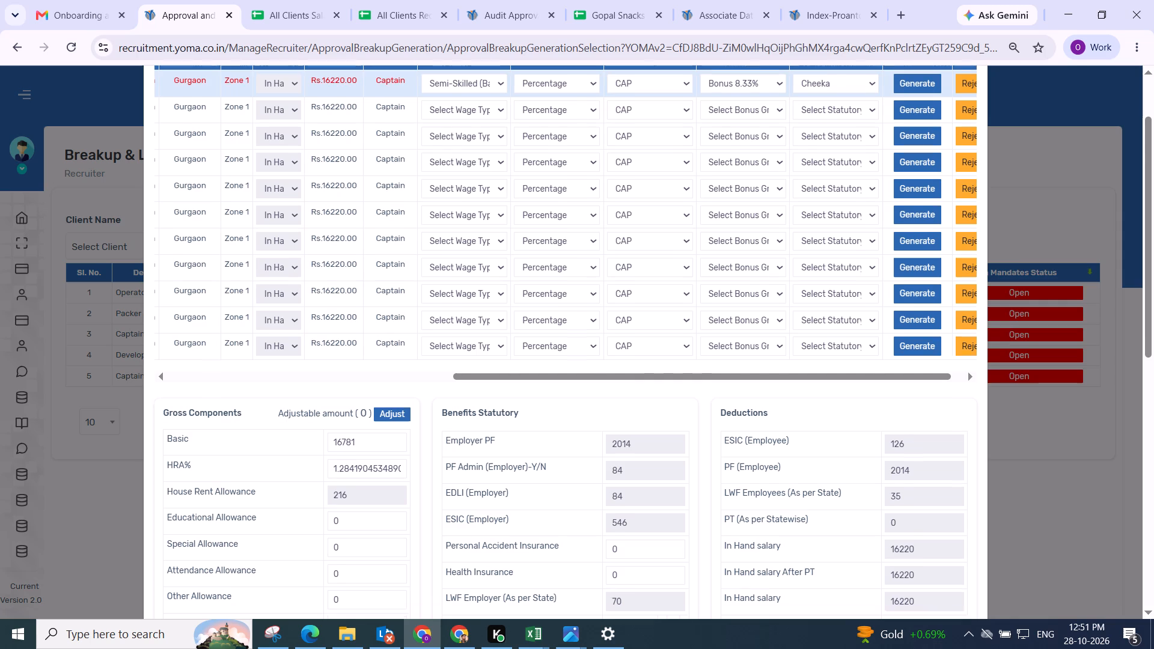
pyautogui.scroll(-1, 522, 330)
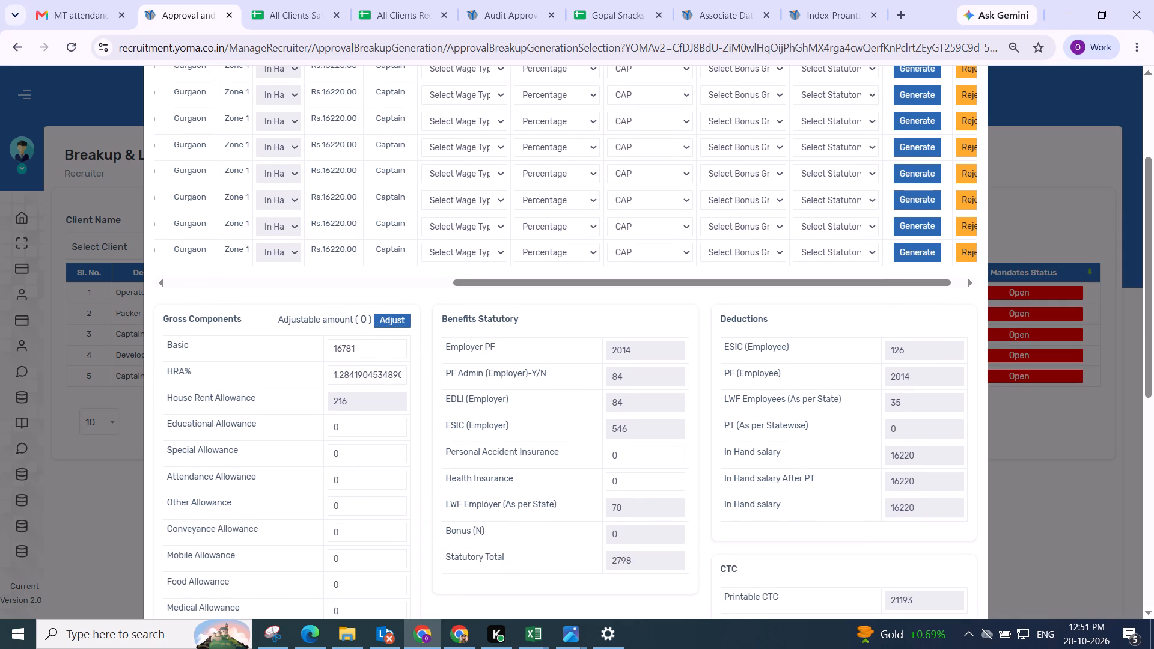
pyautogui.scroll(-3, 405, 315)
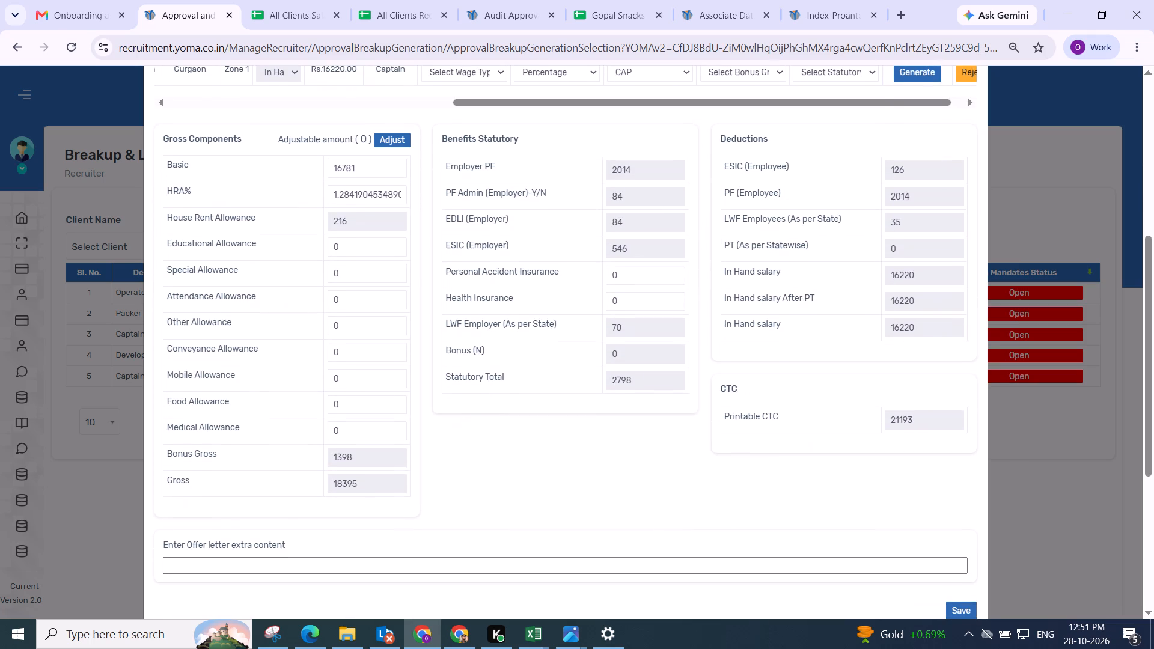
pyautogui.click(521, 448)
pyautogui.scroll(-3, 524, 446)
pyautogui.click(957, 328)
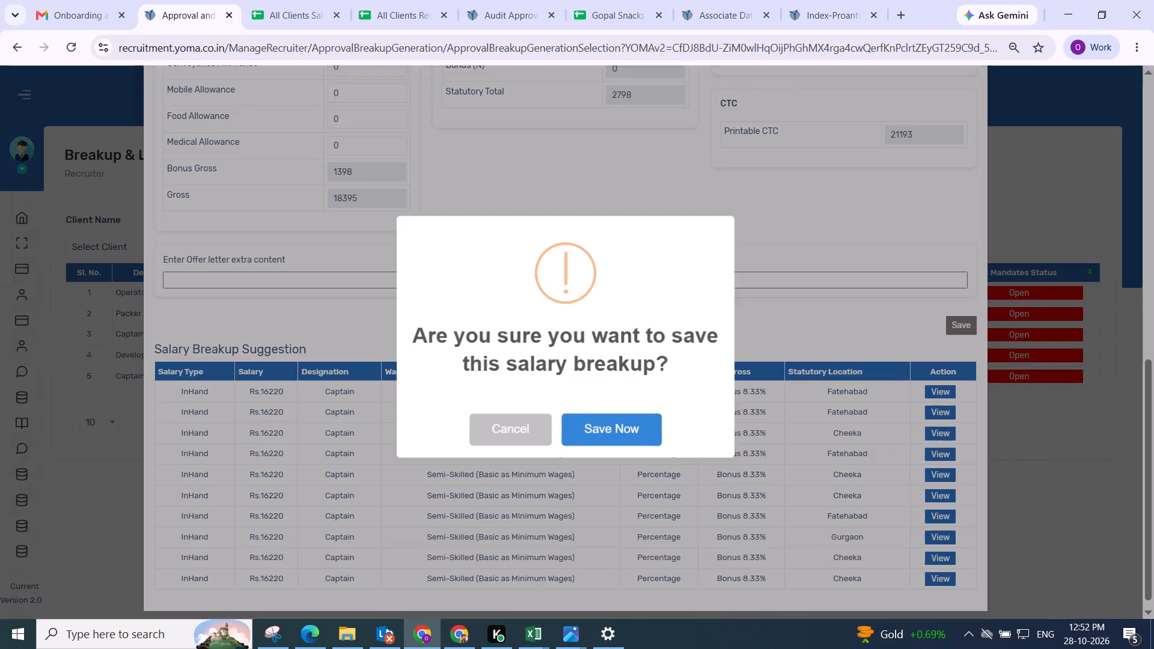
pyautogui.click(608, 425)
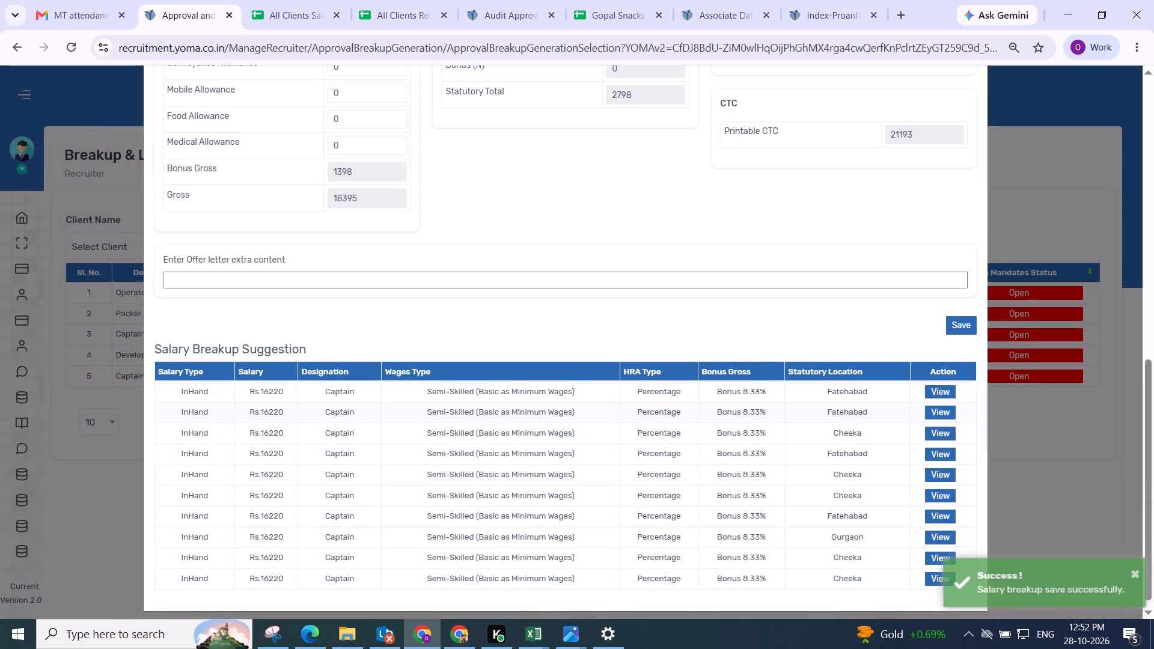
pyautogui.scroll(1, 606, 296)
pyautogui.scroll(-1, 606, 296)
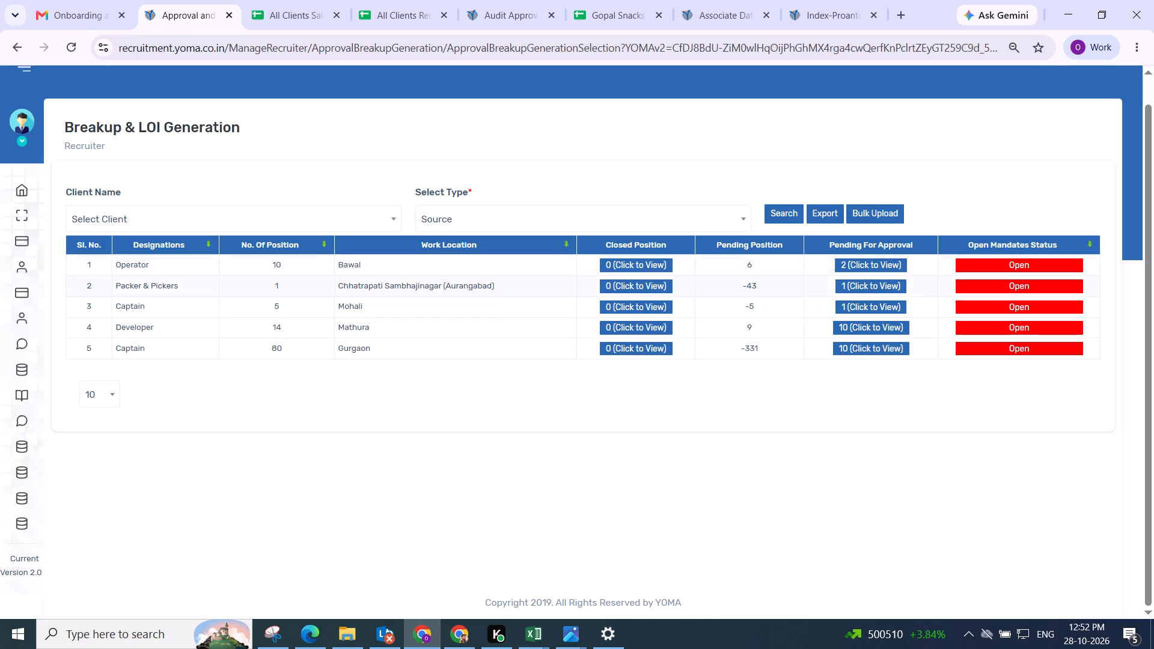
# Refresh the list, open the pending Packer & Pickers candidate and choose Semi-Skilled (Basic as Minimum Wages), Bonus 8.33% and statutory location Amravati.
pyautogui.click(793, 216)
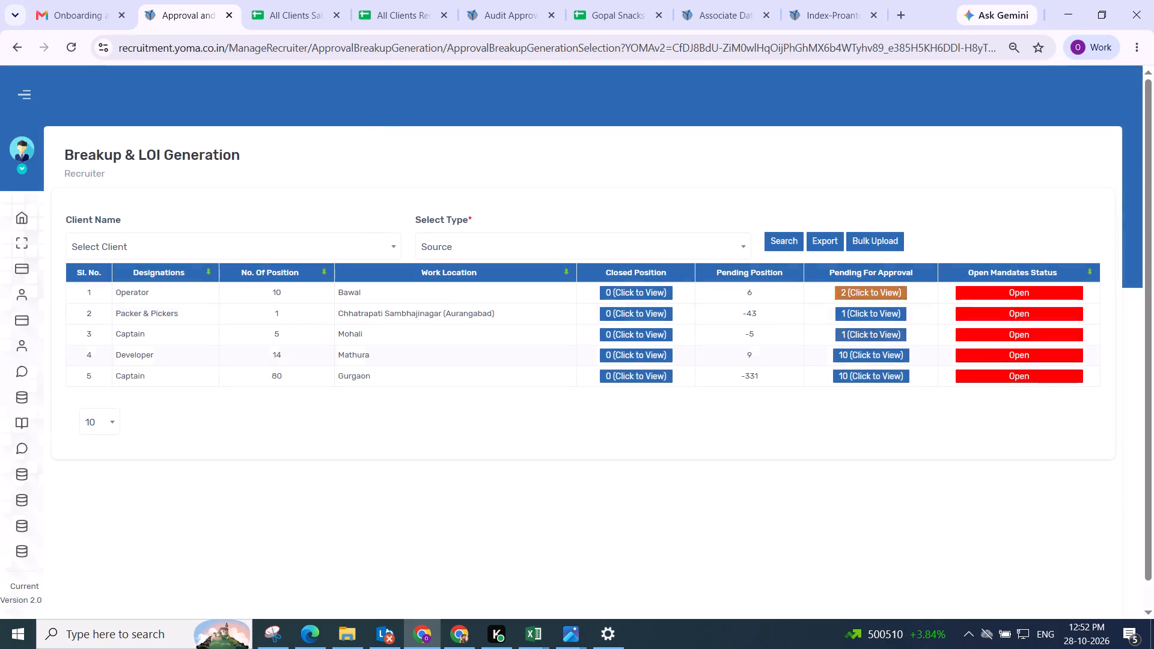
pyautogui.click(866, 310)
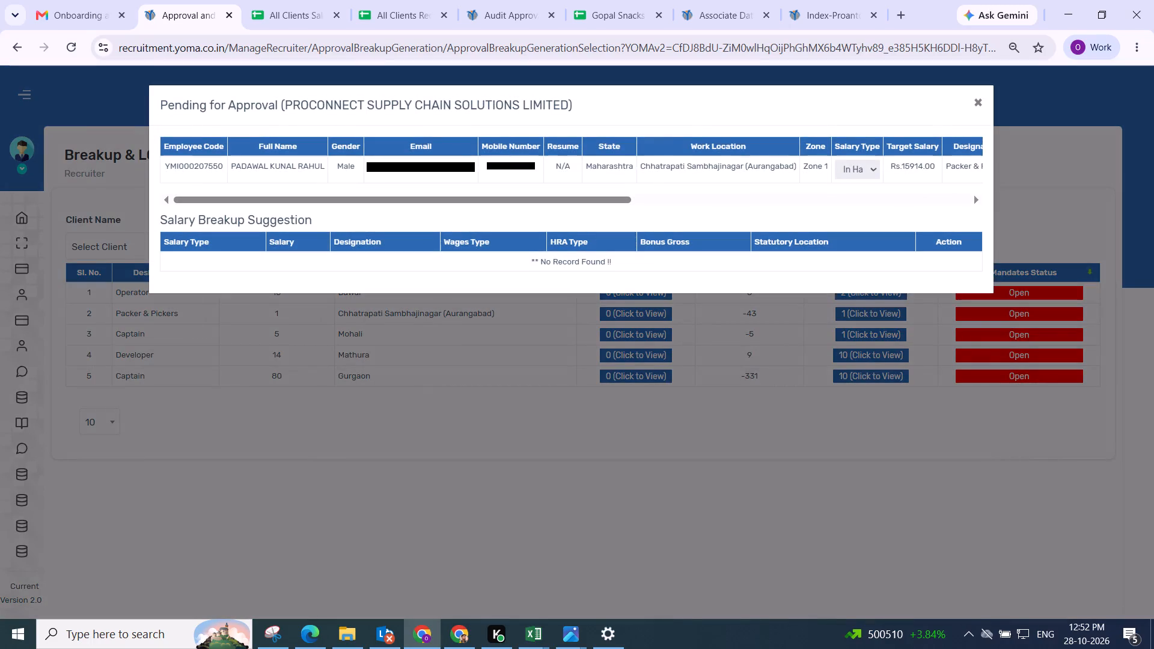
pyautogui.moveTo(284, 200); pyautogui.dragTo(789, 210)
pyautogui.click(429, 168)
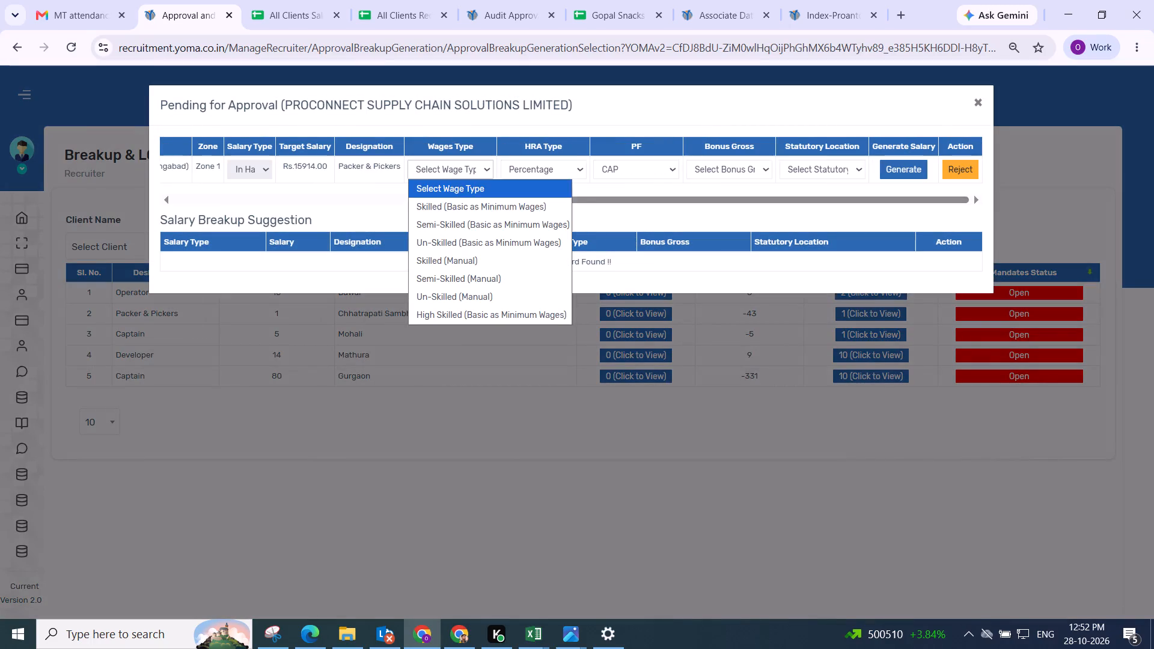
pyautogui.click(438, 224)
pyautogui.click(724, 171)
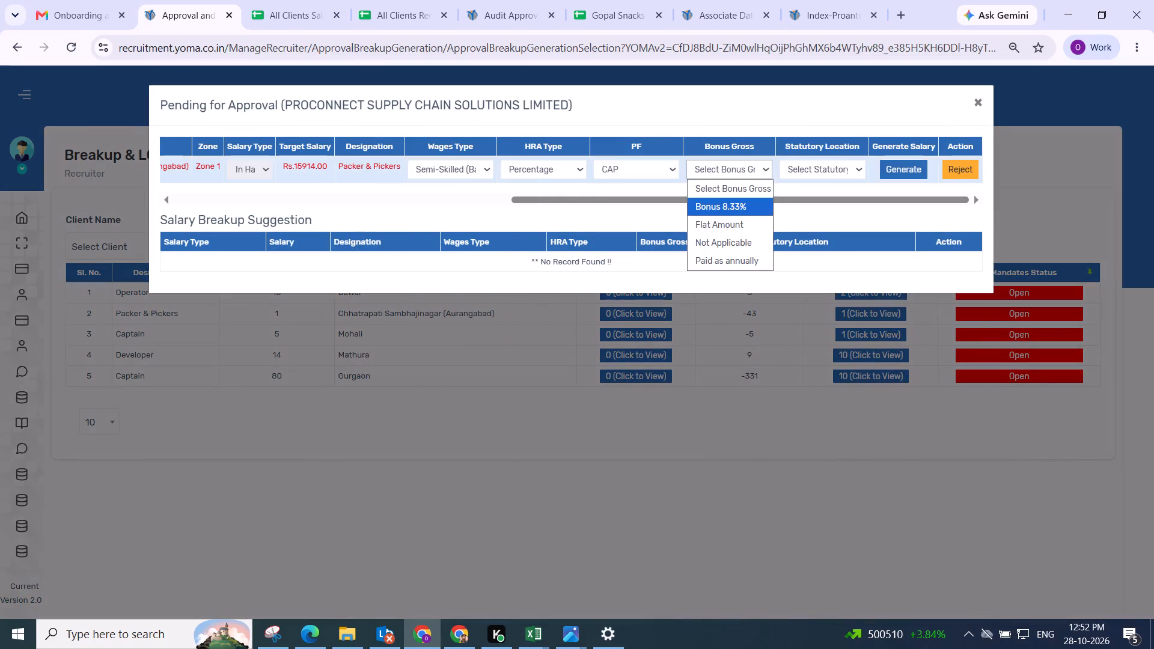
pyautogui.click(735, 210)
pyautogui.click(811, 172)
pyautogui.click(805, 224)
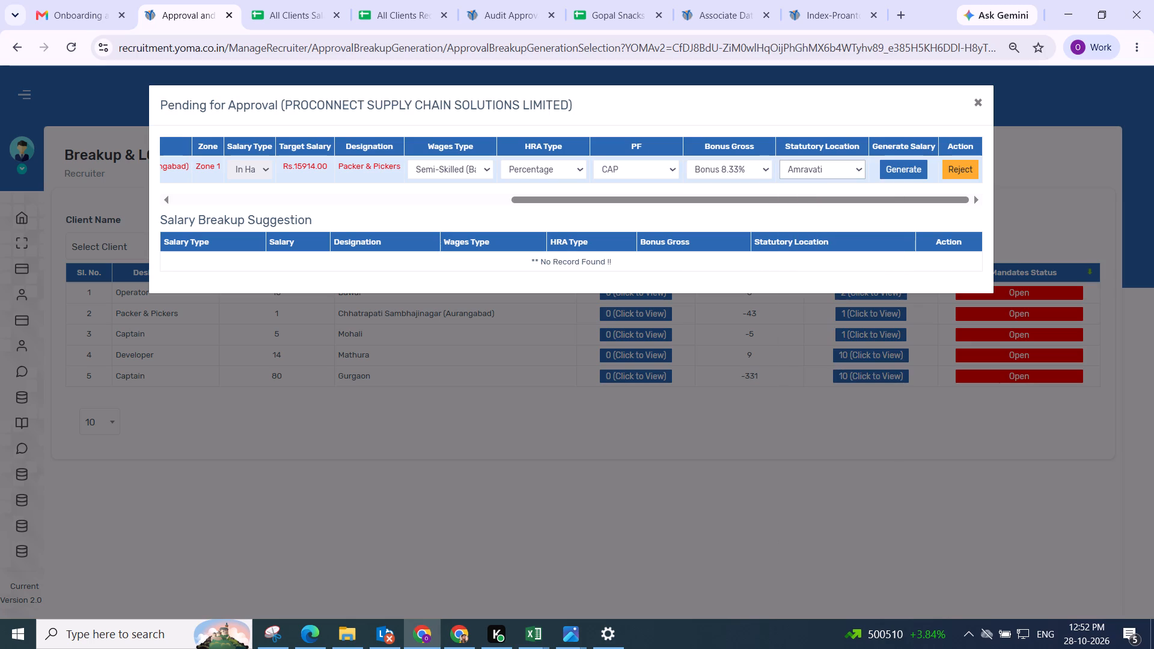
# Look up Proconnect Supply Chain Solutions in the All Clients Salary Breakup sheet to check its wage, HRA and bonus rules.
pyautogui.moveTo(285, 103); pyautogui.dragTo(510, 107)
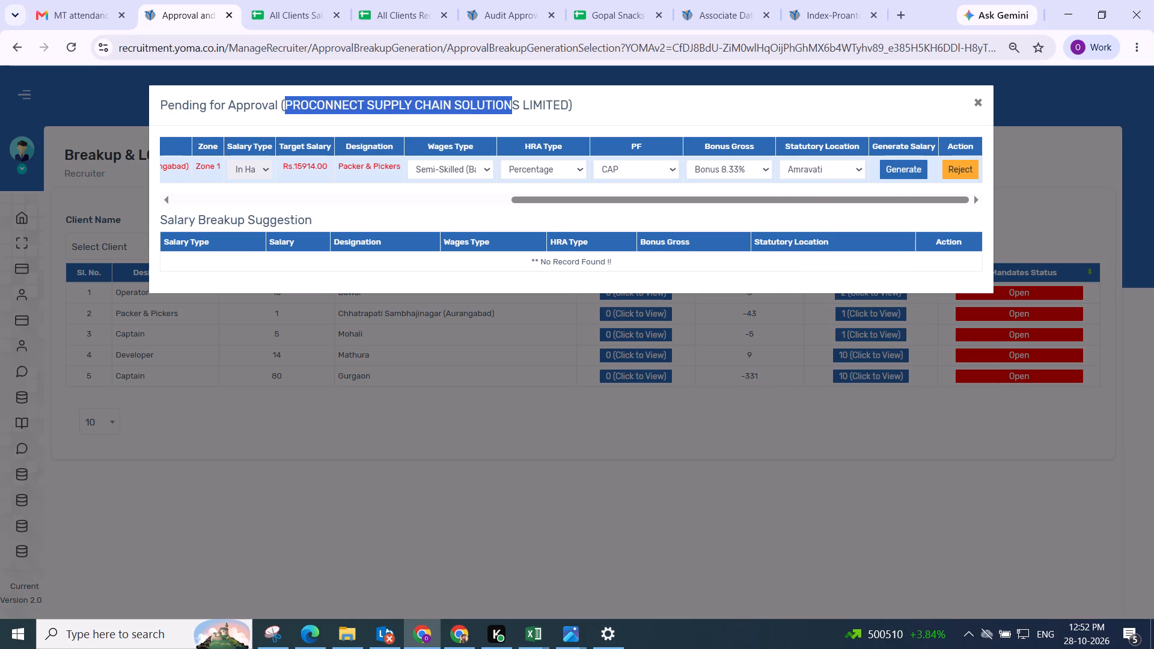
pyautogui.hotkey('ctrl', 'c')
pyautogui.click(296, 13)
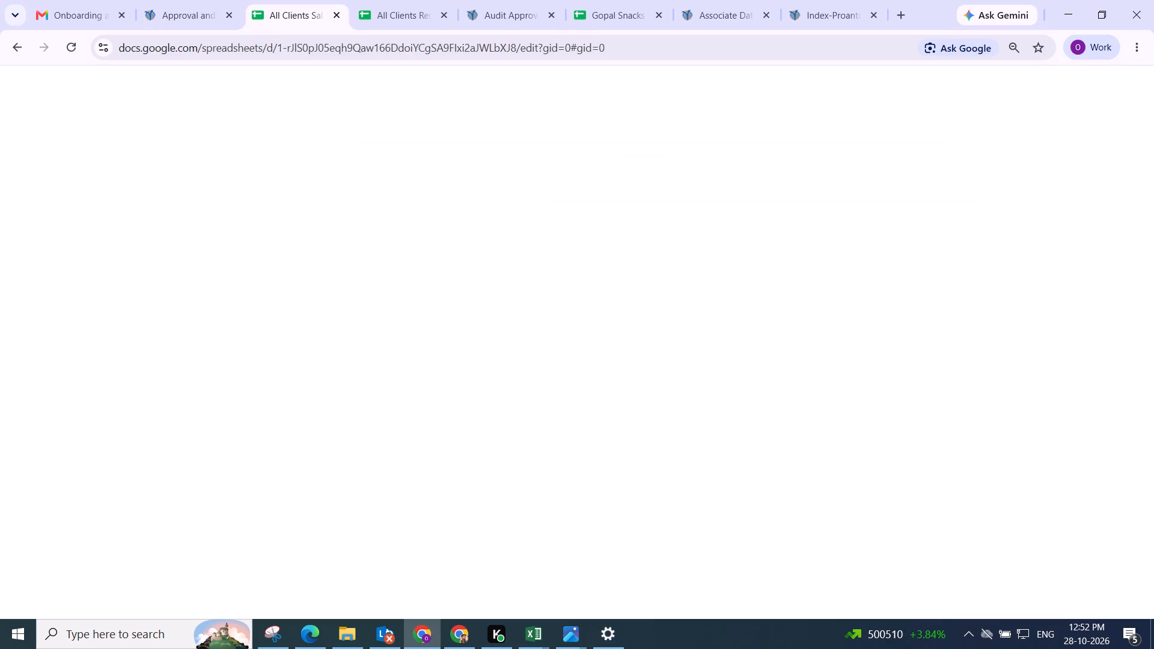
pyautogui.hotkey('ctrl', 'f')
pyautogui.hotkey('ctrl', 'v')
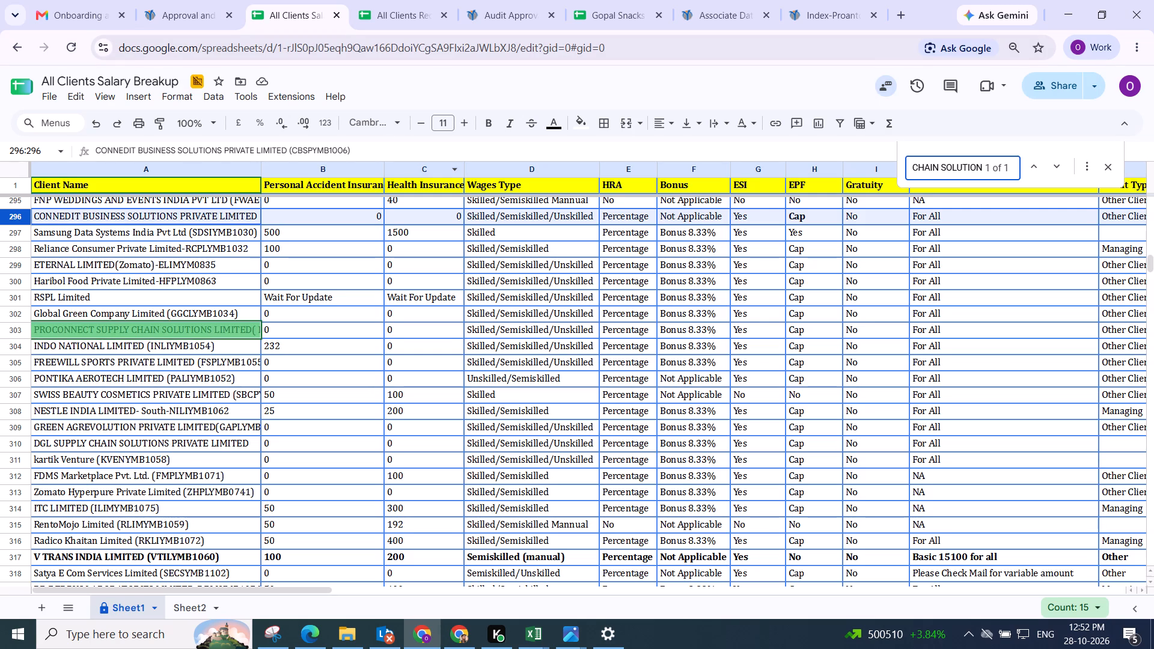
pyautogui.click(184, 12)
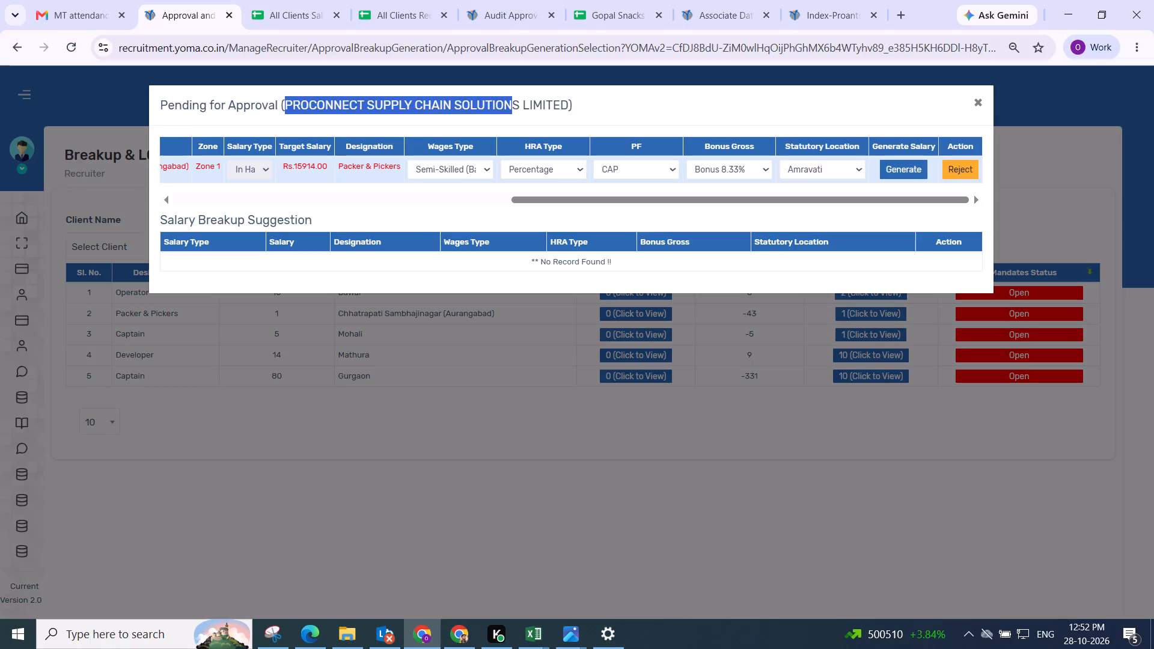
# Generate the Packer & Pickers candidate's salary, apply the adjustable amount and save the breakup.
pyautogui.click(907, 170)
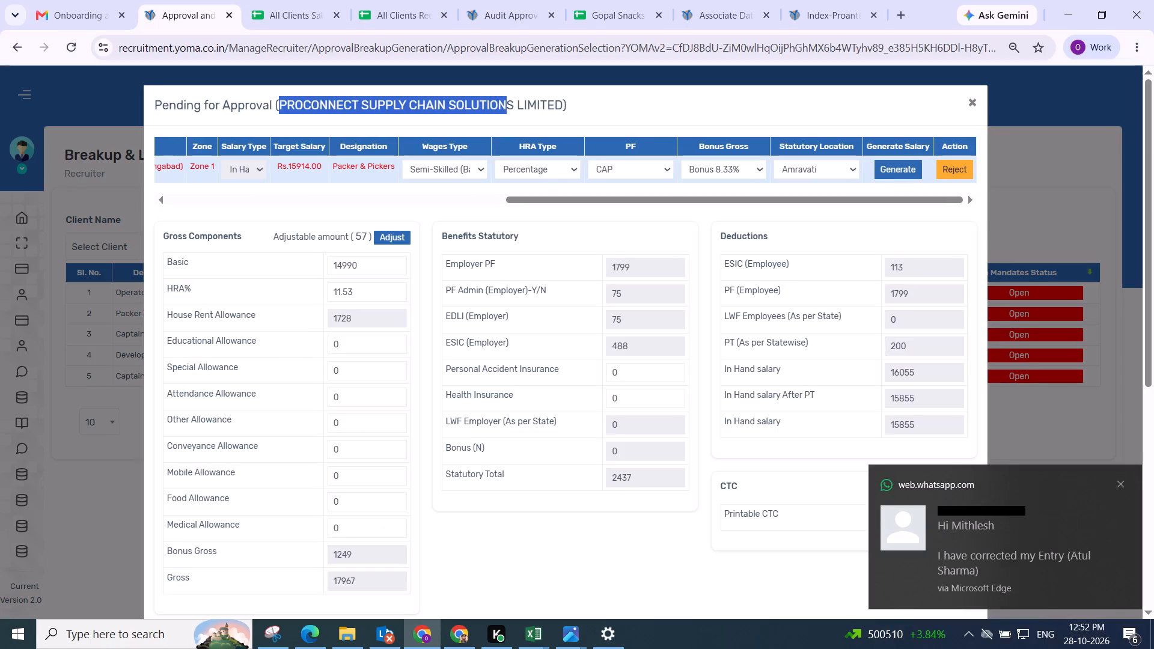
pyautogui.click(390, 234)
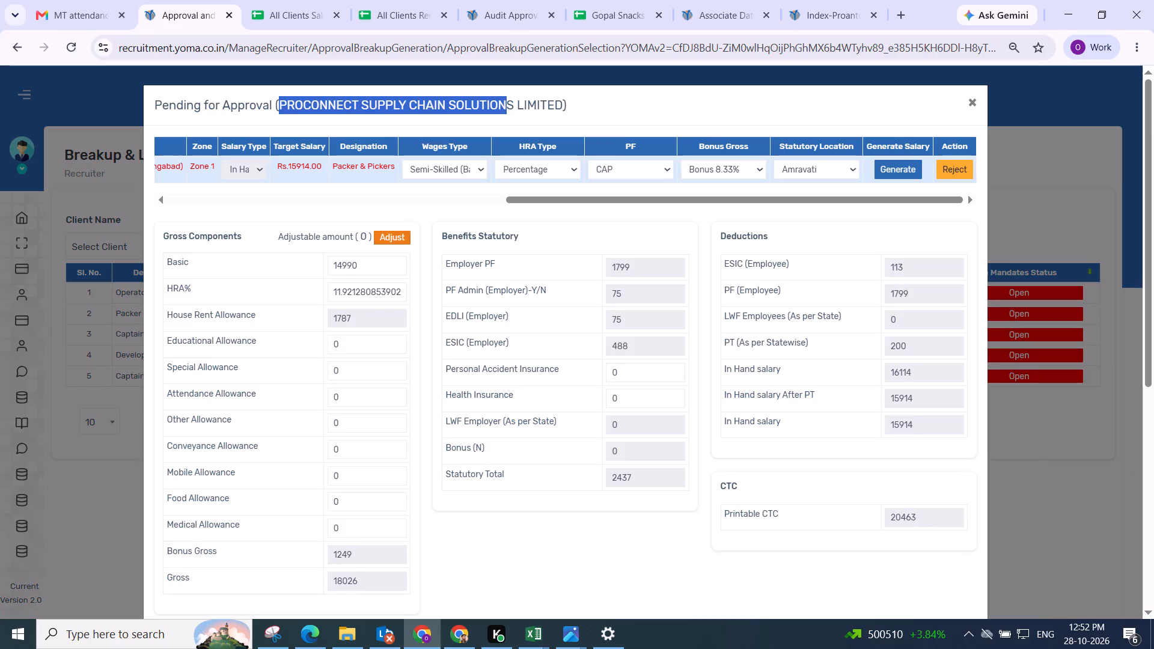
pyautogui.scroll(-1, 436, 203)
pyautogui.scroll(-2, 459, 294)
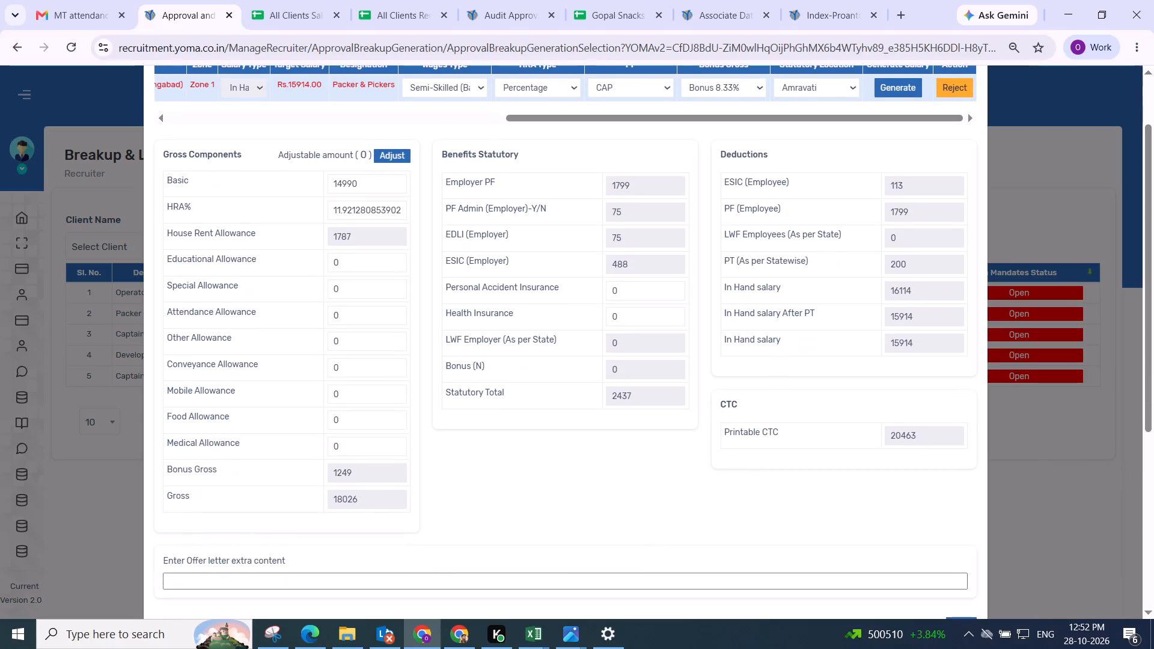
pyautogui.moveTo(518, 464); pyautogui.dragTo(502, 442)
pyautogui.scroll(2, 427, 261)
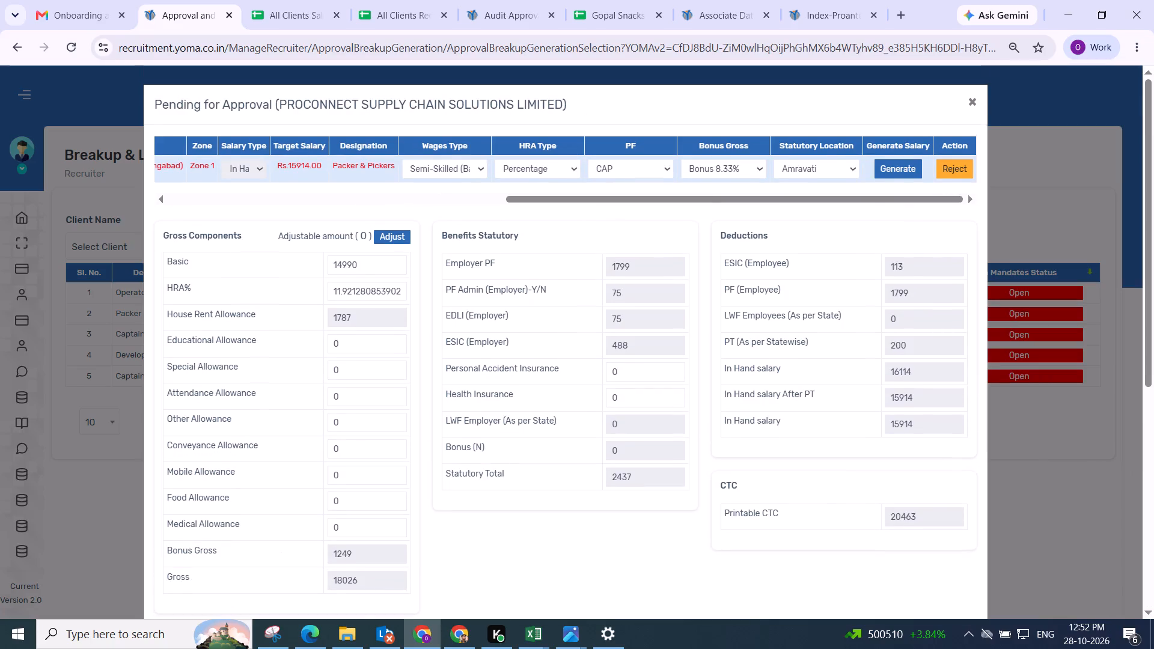
pyautogui.scroll(-5, 448, 285)
pyautogui.scroll(-2, 602, 337)
pyautogui.click(958, 309)
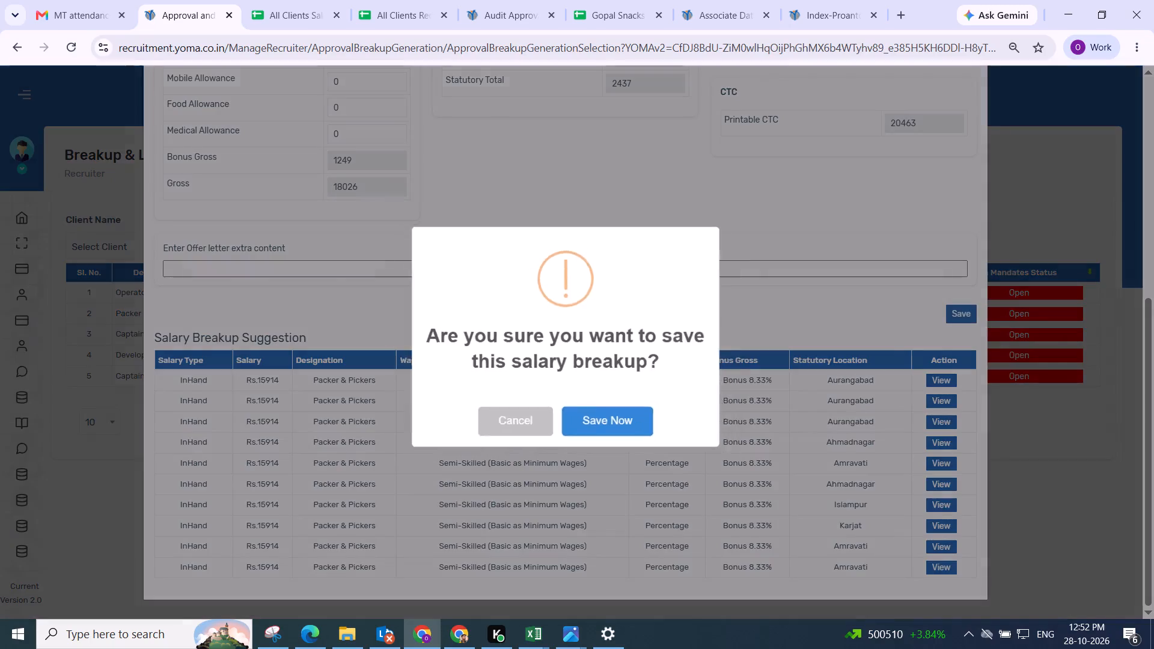
pyautogui.click(595, 428)
pyautogui.scroll(2, 553, 310)
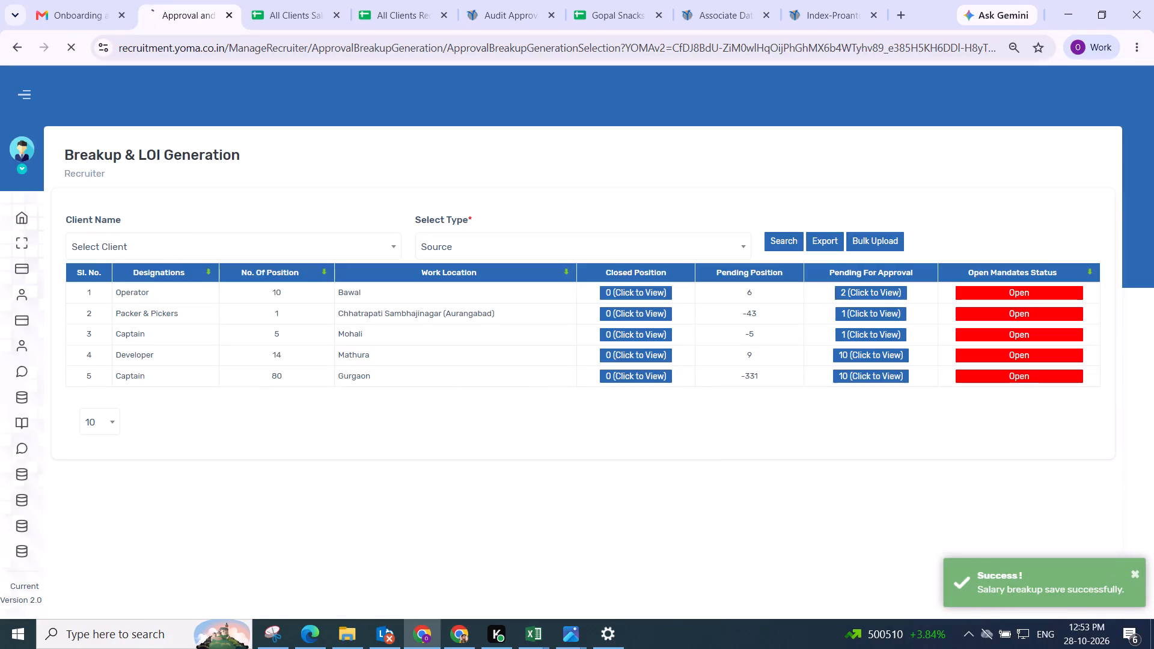
pyautogui.scroll(-2, 551, 239)
pyautogui.scroll(3, 539, 248)
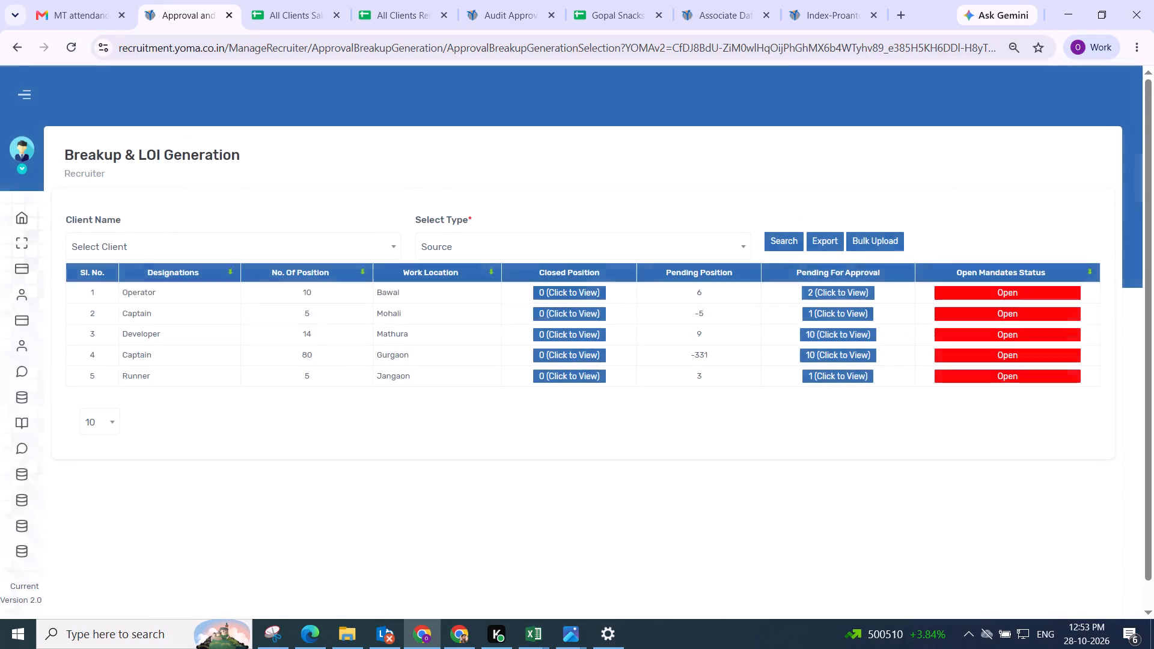
# Open the pending Mohali Captain and generate the salary with Semi-Skilled (Basic as Minimum Wages), HRA Percentage, Bonus 8.33% and statutory location Chandigarh.
pyautogui.click(838, 311)
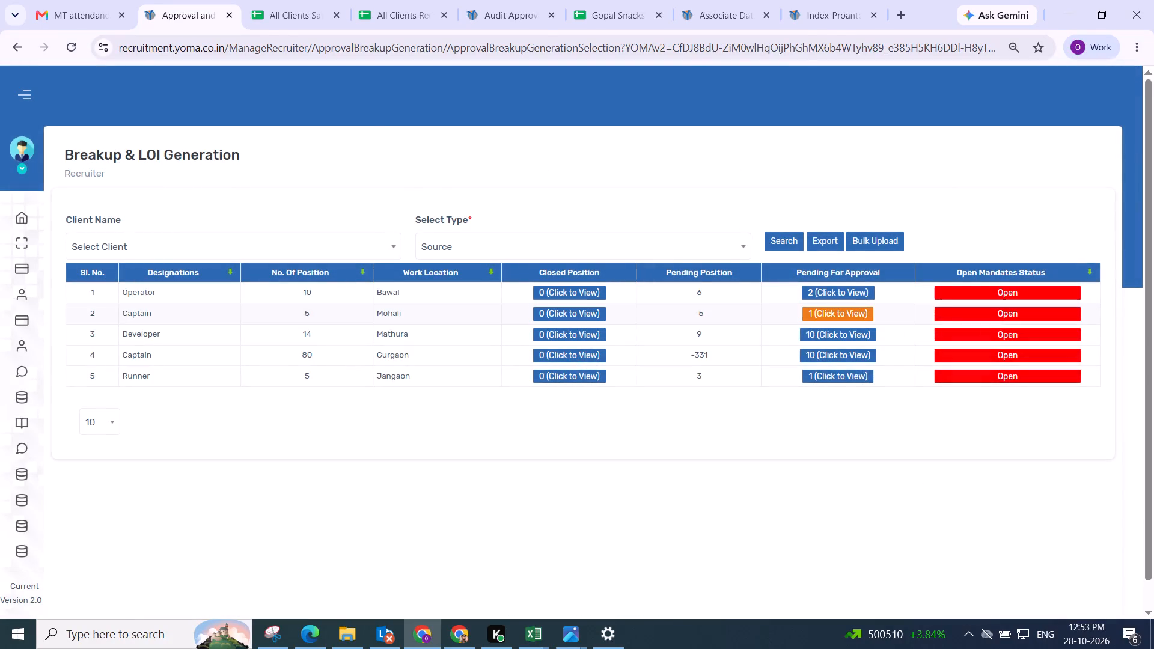
pyautogui.moveTo(373, 198); pyautogui.dragTo(741, 208)
pyautogui.click(436, 168)
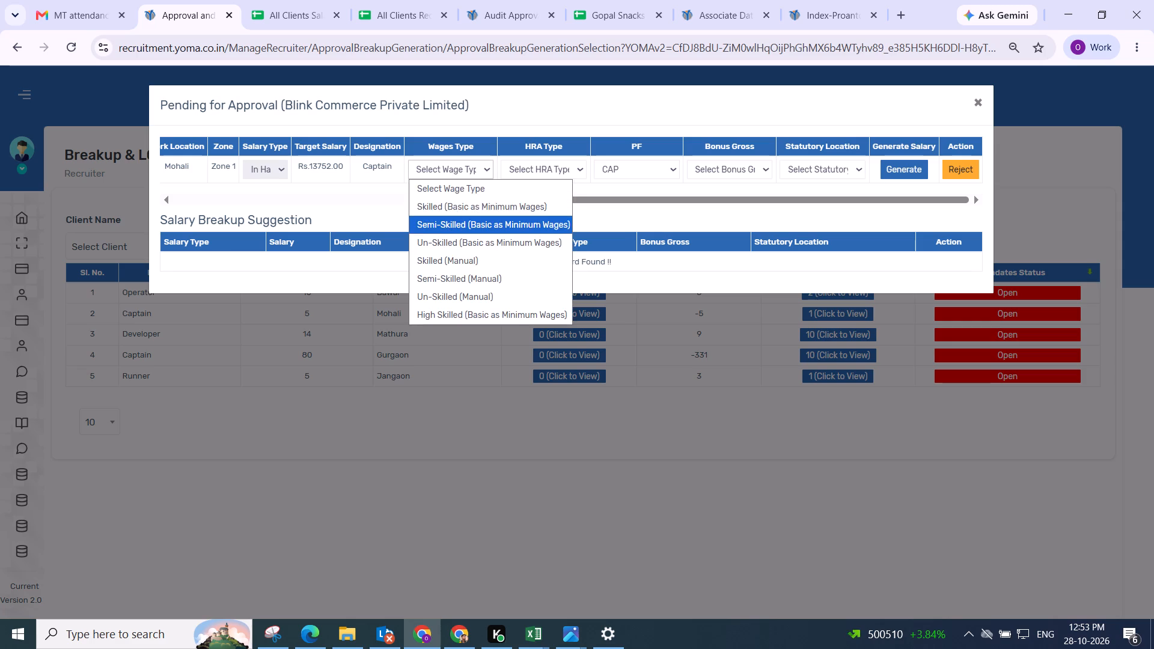
pyautogui.click(445, 221)
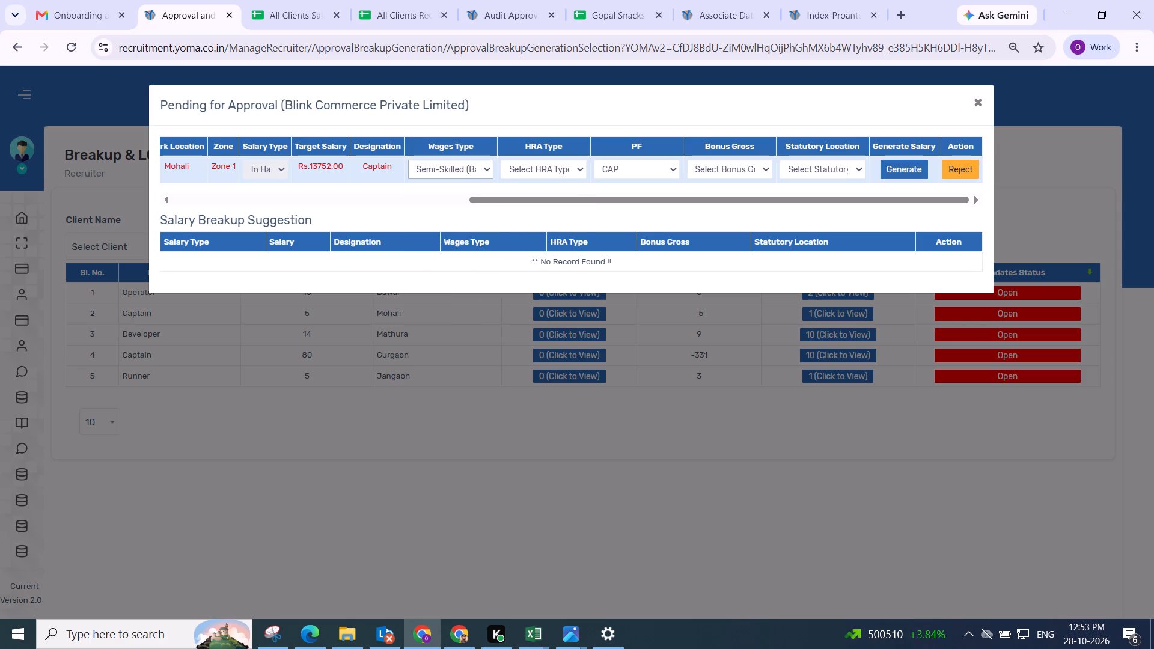
pyautogui.click(543, 169)
pyautogui.click(546, 202)
pyautogui.click(718, 170)
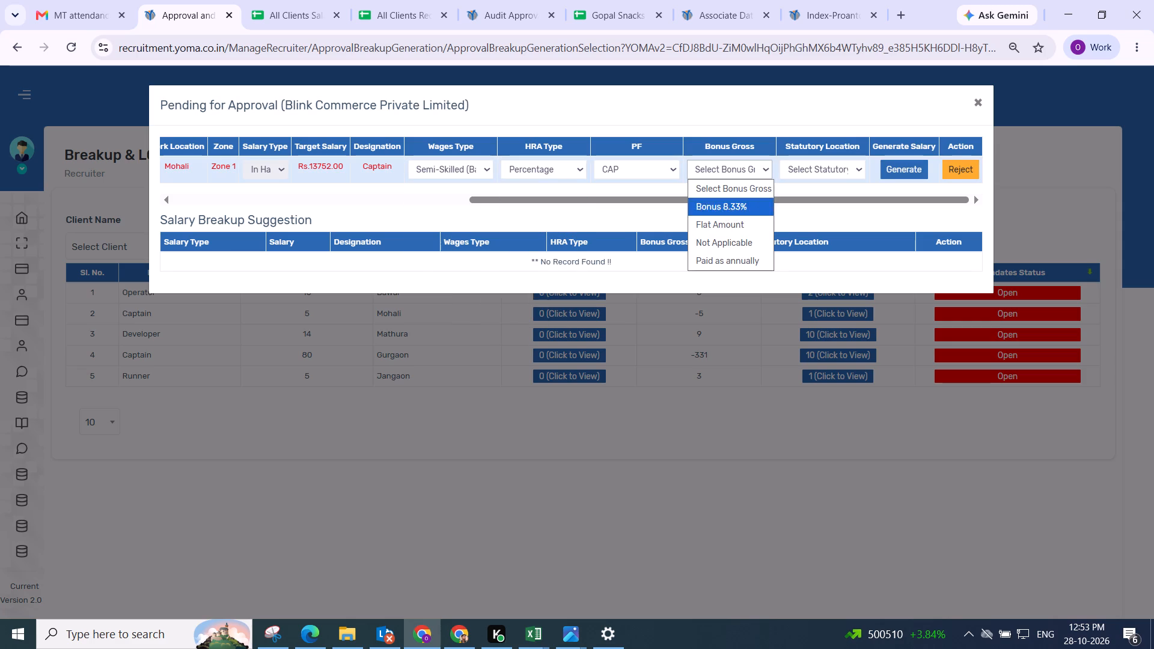
pyautogui.click(731, 208)
pyautogui.click(814, 172)
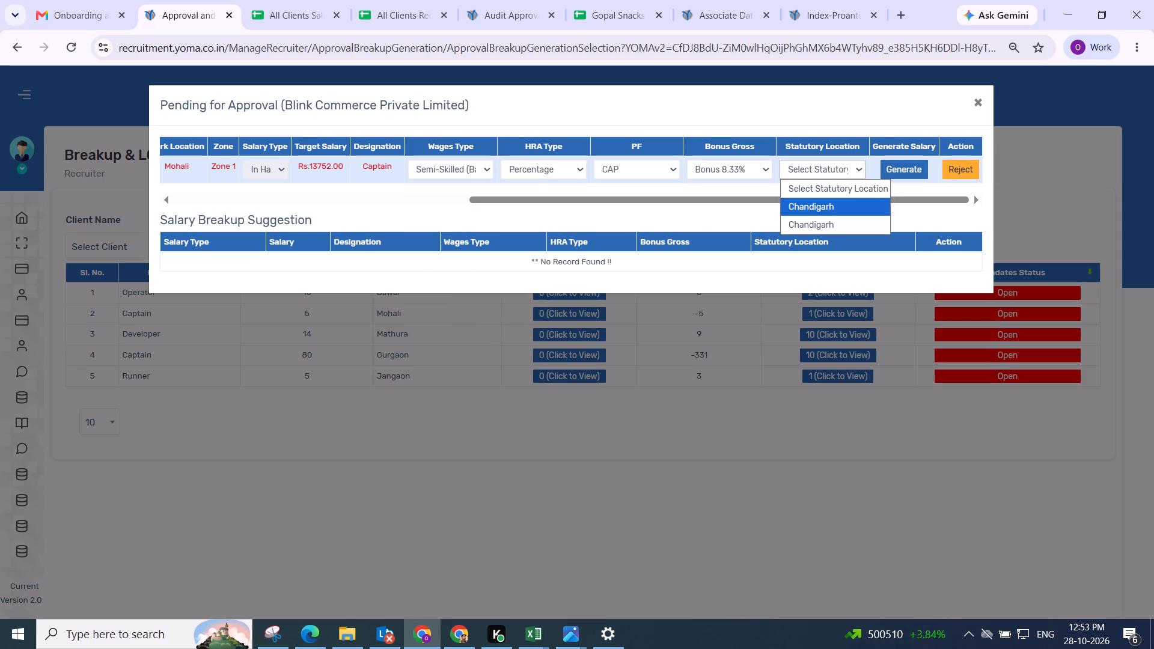
pyautogui.click(810, 209)
pyautogui.click(888, 167)
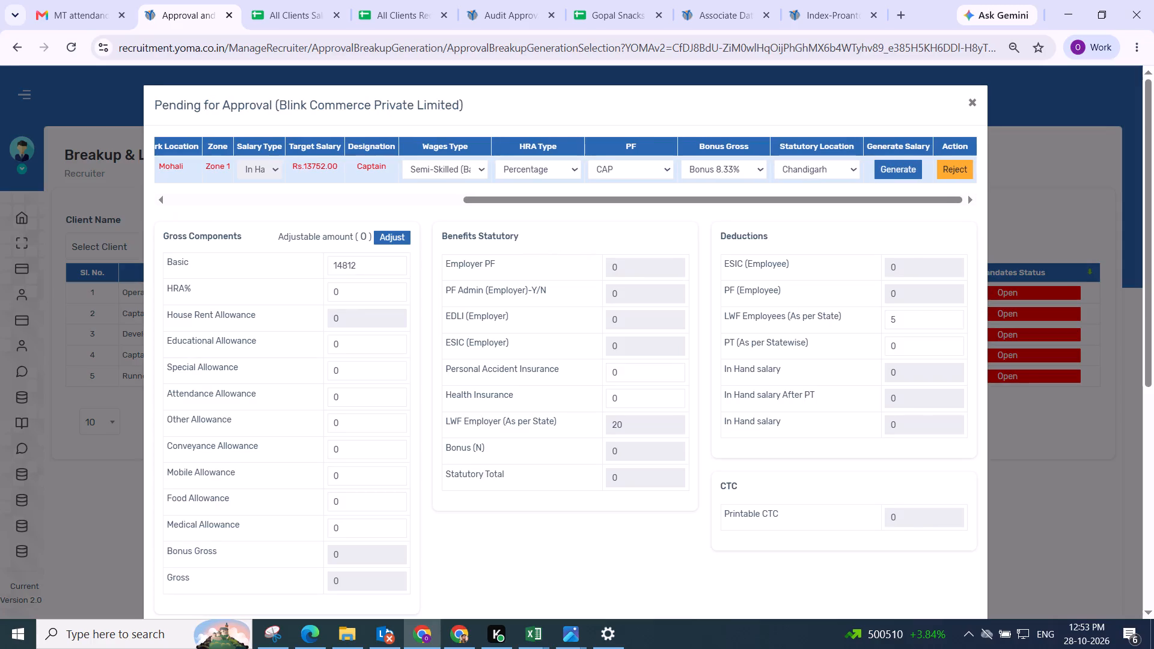
# Apply the adjustable amount to the Mohali Captain's salary breakup and check the candidate's identifying details.
pyautogui.click(394, 238)
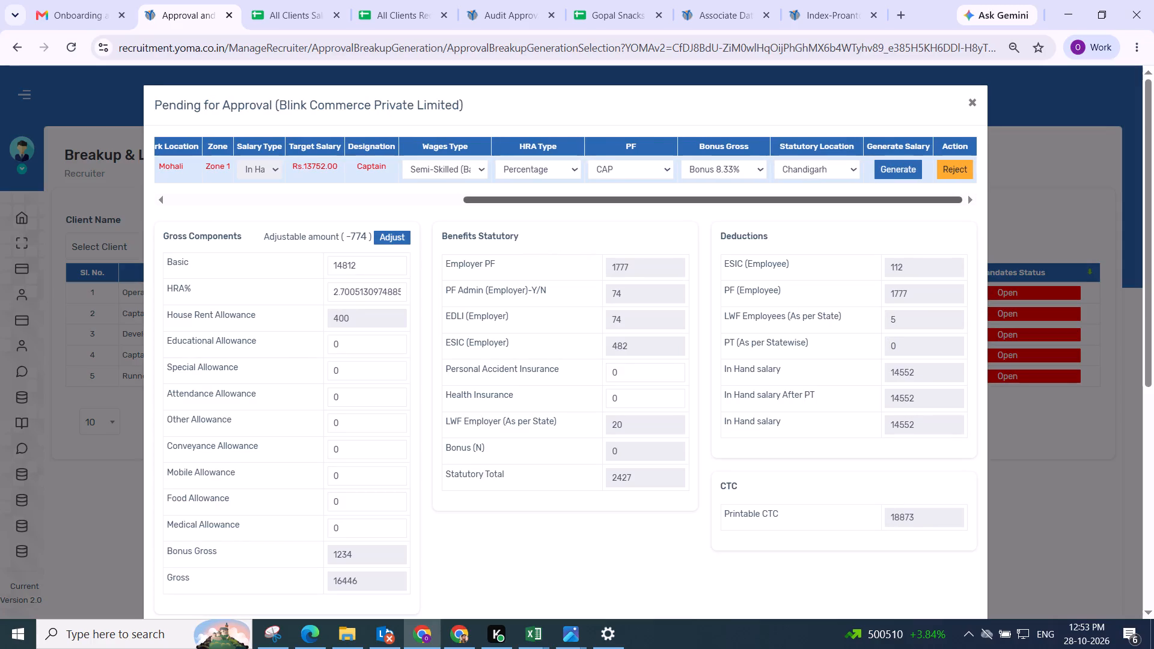
pyautogui.moveTo(570, 200); pyautogui.dragTo(197, 175)
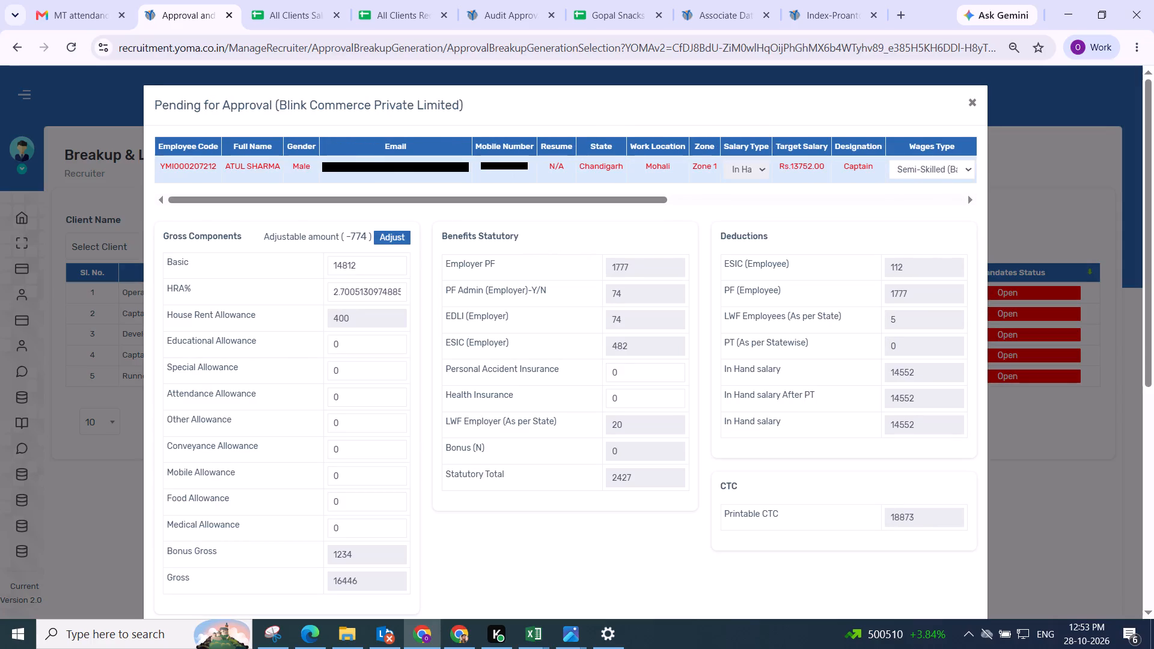
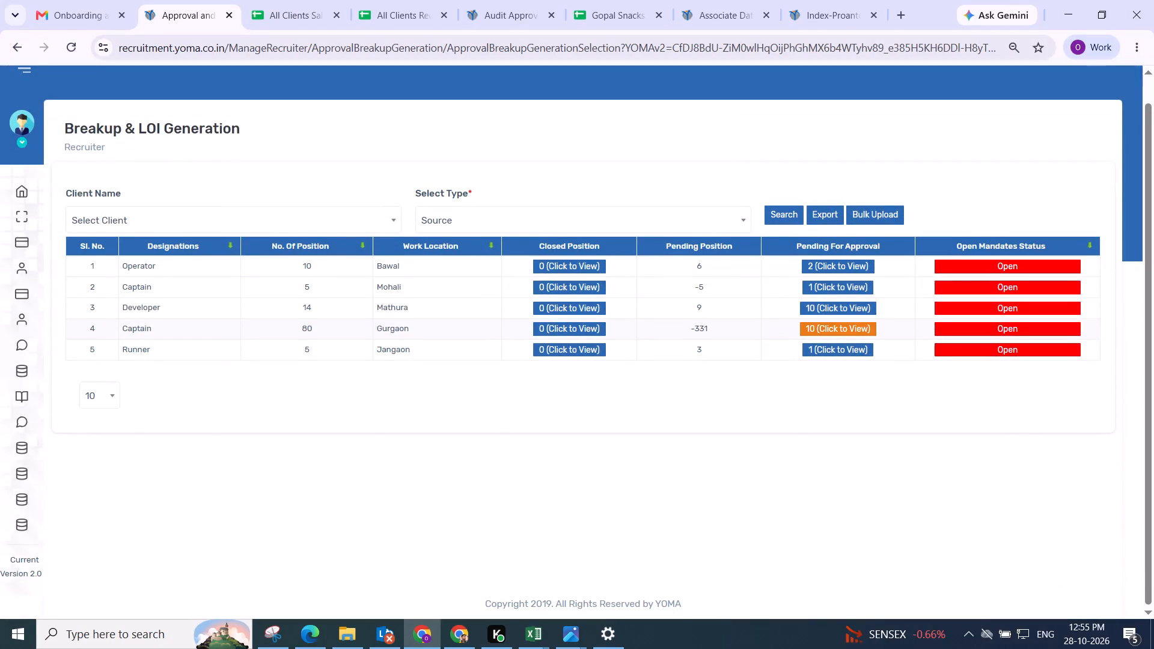
# Open the pending Gurgaon Captains and generate the first candidate's salary with Semi-Skilled (Basic as Minimum Wages), Bonus 8.33% and statutory location Fatehabad.
pyautogui.click(828, 327)
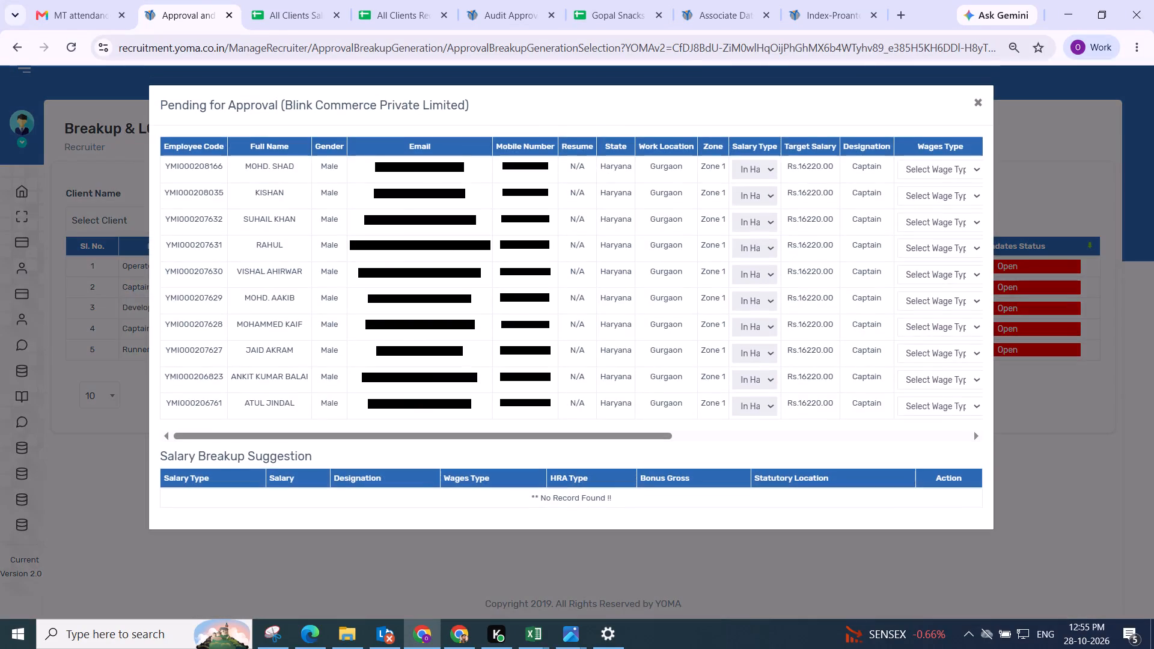
pyautogui.moveTo(380, 435); pyautogui.dragTo(894, 430)
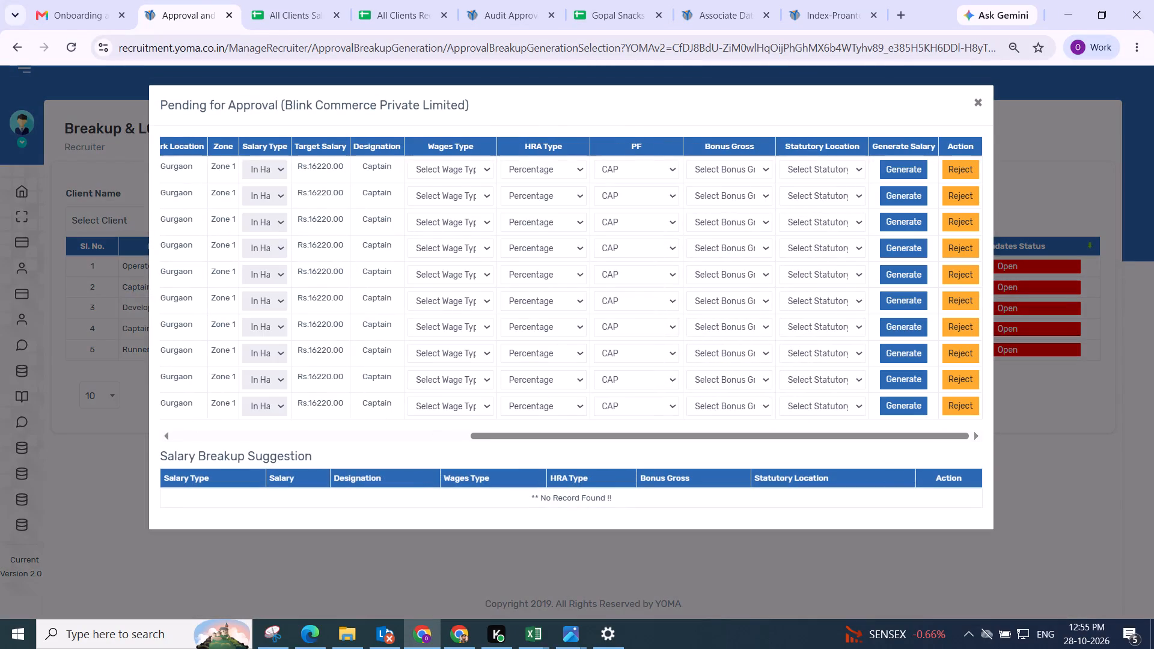
pyautogui.click(438, 171)
pyautogui.click(447, 221)
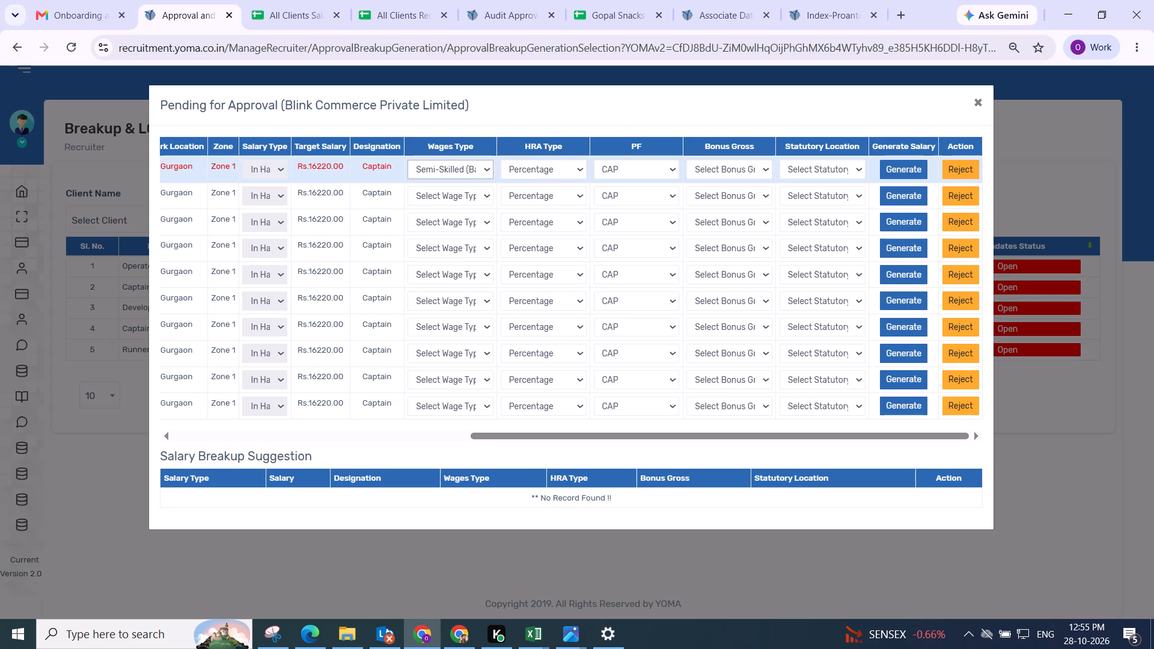
pyautogui.click(731, 169)
pyautogui.click(727, 203)
pyautogui.click(799, 170)
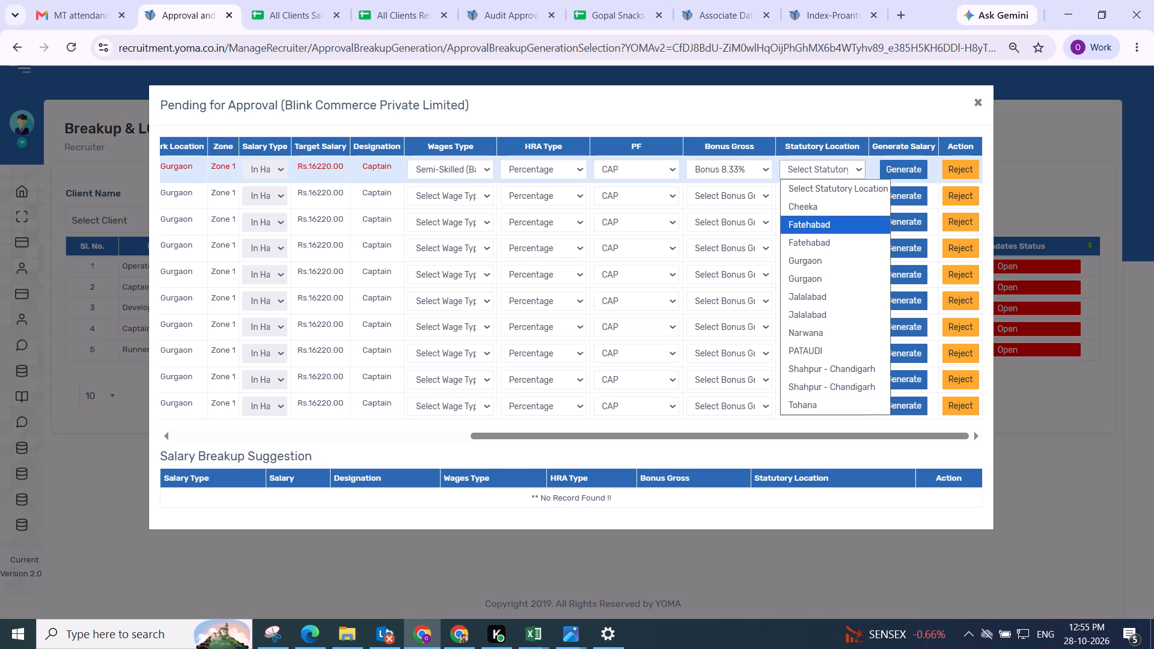
pyautogui.click(808, 222)
pyautogui.click(925, 163)
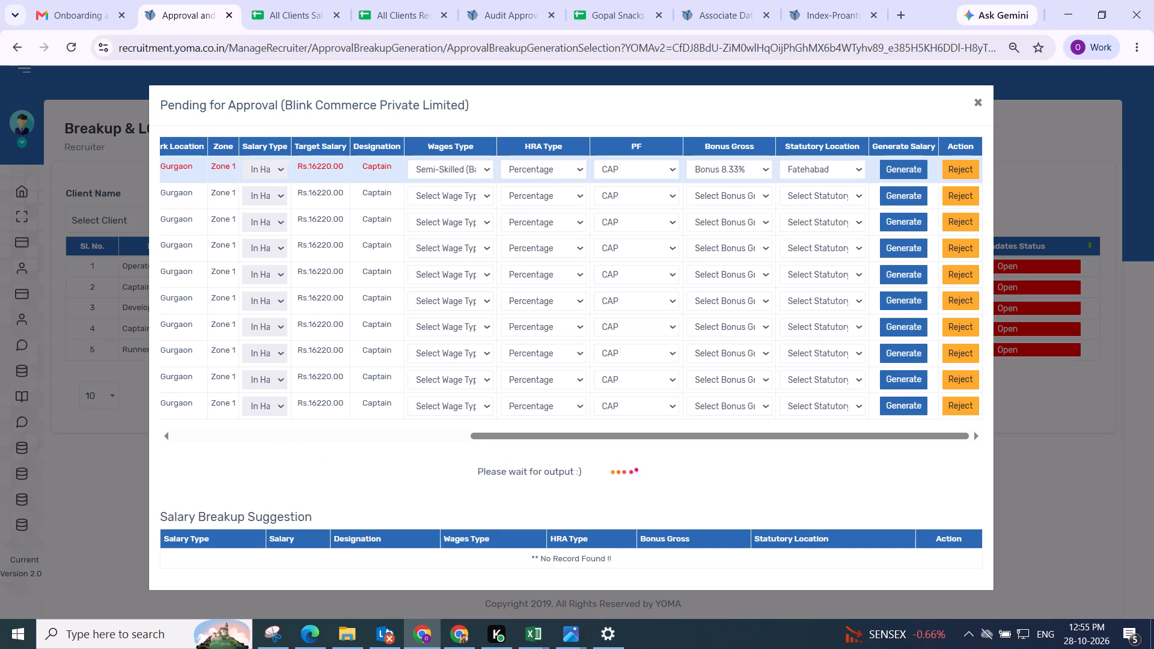
# Apply the adjustable amount to this Gurgaon Captain's salary and save the breakup.
pyautogui.scroll(-1, 447, 225)
pyautogui.scroll(-1, 538, 271)
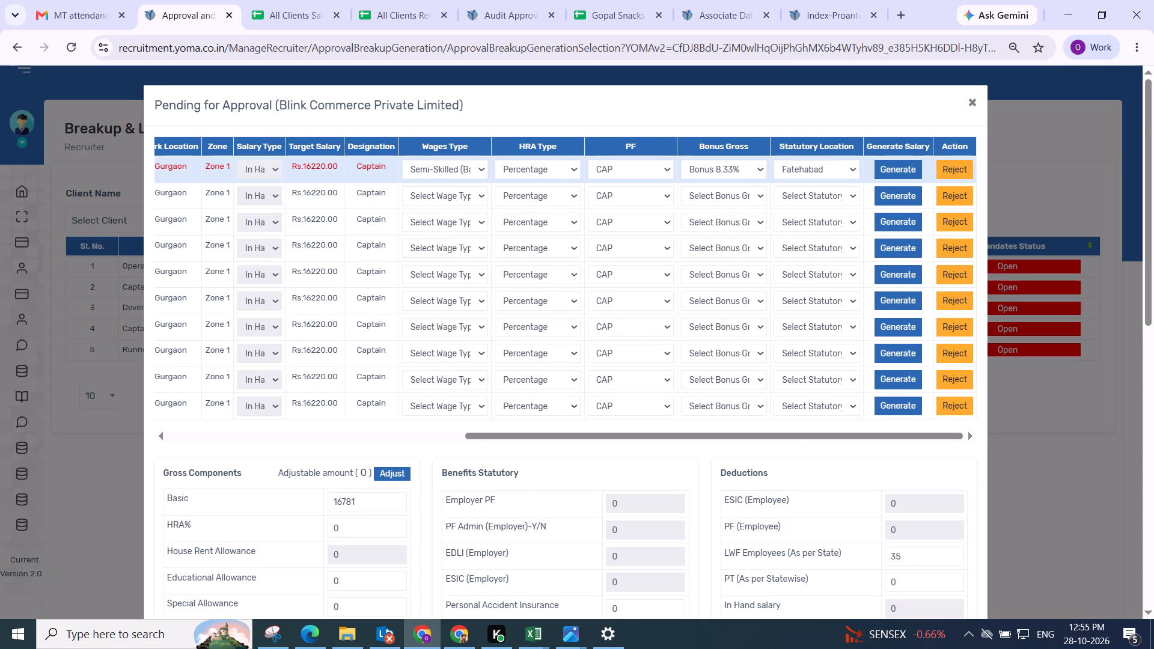
pyautogui.scroll(-1, 538, 271)
pyautogui.click(397, 474)
pyautogui.scroll(-2, 395, 436)
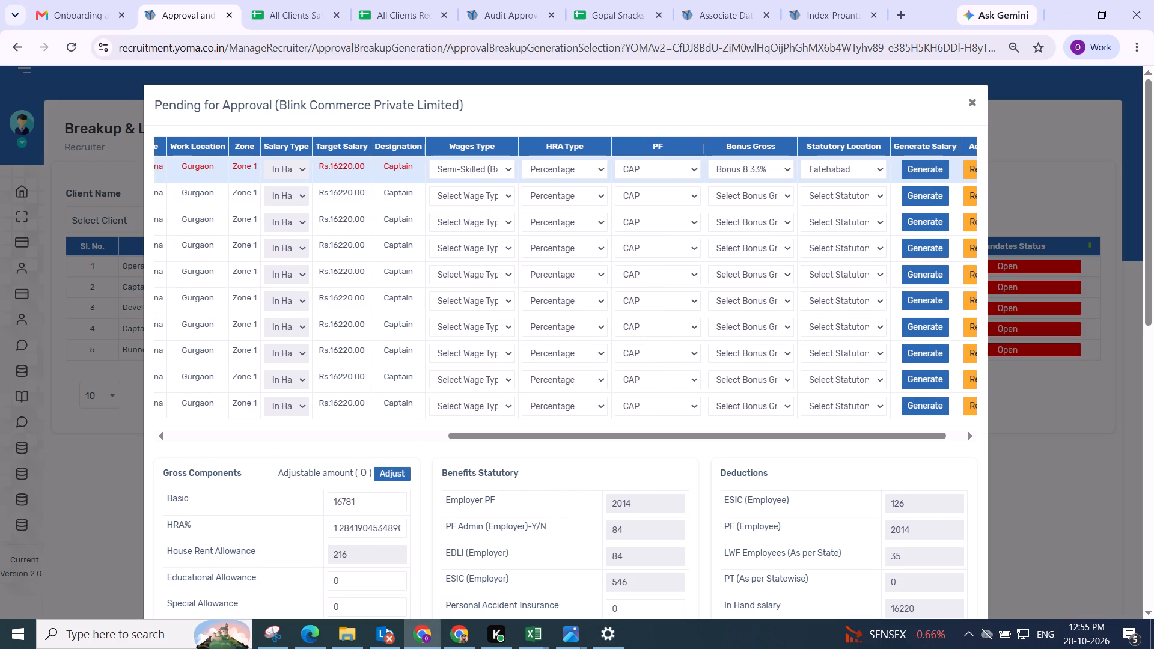
pyautogui.click(415, 428)
pyautogui.scroll(-7, 415, 417)
pyautogui.scroll(-7, 474, 365)
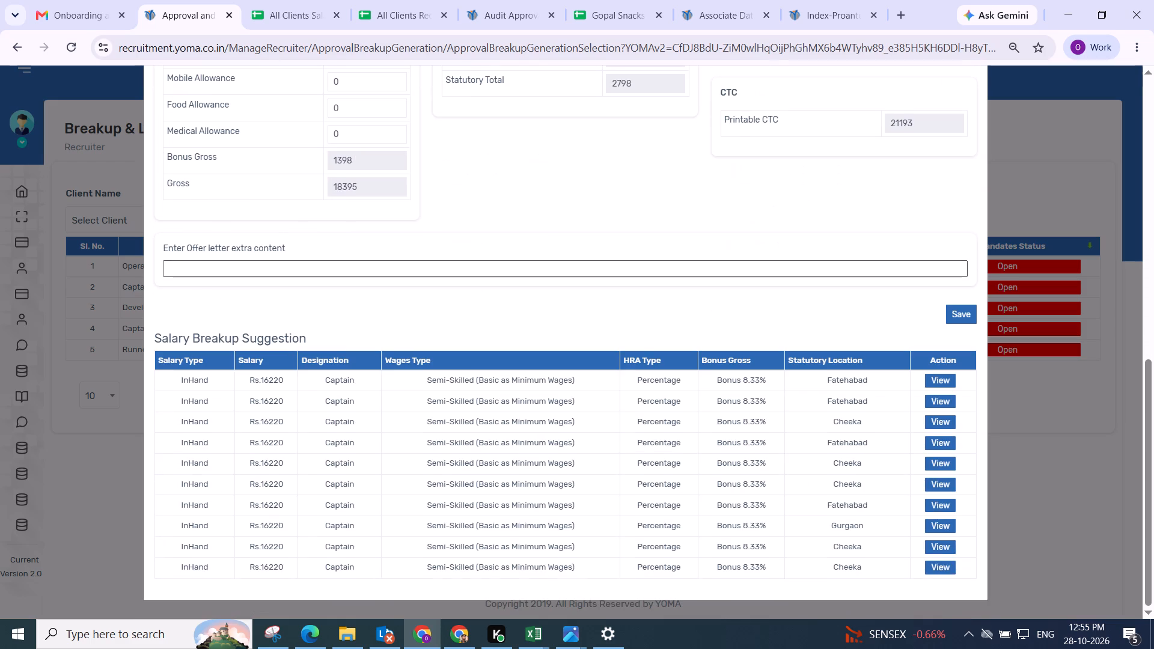
pyautogui.click(536, 212)
pyautogui.click(963, 313)
pyautogui.click(606, 424)
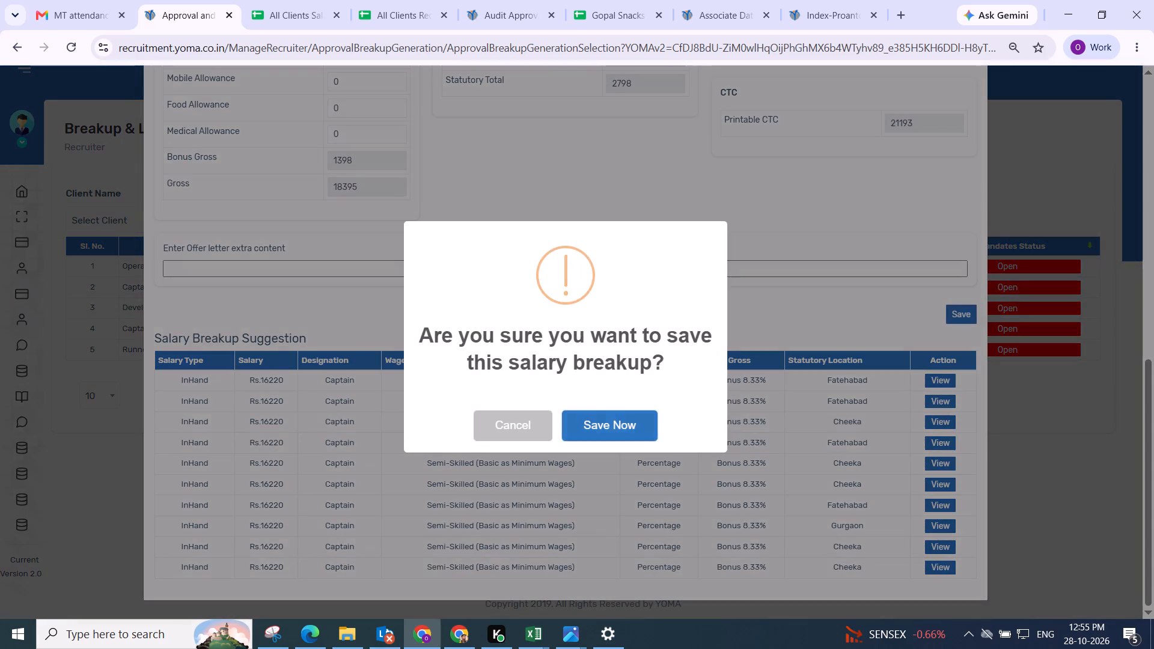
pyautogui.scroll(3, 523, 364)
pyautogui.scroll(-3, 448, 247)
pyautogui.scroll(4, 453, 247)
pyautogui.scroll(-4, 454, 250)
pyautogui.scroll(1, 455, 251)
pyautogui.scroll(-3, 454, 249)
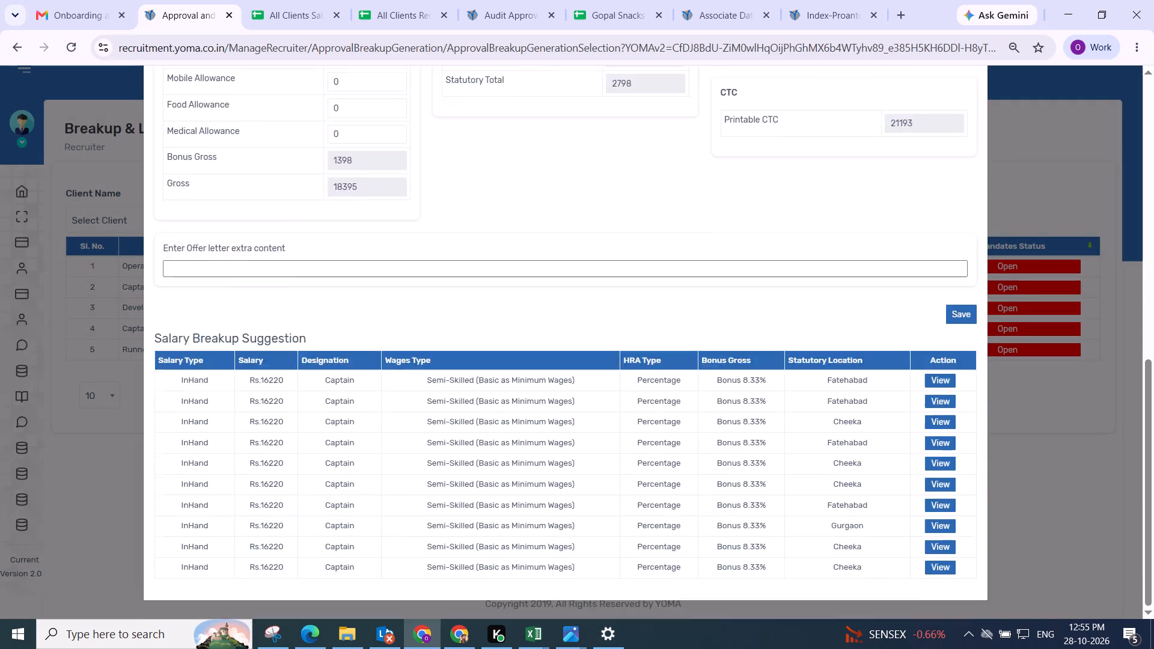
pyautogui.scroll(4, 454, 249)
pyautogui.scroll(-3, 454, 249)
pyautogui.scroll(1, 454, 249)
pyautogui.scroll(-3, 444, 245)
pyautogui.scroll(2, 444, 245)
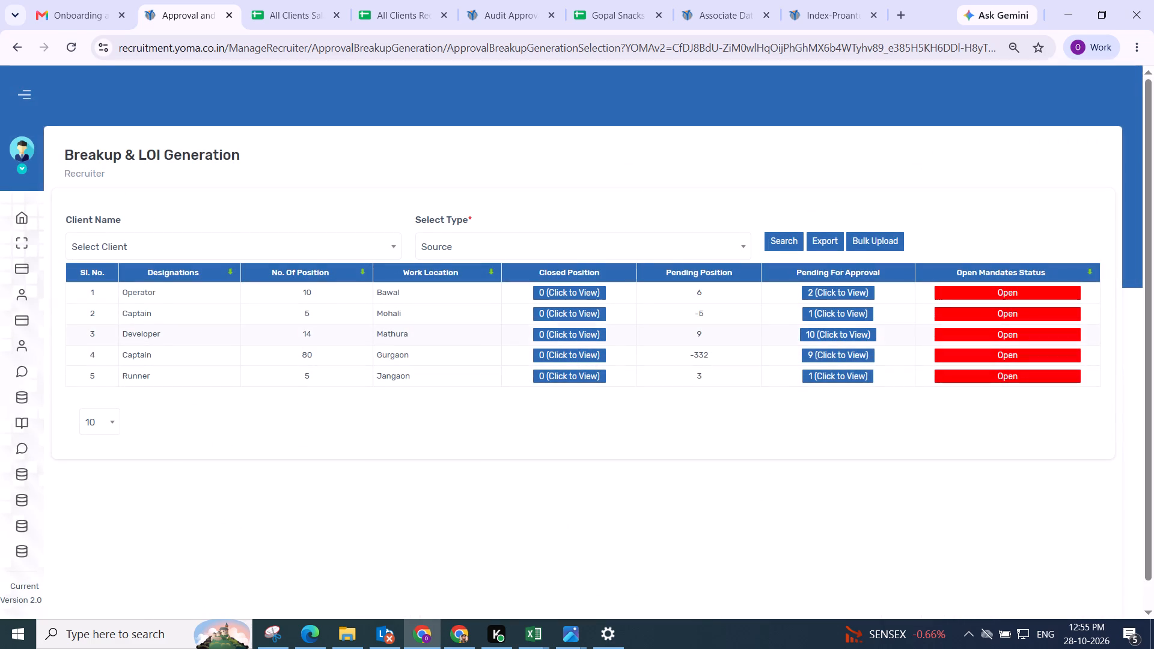
# Reopen the pending Gurgaon Captains and generate the first remaining candidate's salary with Semi-Skilled (Basic as Minimum Wages), Bonus 8.33% and statutory location Fatehabad.
pyautogui.click(829, 358)
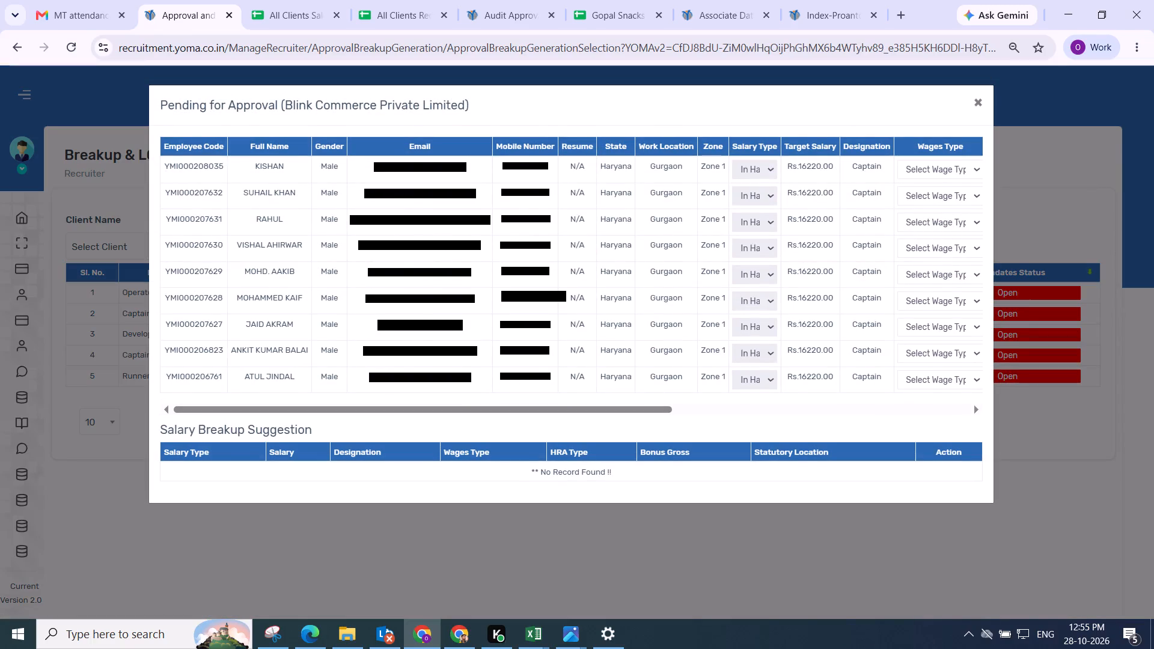
pyautogui.moveTo(340, 406); pyautogui.dragTo(832, 387)
pyautogui.click(448, 168)
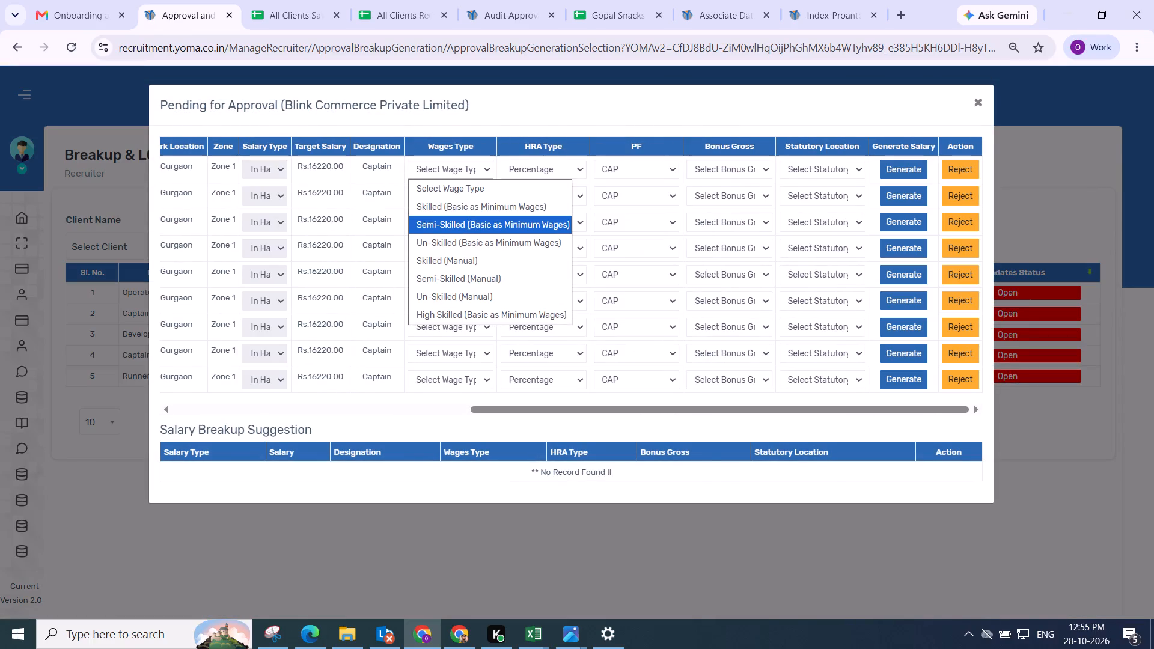
pyautogui.click(460, 232)
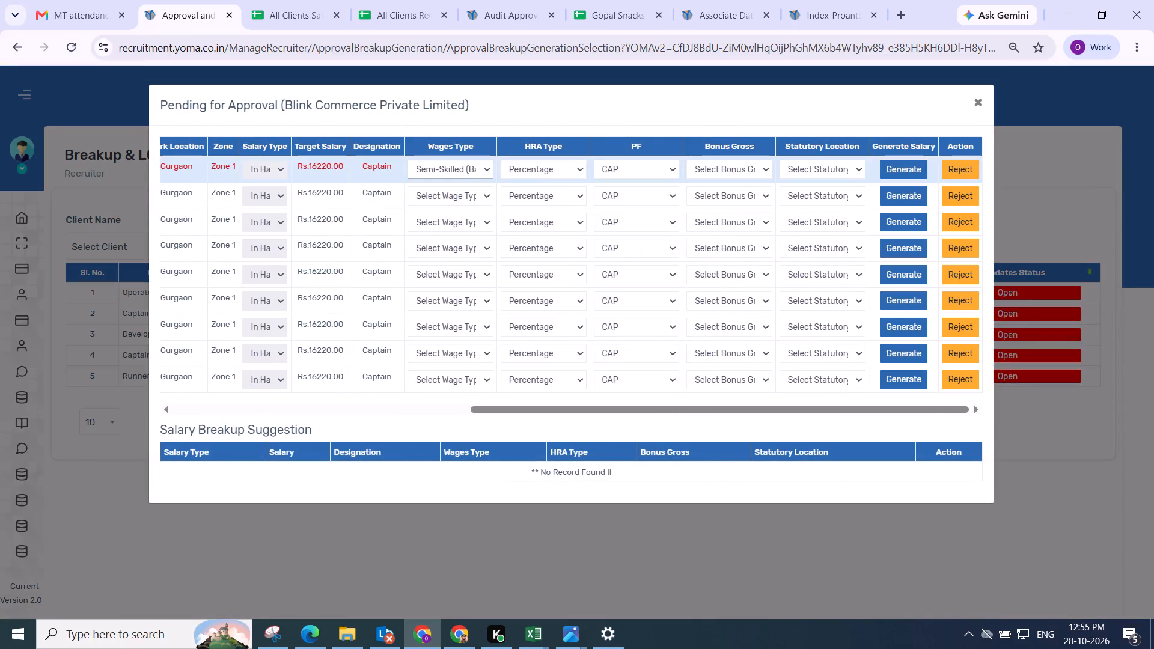
pyautogui.click(737, 170)
pyautogui.click(725, 203)
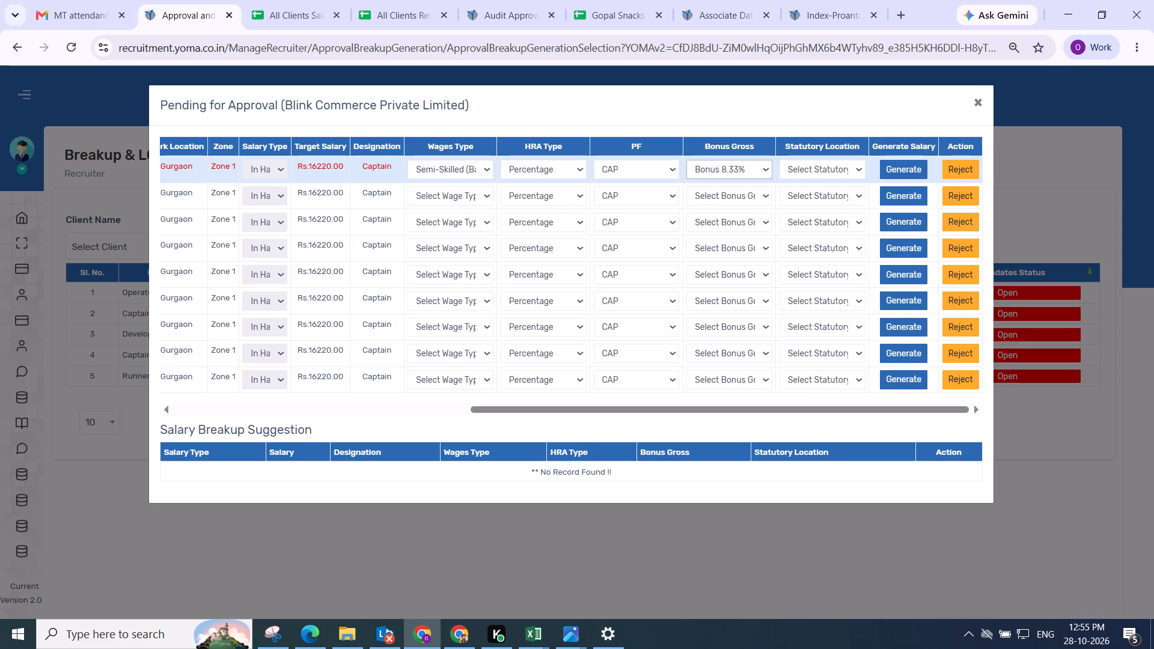
pyautogui.click(814, 156)
pyautogui.click(815, 164)
pyautogui.click(806, 218)
pyautogui.click(891, 164)
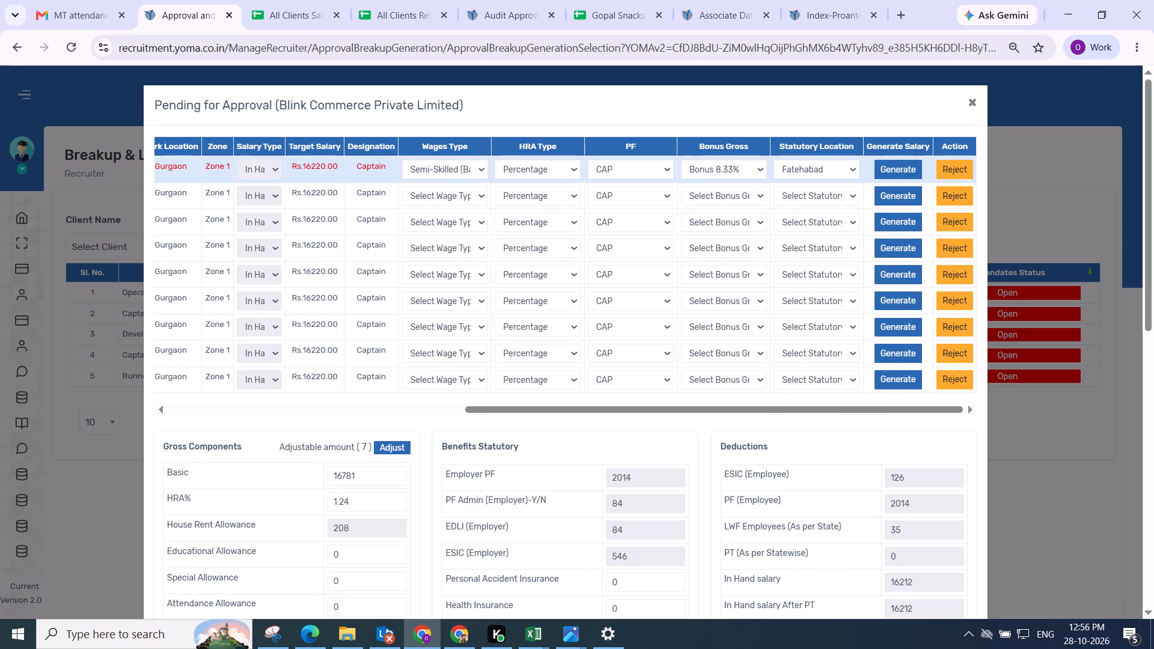
# Apply the adjustable amount to this second Gurgaon Captain's salary and save the breakup.
pyautogui.click(406, 444)
pyautogui.scroll(-1, 420, 427)
pyautogui.click(432, 285)
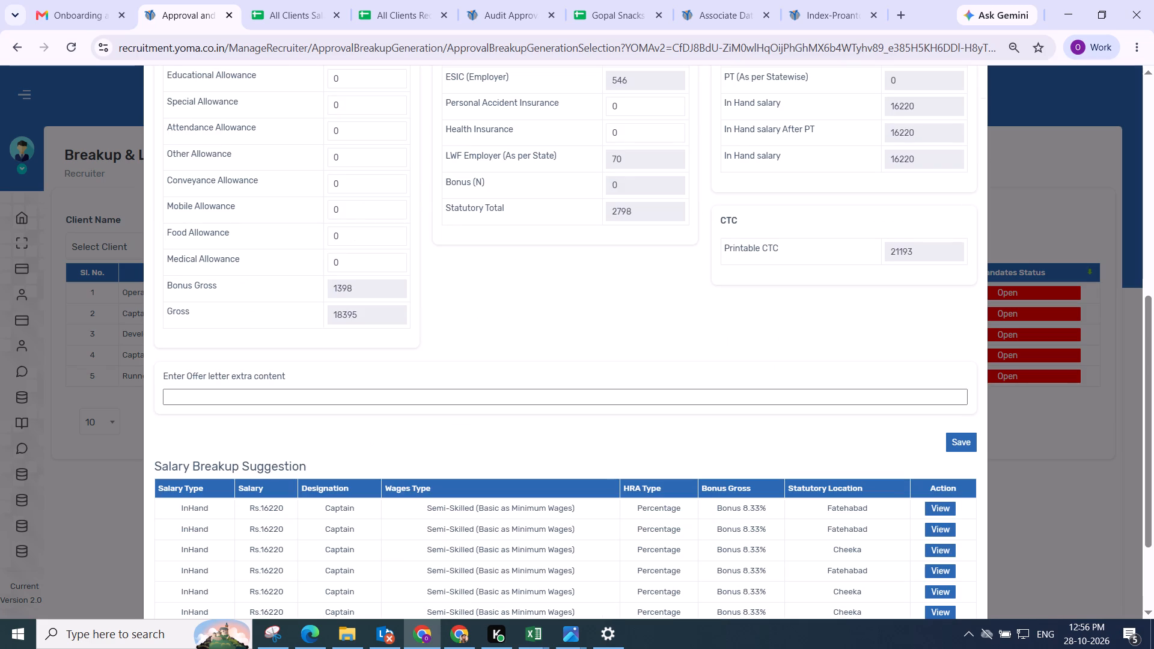
pyautogui.click(961, 437)
pyautogui.click(635, 423)
pyautogui.scroll(3, 527, 403)
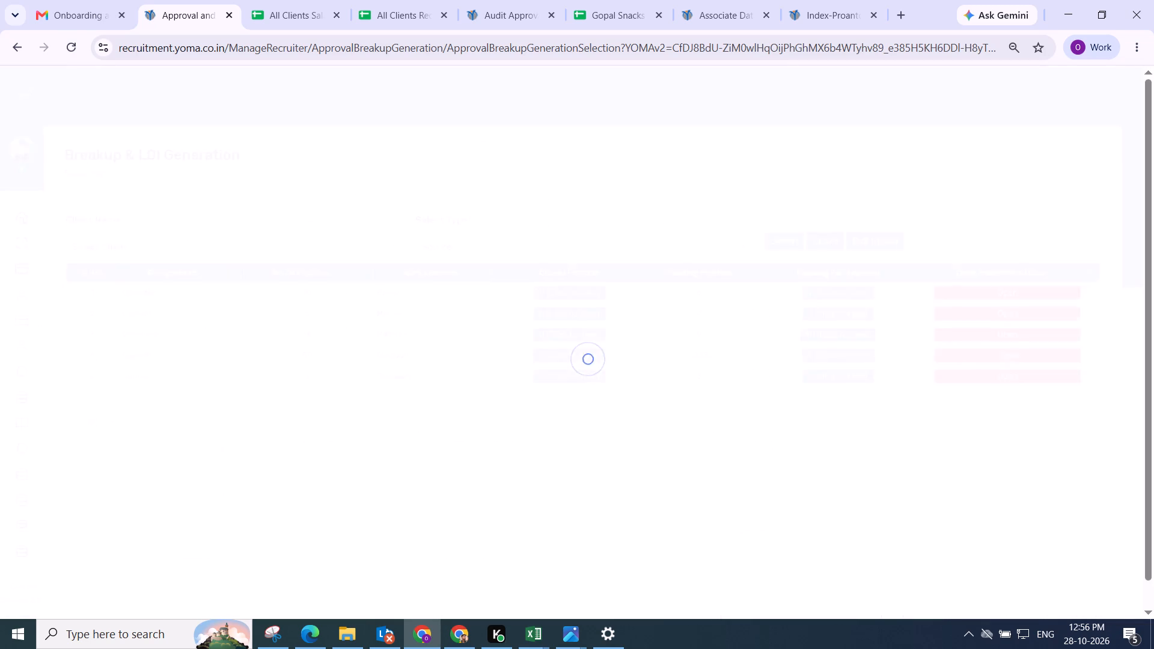
# Reopen the pending Gurgaon Captains and generate the first remaining candidate's salary with Semi-Skilled (Basic as Minimum Wages), Bonus 8.33% and statutory location Cheeka.
pyautogui.click(838, 357)
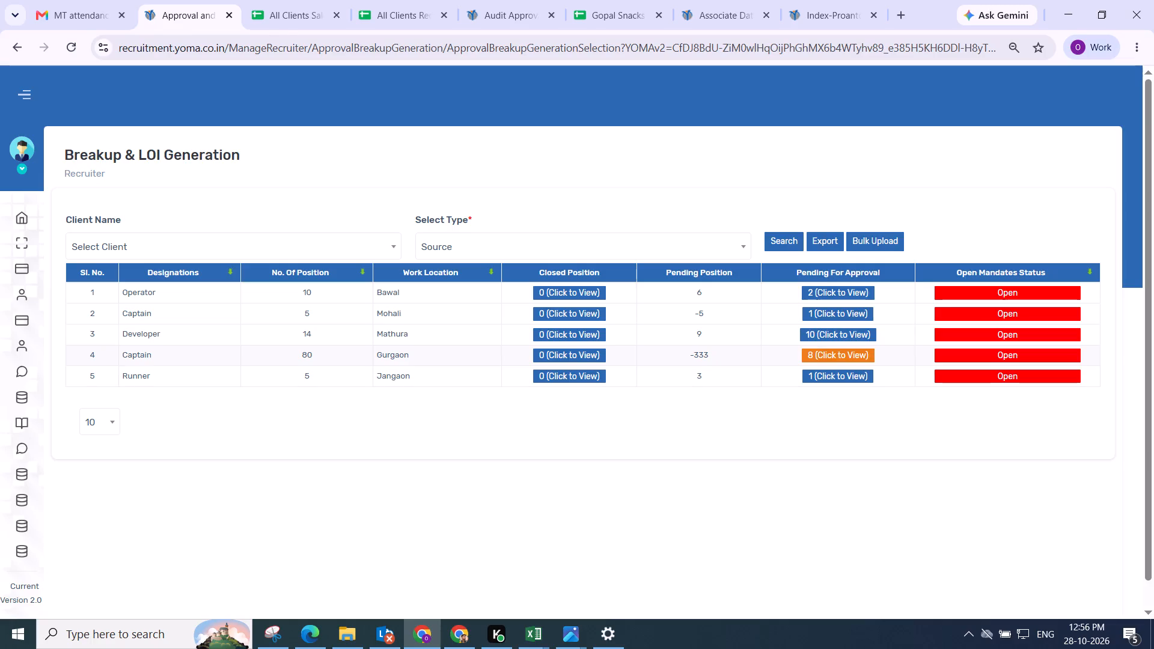
pyautogui.moveTo(348, 385); pyautogui.dragTo(717, 385)
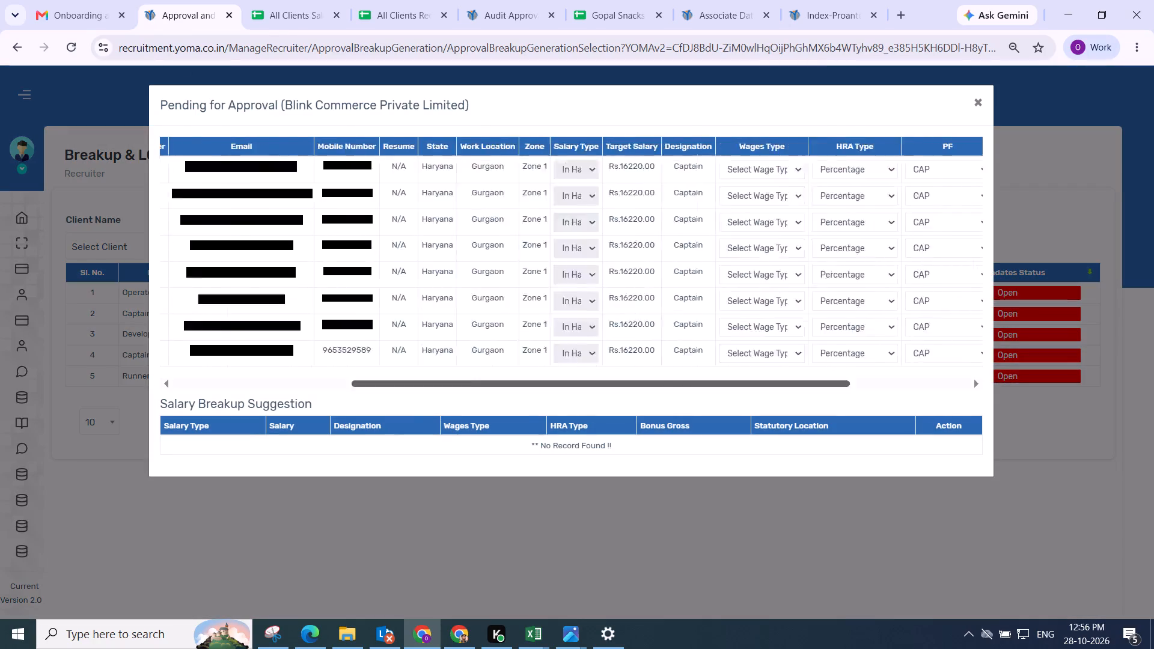
pyautogui.moveTo(717, 385); pyautogui.dragTo(900, 356)
pyautogui.click(453, 163)
pyautogui.click(456, 219)
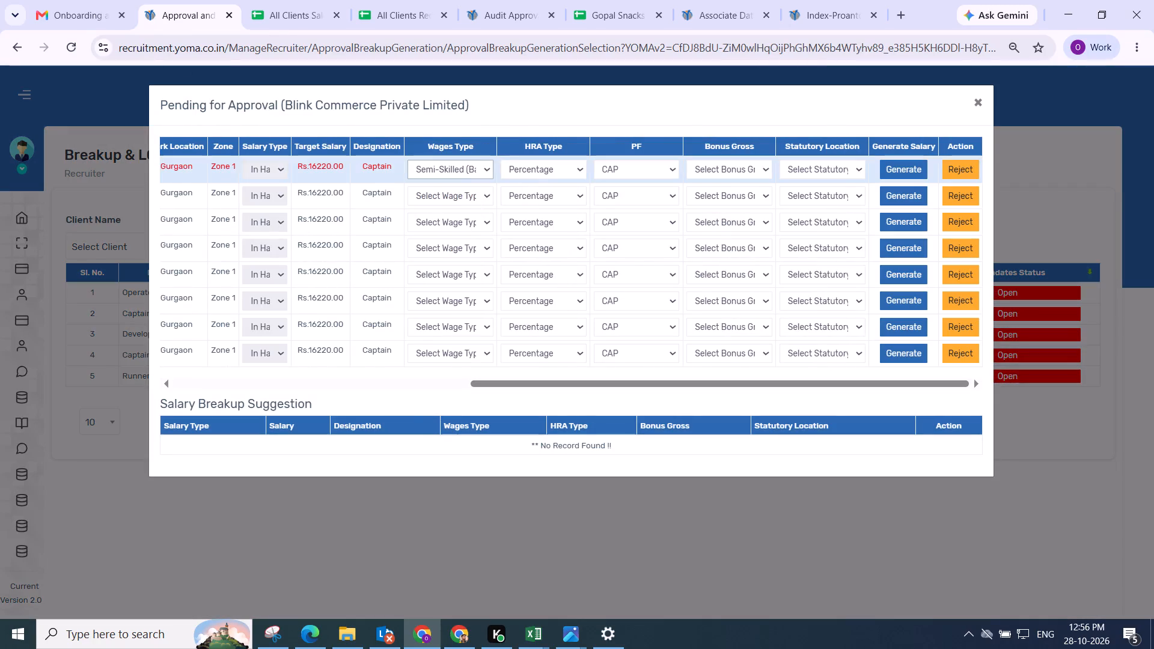
pyautogui.click(703, 162)
pyautogui.moveTo(717, 204); pyautogui.dragTo(736, 201)
pyautogui.click(833, 167)
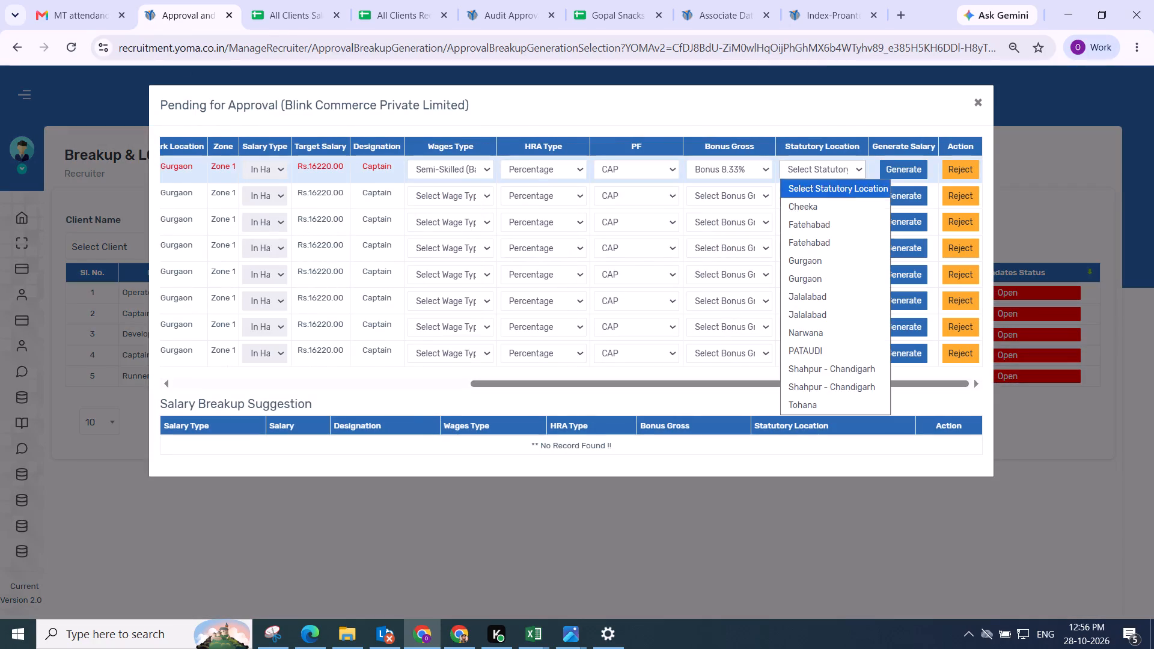
pyautogui.click(812, 212)
pyautogui.click(899, 170)
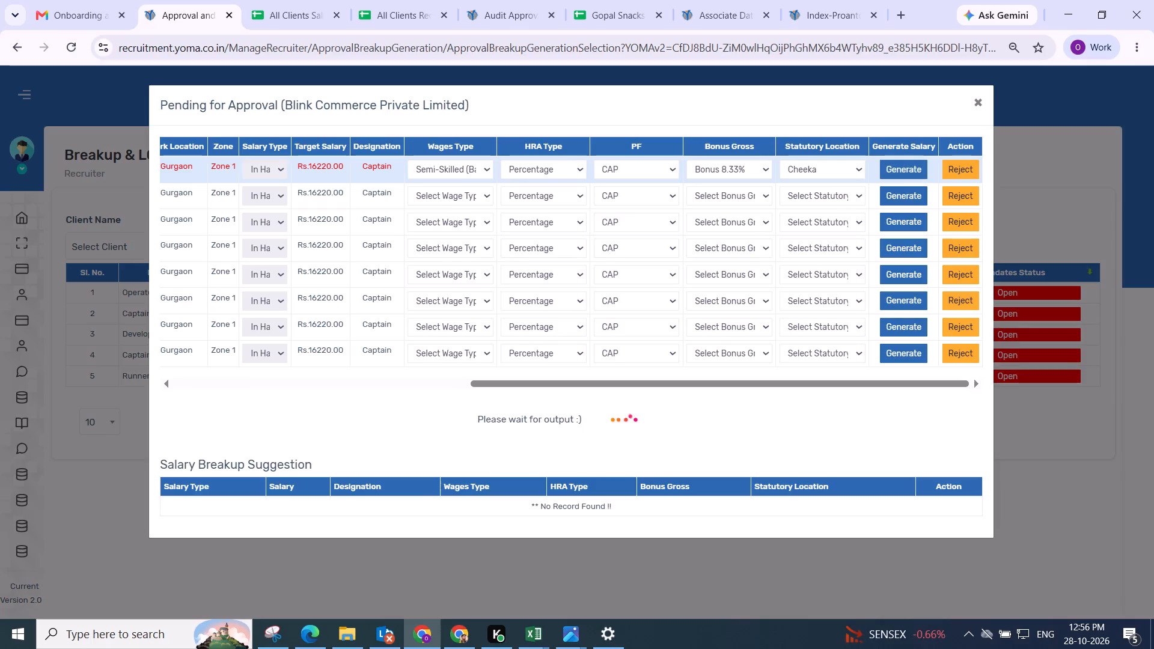
# Apply the adjustable amount to the Cheeka-based Captain's salary breakup and bring the candidate's identifying details into view.
pyautogui.scroll(-2, 484, 301)
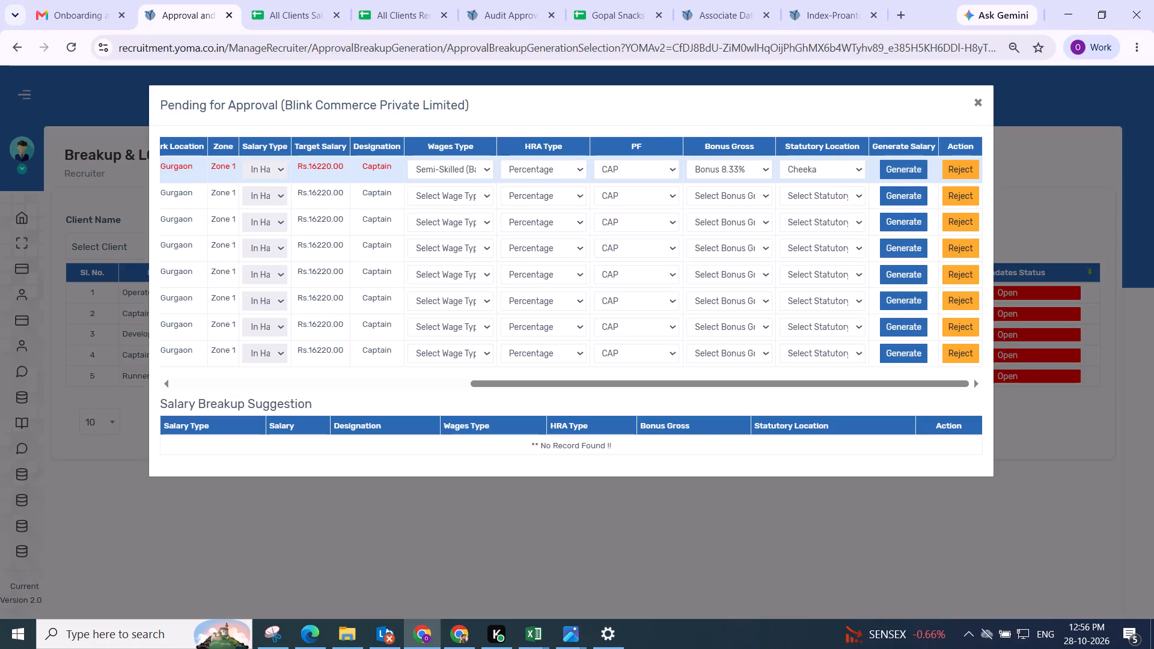
pyautogui.scroll(-2, 501, 264)
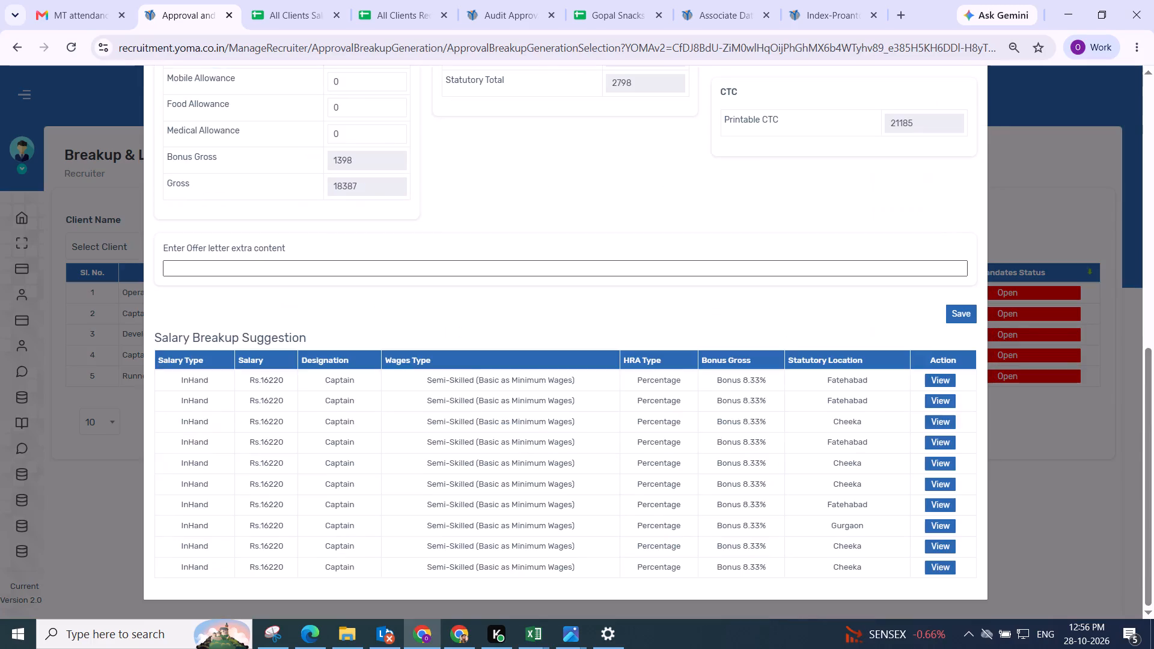
pyautogui.scroll(1, 434, 234)
pyautogui.click(393, 315)
pyautogui.click(418, 280)
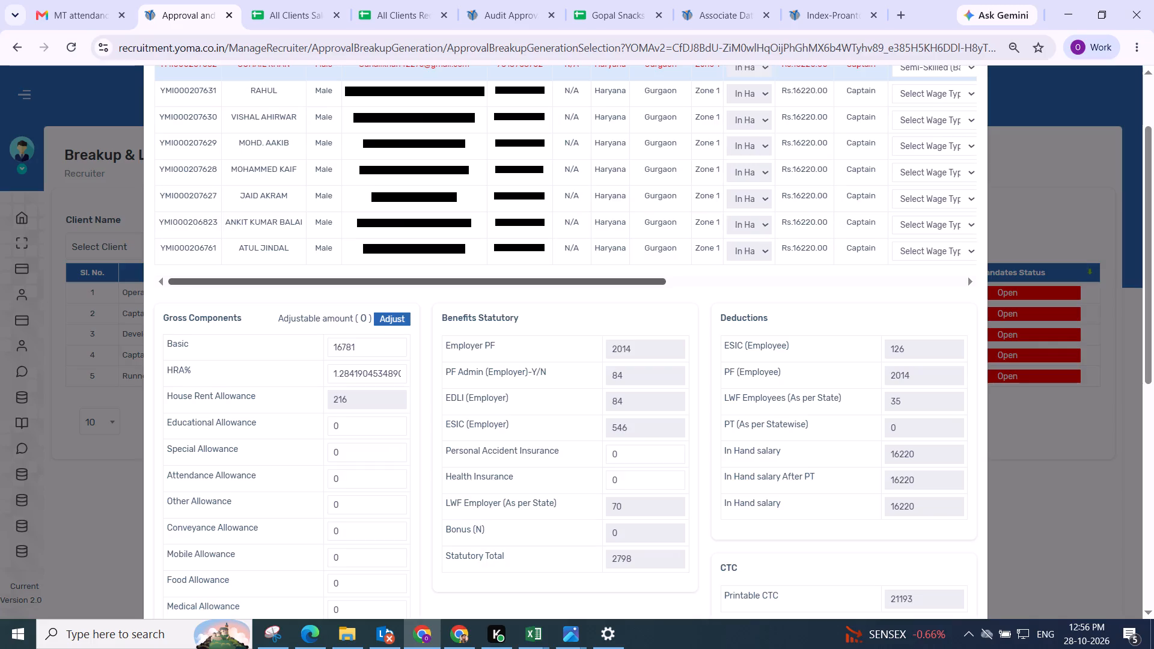
pyautogui.moveTo(474, 280); pyautogui.dragTo(235, 249)
# Switch to Excel to check the Yoma Code statuses in DatabaseOfferReleaseReport, and return to the salary breakup in Chrome.
pyautogui.click(533, 635)
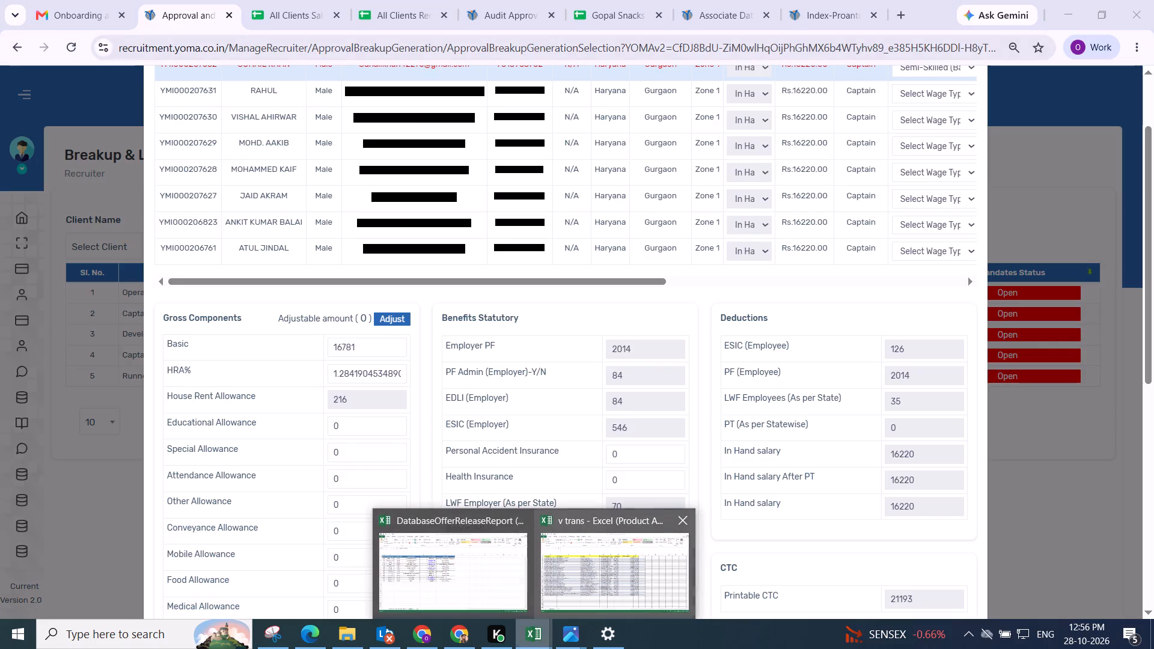
pyautogui.click(462, 566)
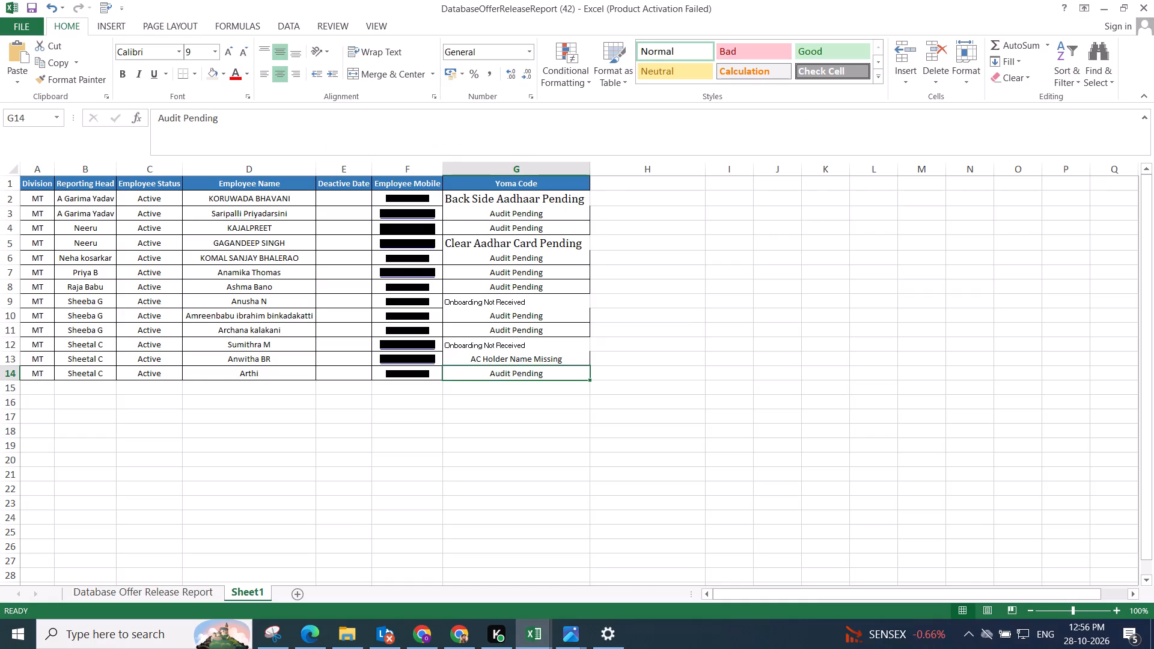
pyautogui.click(501, 449)
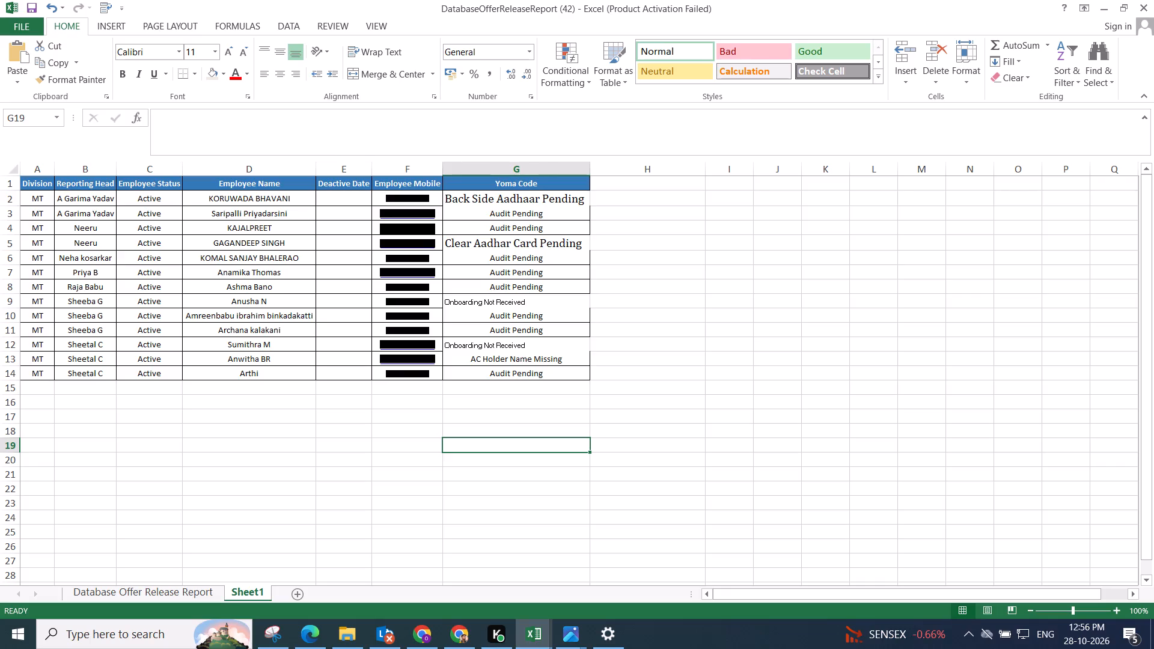
pyautogui.click(418, 636)
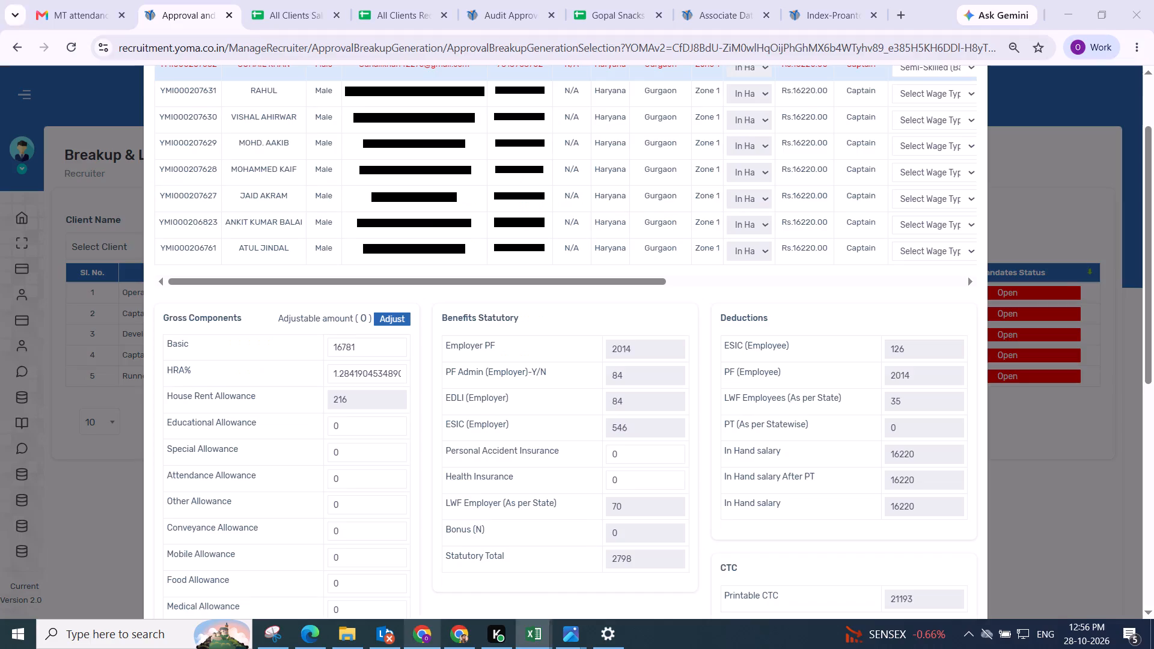
# Review the Cheeka-based Gurgaon Captain's adjusted salary breakup against the candidate's details and generation settings.
pyautogui.click(389, 324)
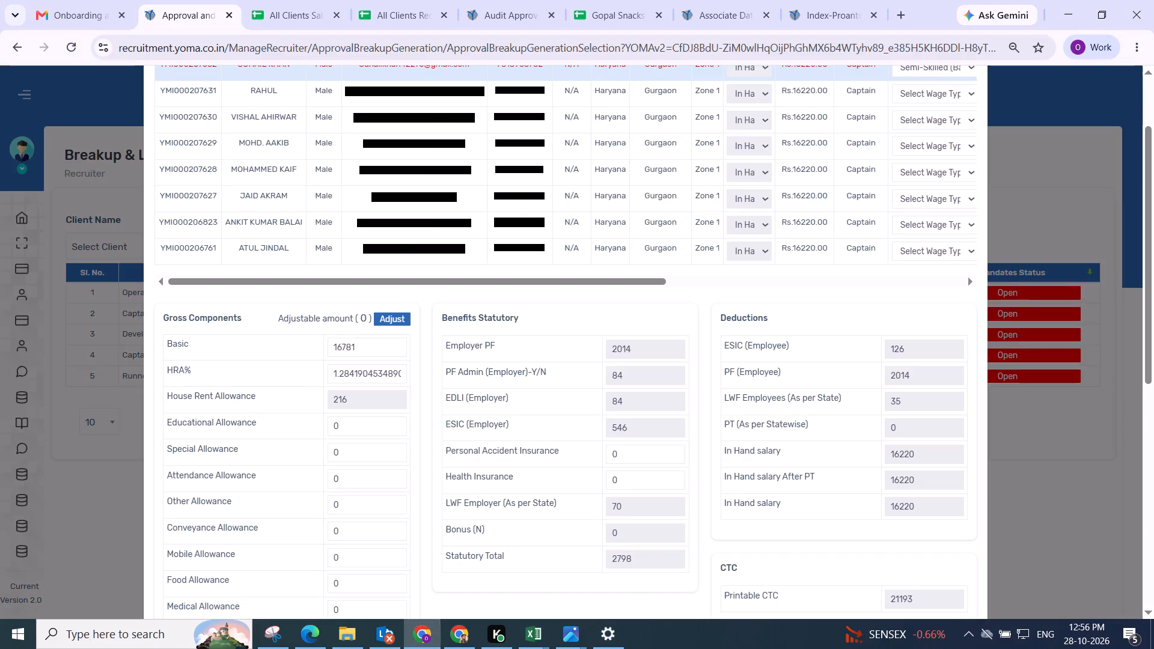
pyautogui.keyDown('ctrl'); pyautogui.scroll(-2, 558, 286); pyautogui.keyUp('ctrl')
pyautogui.scroll(-3, 566, 291)
pyautogui.scroll(4, 524, 298)
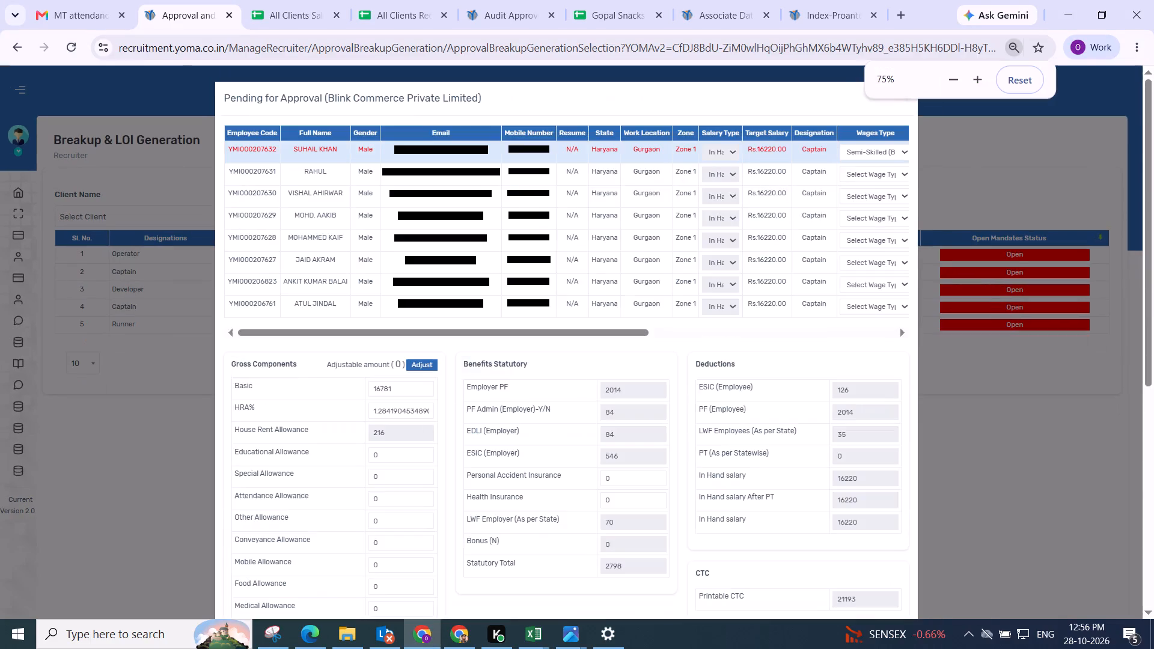
pyautogui.scroll(-3, 522, 343)
pyautogui.scroll(2, 457, 257)
pyautogui.keyDown('ctrl'); pyautogui.scroll(2, 489, 275); pyautogui.keyUp('ctrl')
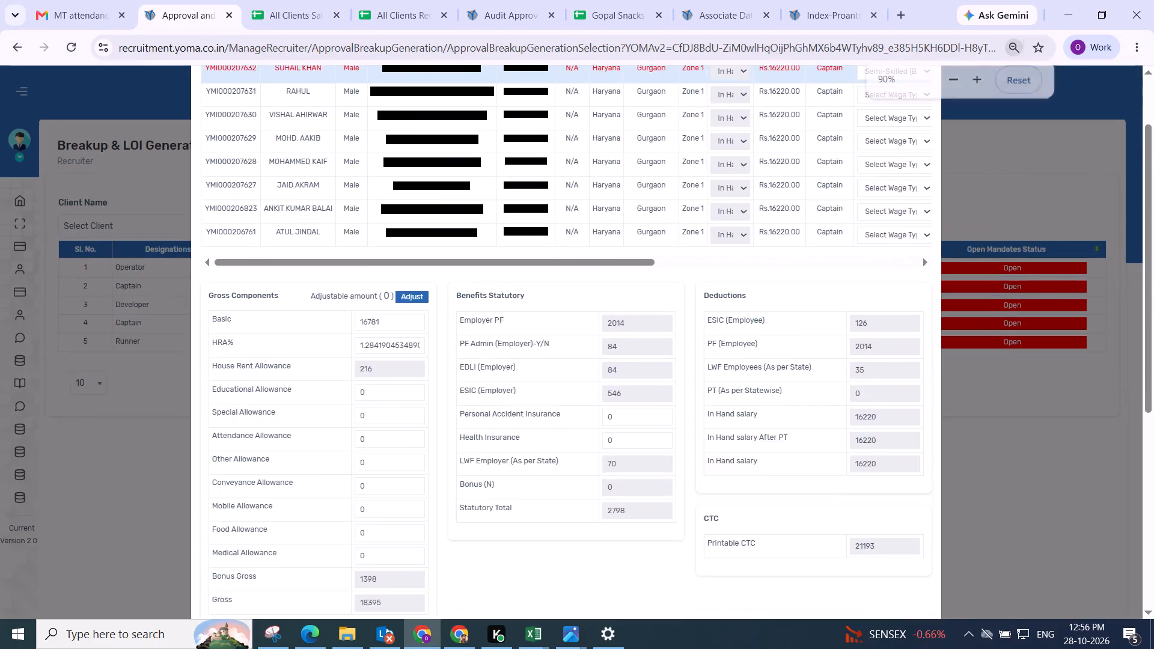
pyautogui.scroll(-4, 511, 349)
pyautogui.scroll(2, 705, 401)
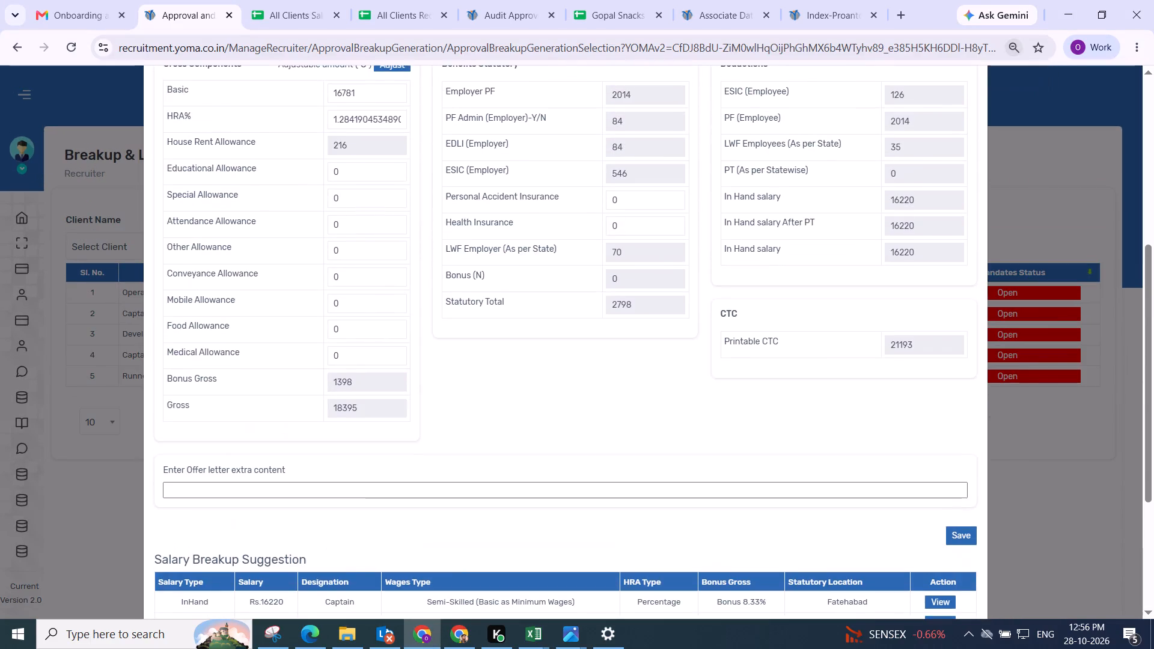
pyautogui.scroll(1, 425, 145)
pyautogui.click(395, 168)
pyautogui.scroll(-3, 508, 221)
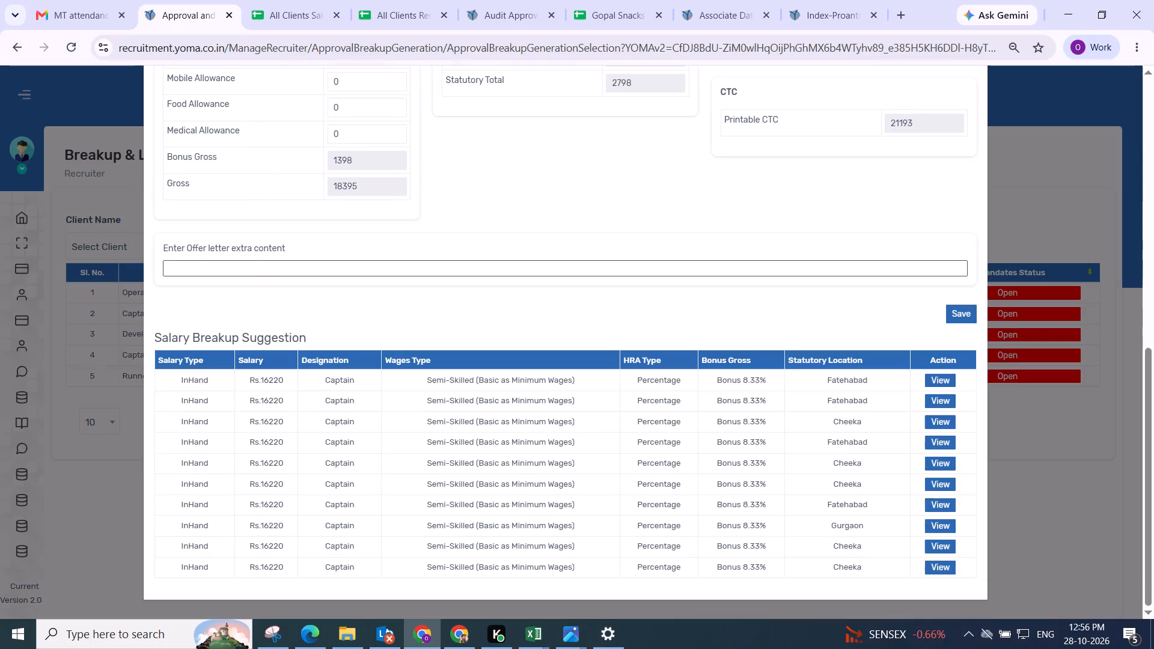
pyautogui.scroll(3, 607, 315)
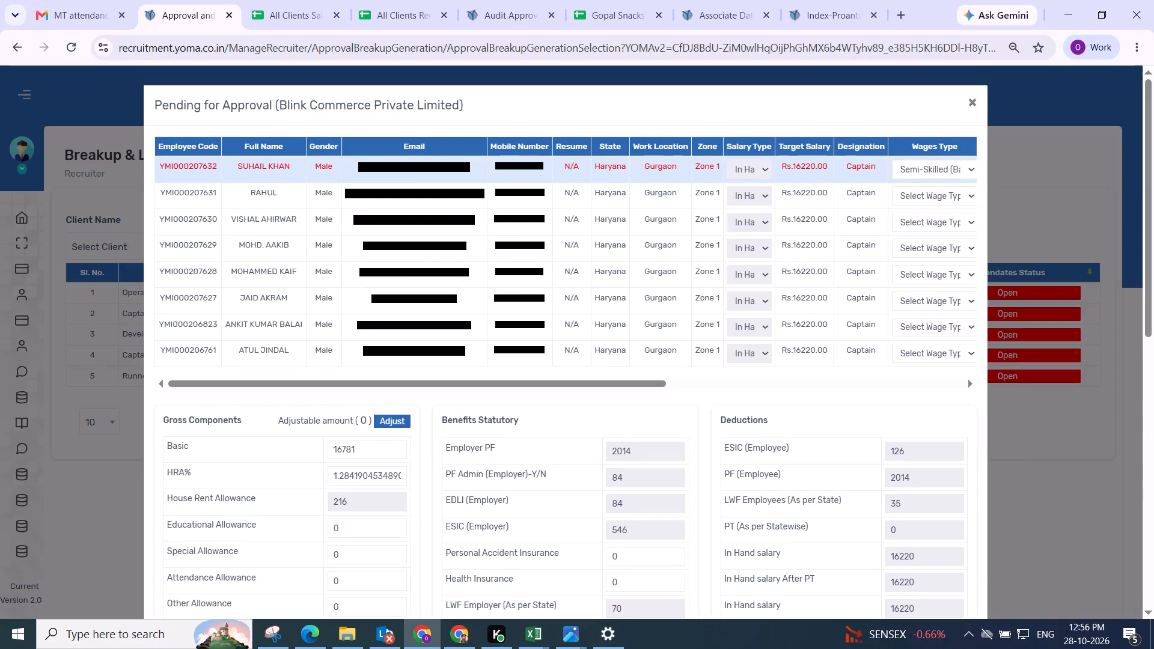
pyautogui.hscroll(-5, 626, 223)
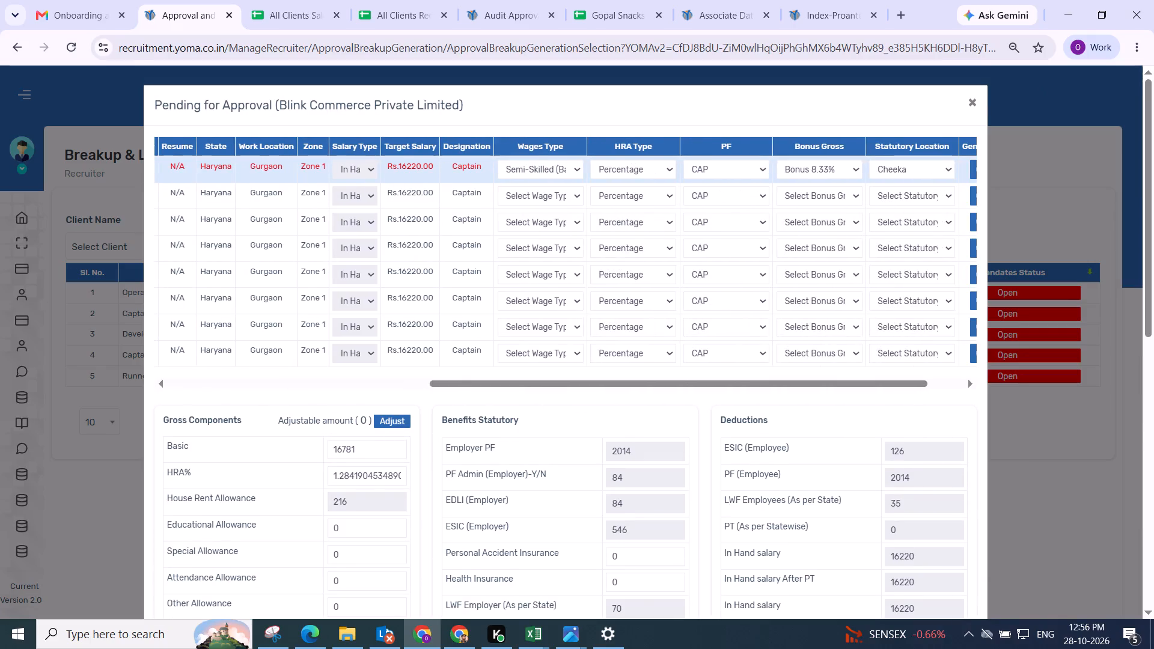
pyautogui.hscroll(-4, 626, 223)
# Save the Cheeka-based Captain's salary breakup.
pyautogui.scroll(-1, 536, 180)
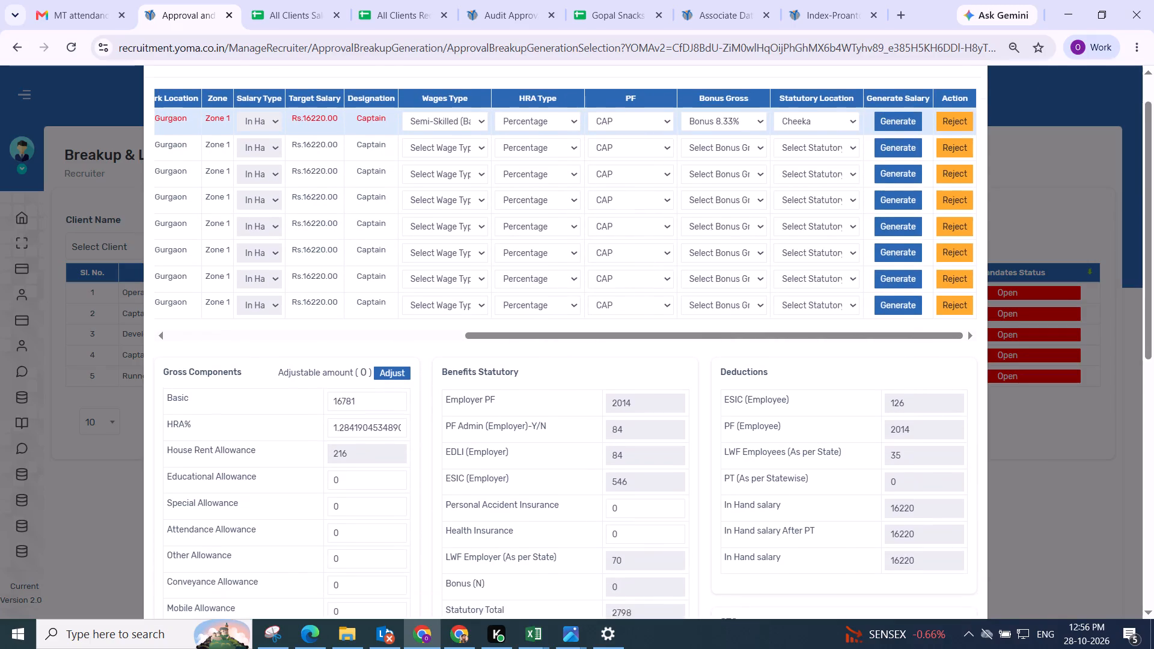
pyautogui.scroll(-2, 682, 180)
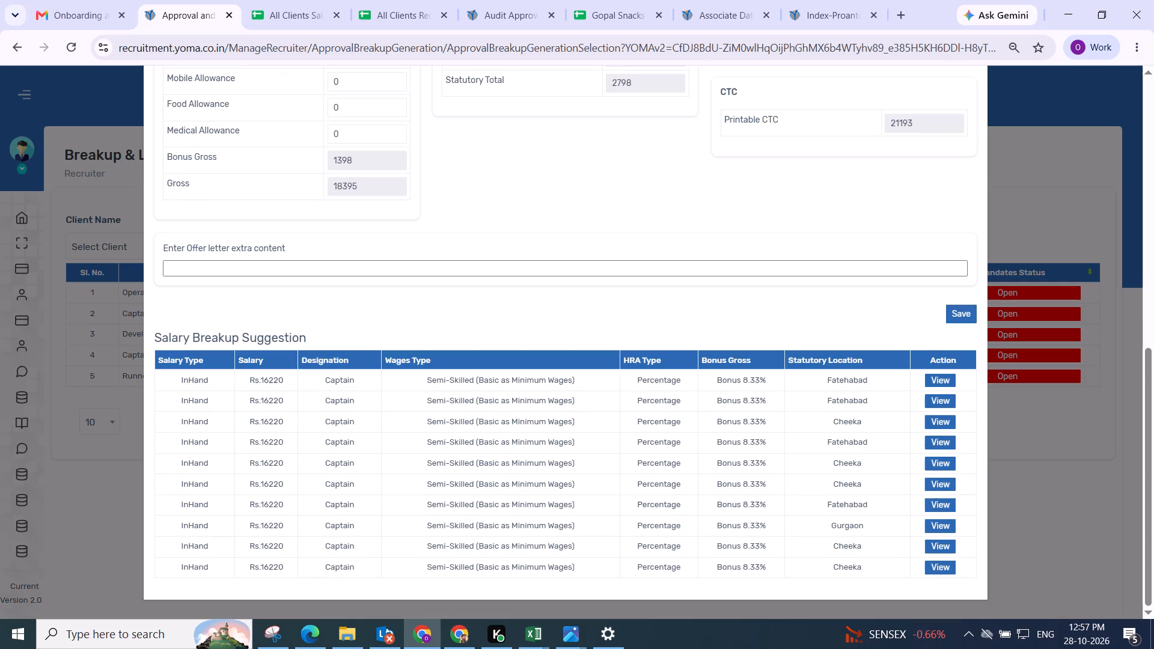
pyautogui.click(966, 311)
pyautogui.click(615, 417)
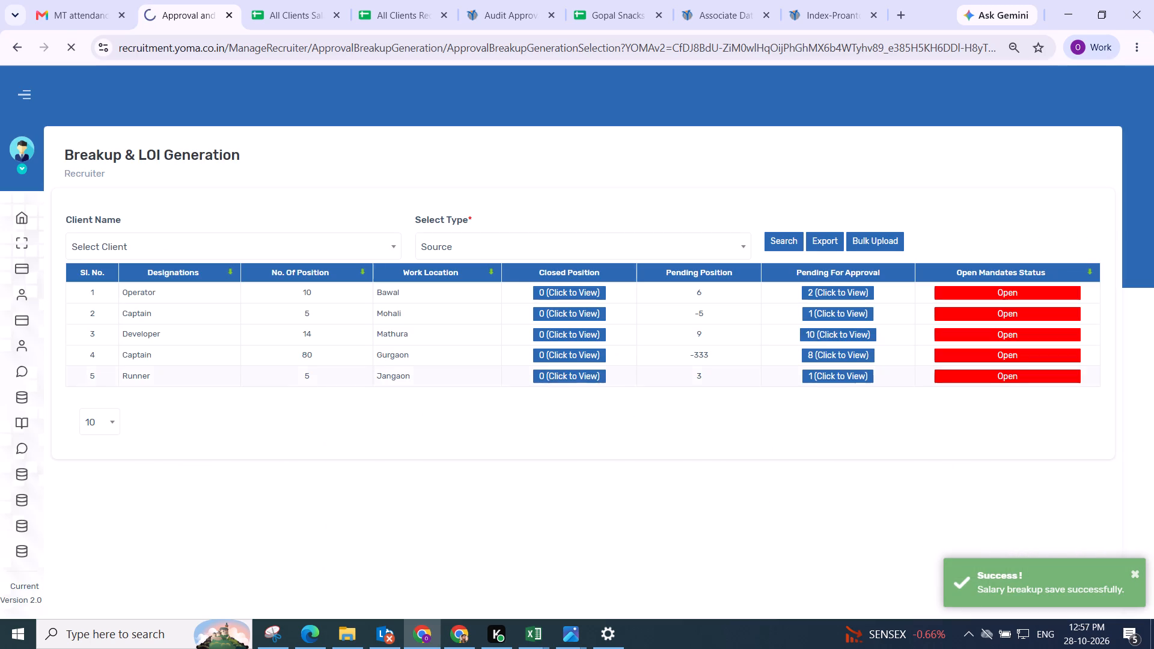
# Reopen the pending Gurgaon Captains and generate the first listed candidate's salary with Semi-Skilled (Basic as Minimum Wages), Bonus 8.33% and statutory location Cheeka.
pyautogui.scroll(-2, 569, 300)
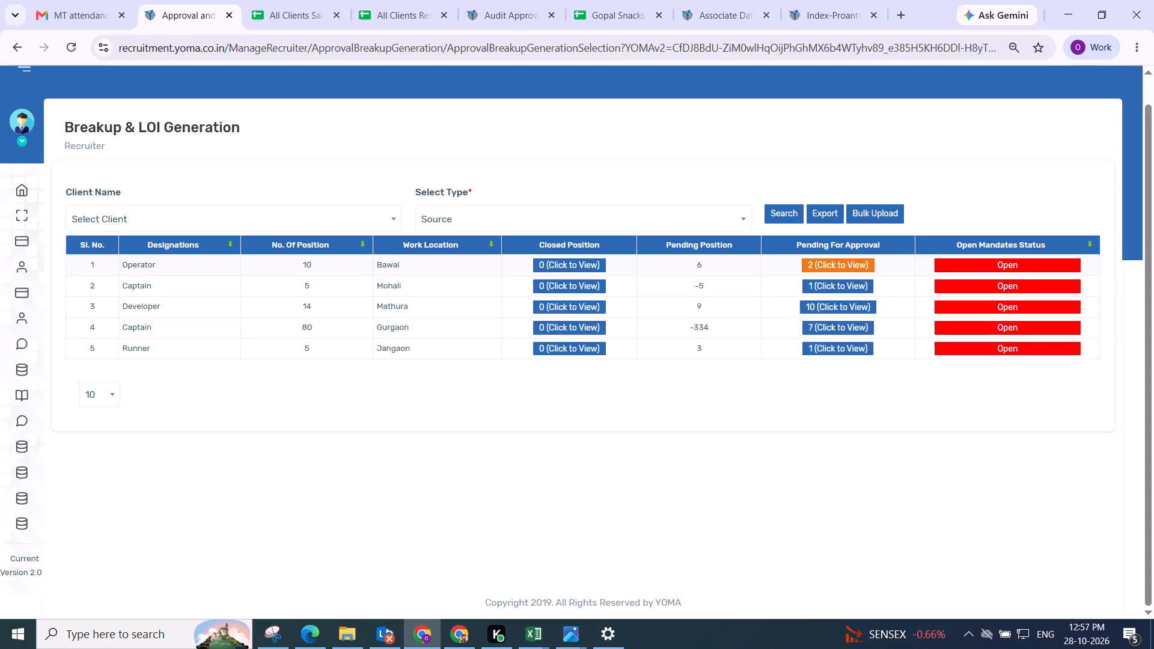
pyautogui.click(847, 331)
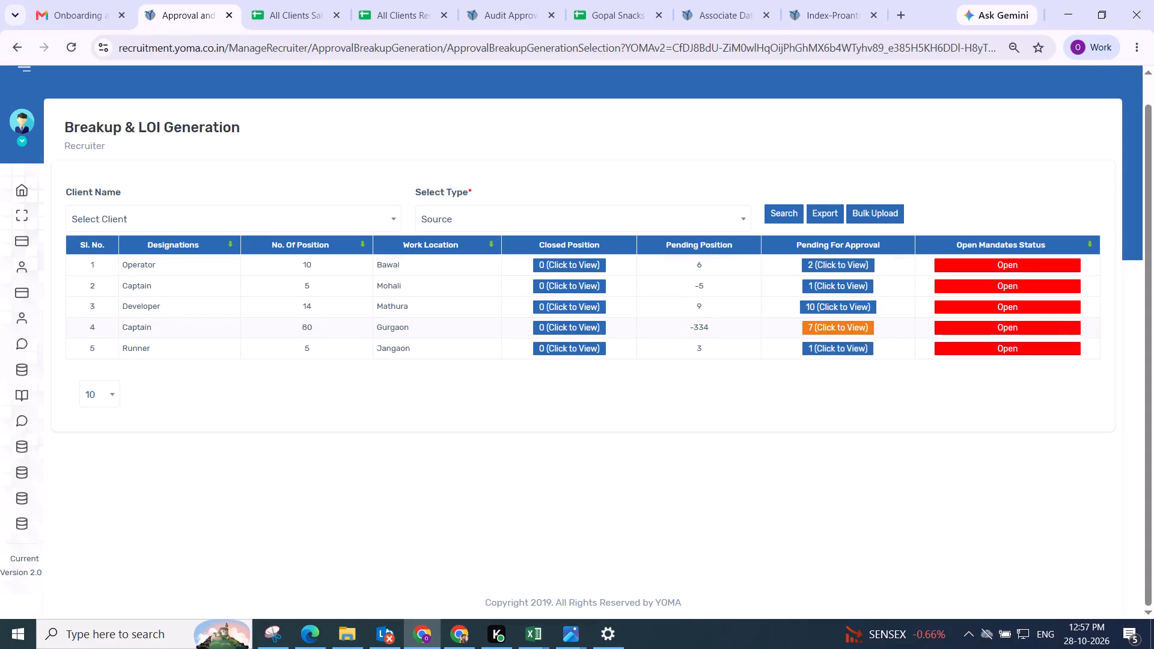
pyautogui.moveTo(369, 358); pyautogui.dragTo(766, 358)
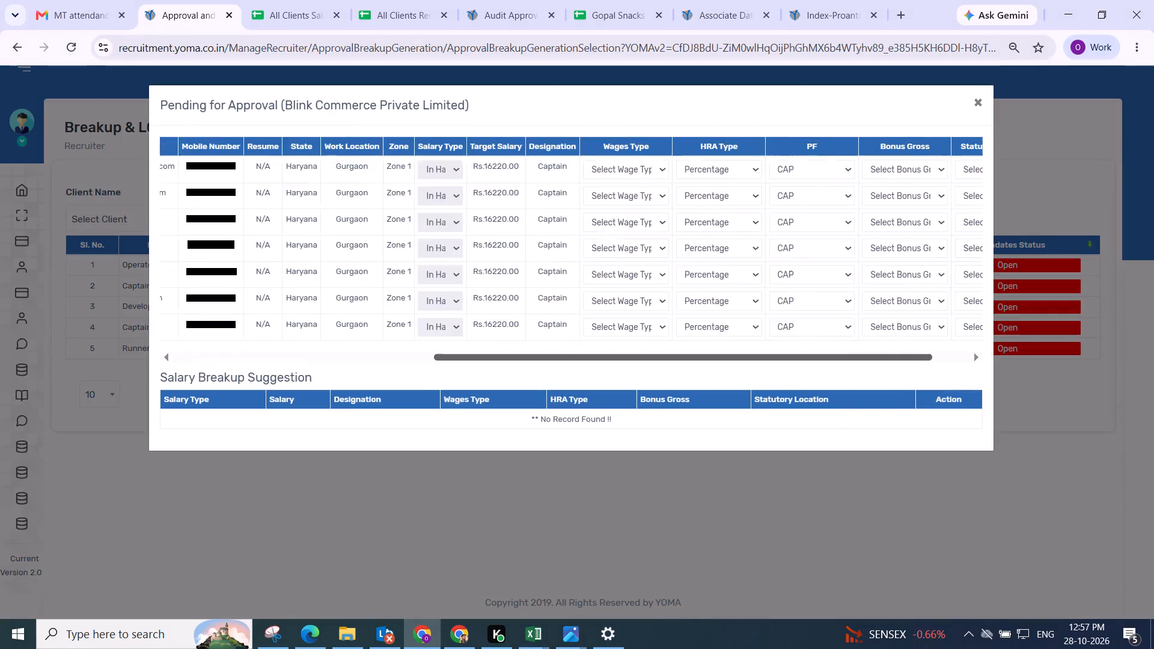
pyautogui.moveTo(766, 358); pyautogui.dragTo(915, 354)
pyautogui.click(451, 169)
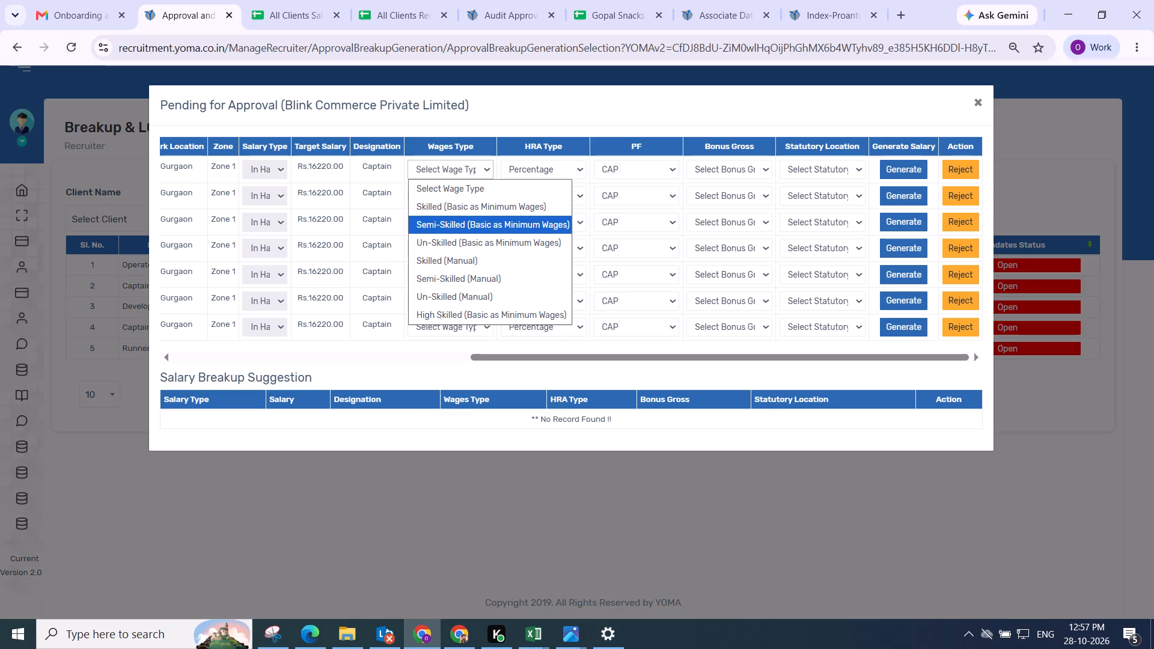
pyautogui.click(474, 227)
pyautogui.click(740, 169)
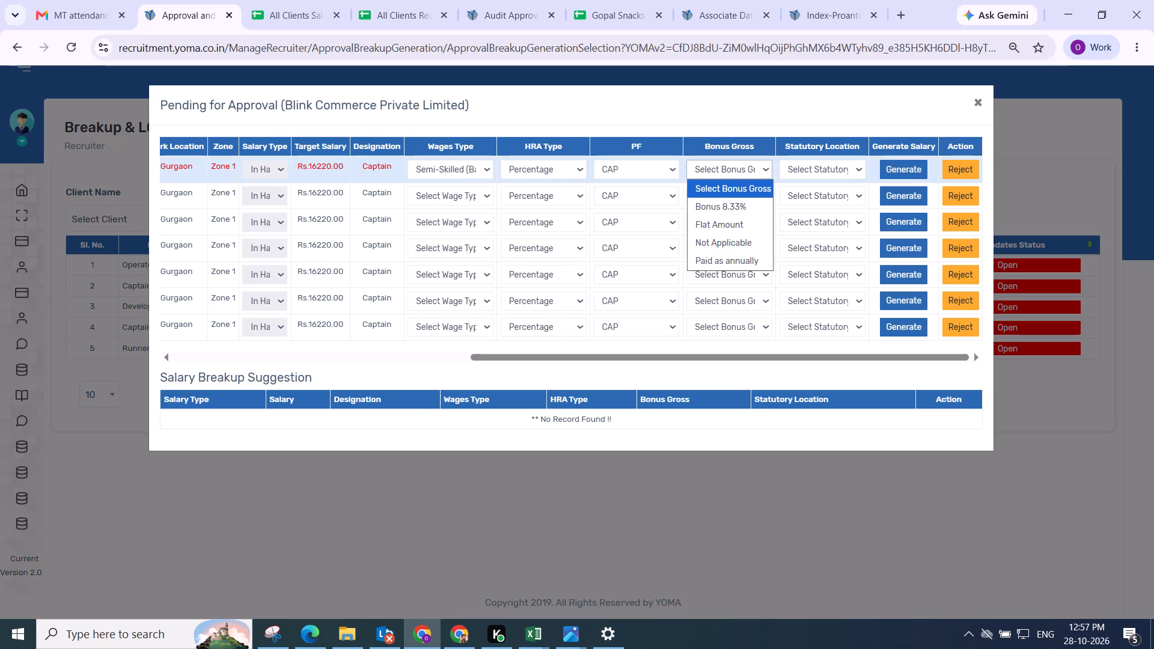
pyautogui.click(721, 200)
pyautogui.click(792, 169)
pyautogui.click(796, 215)
pyautogui.click(881, 169)
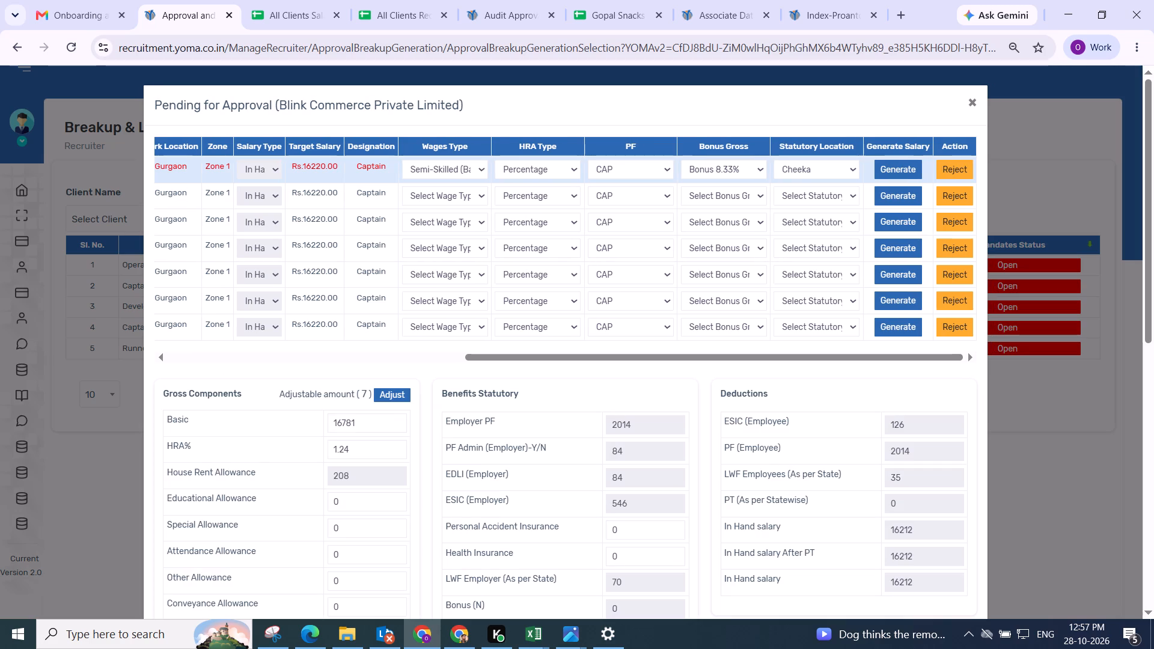
# Apply the adjustable amount to this Cheeka-based Captain's salary and save the breakup.
pyautogui.click(390, 389)
pyautogui.scroll(-1, 423, 376)
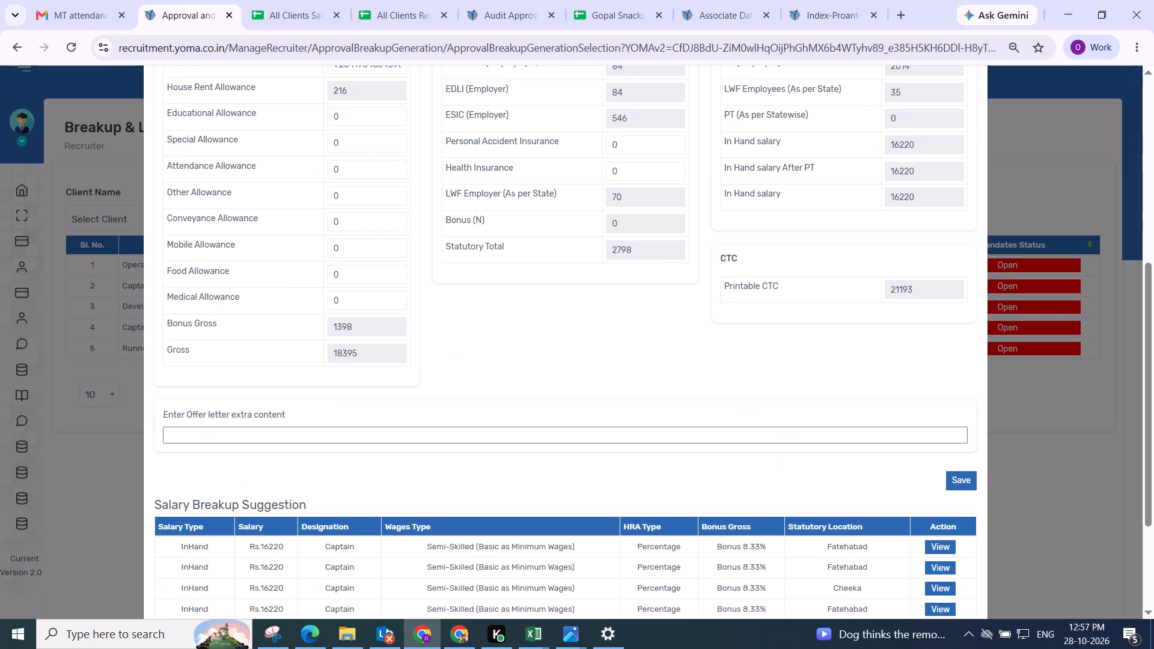
pyautogui.moveTo(599, 266); pyautogui.dragTo(624, 278)
pyautogui.click(954, 387)
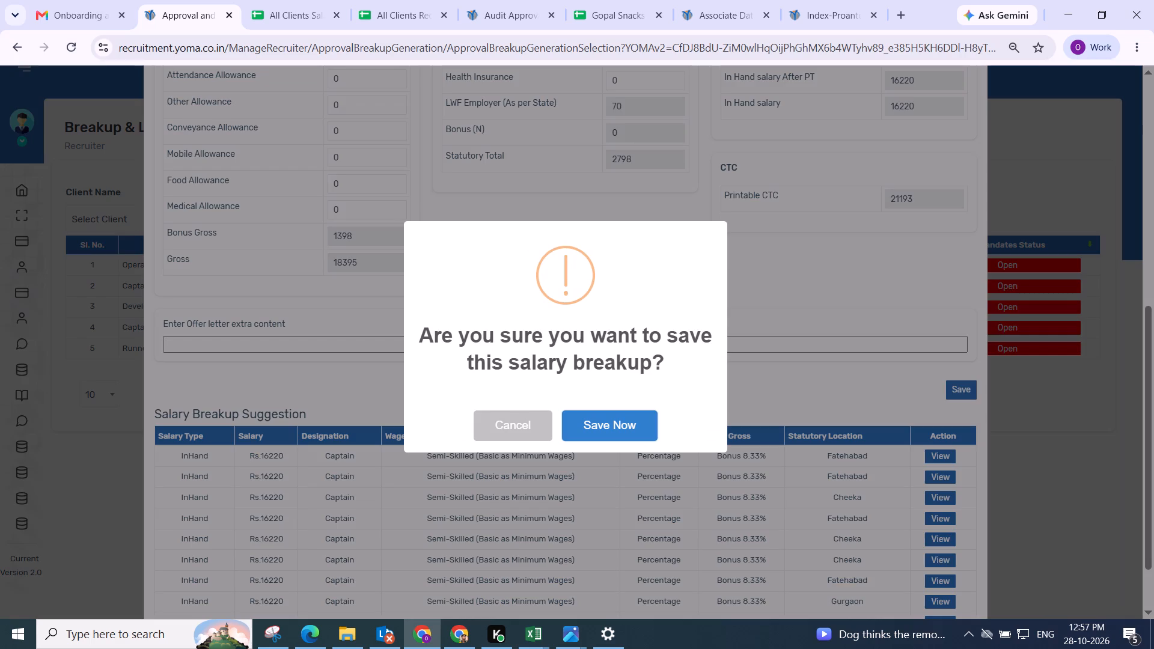
pyautogui.click(617, 424)
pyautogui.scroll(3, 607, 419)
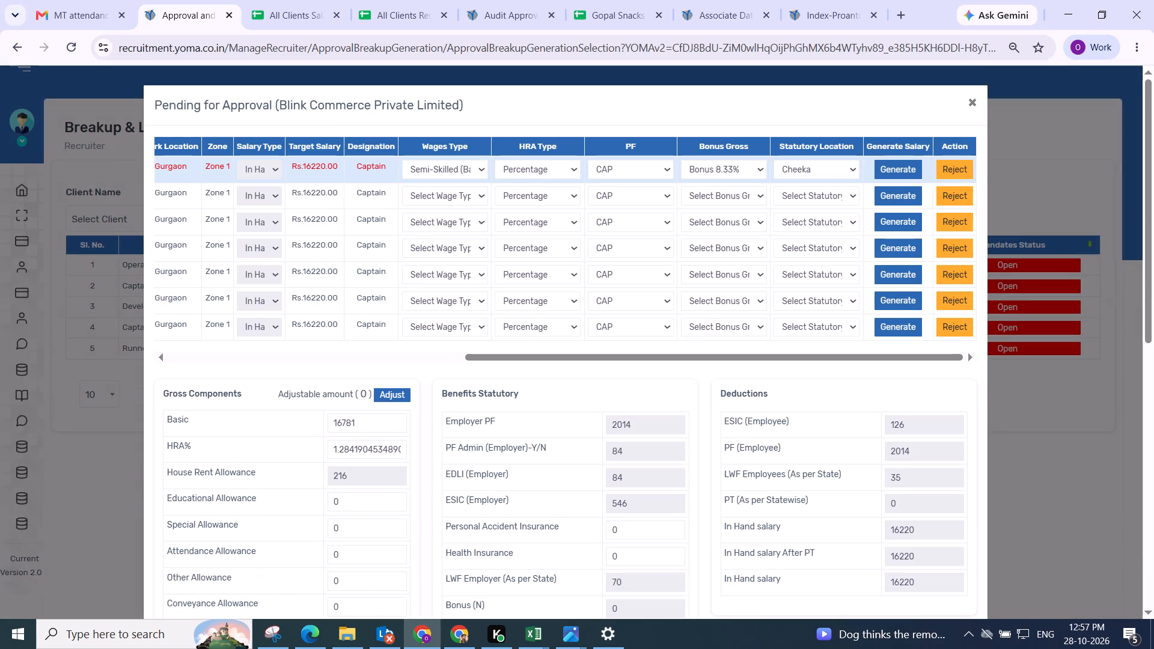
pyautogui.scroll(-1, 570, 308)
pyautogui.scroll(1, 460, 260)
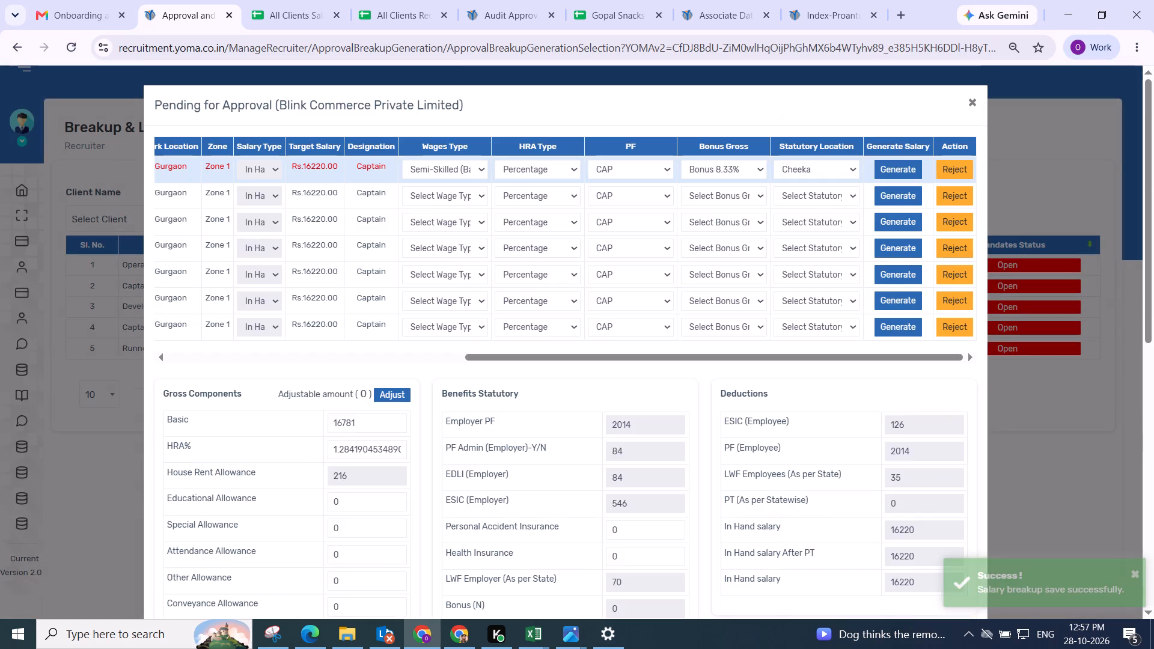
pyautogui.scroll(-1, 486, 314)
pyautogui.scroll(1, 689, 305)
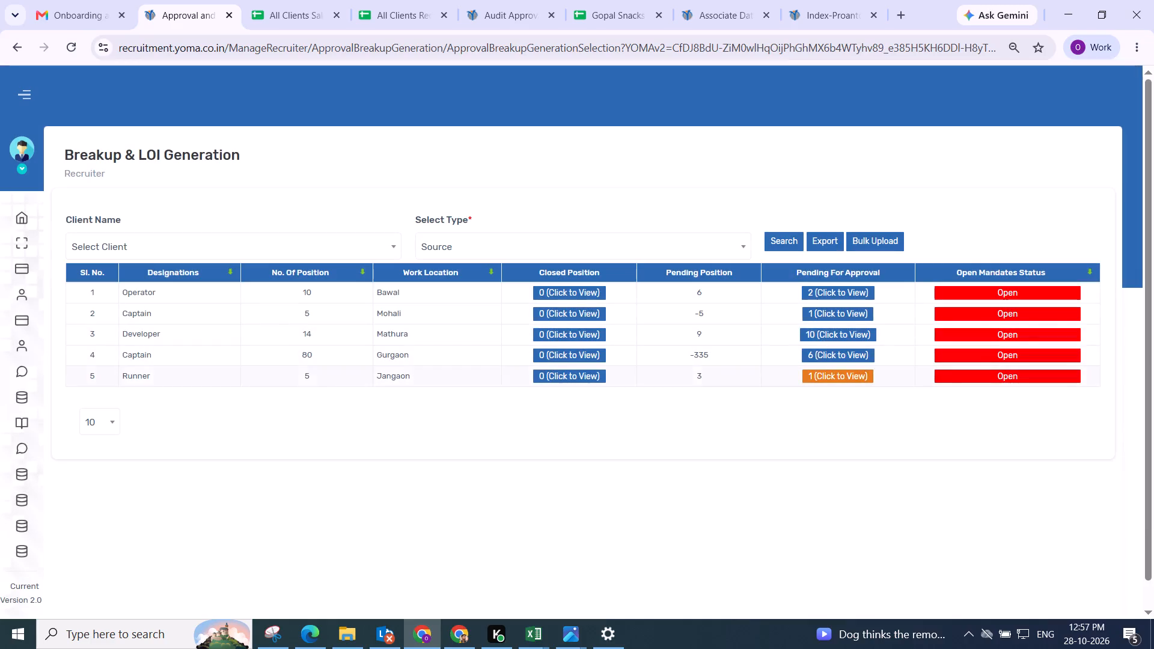
# Reopen the pending Gurgaon Captains and generate the first listed candidate's salary with Semi-Skilled (Basic as Minimum Wages), Bonus 8.33% and statutory location Fatehabad.
pyautogui.click(834, 356)
pyautogui.moveTo(358, 328); pyautogui.dragTo(371, 331)
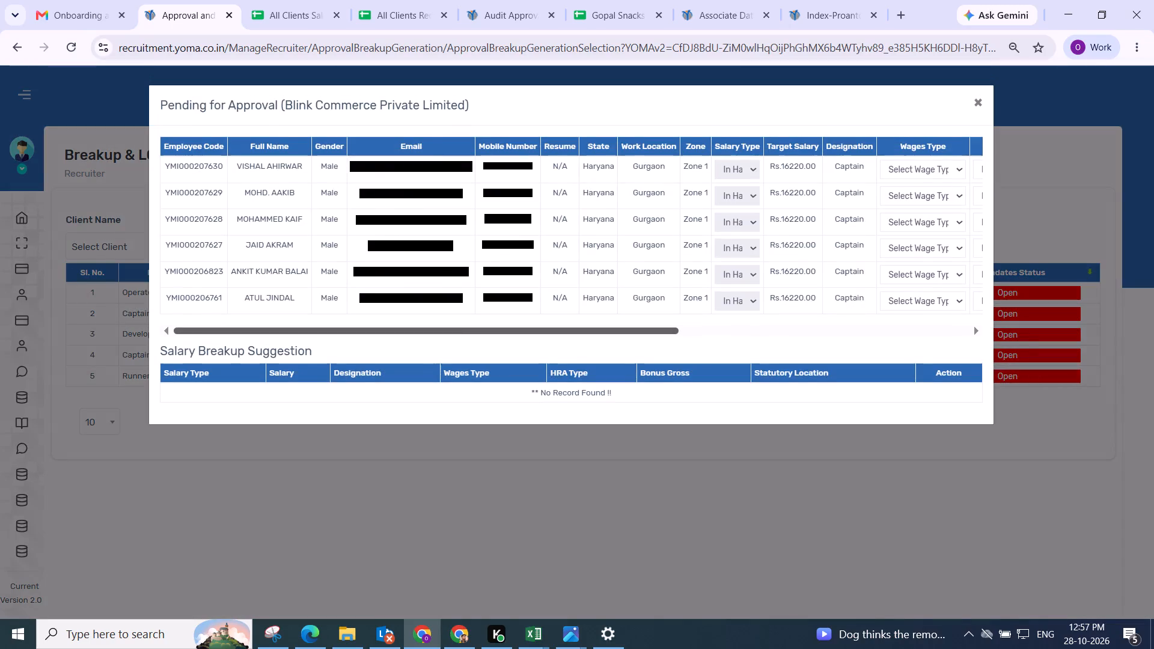
pyautogui.moveTo(371, 331); pyautogui.dragTo(937, 341)
pyautogui.click(465, 171)
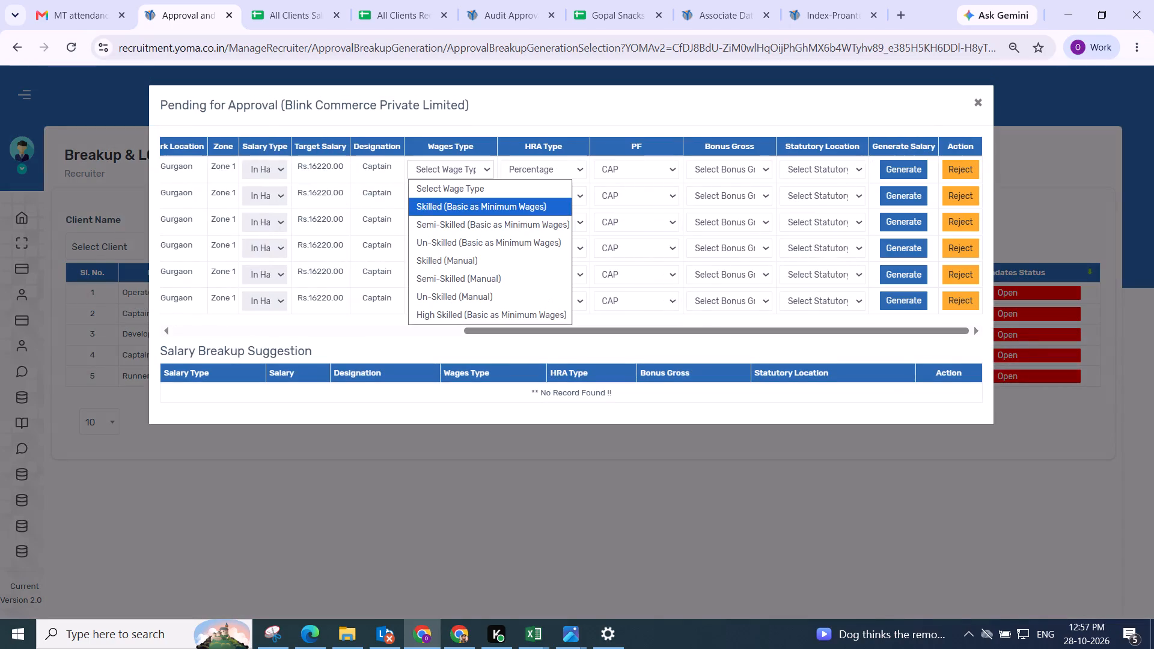
pyautogui.click(467, 224)
pyautogui.click(715, 172)
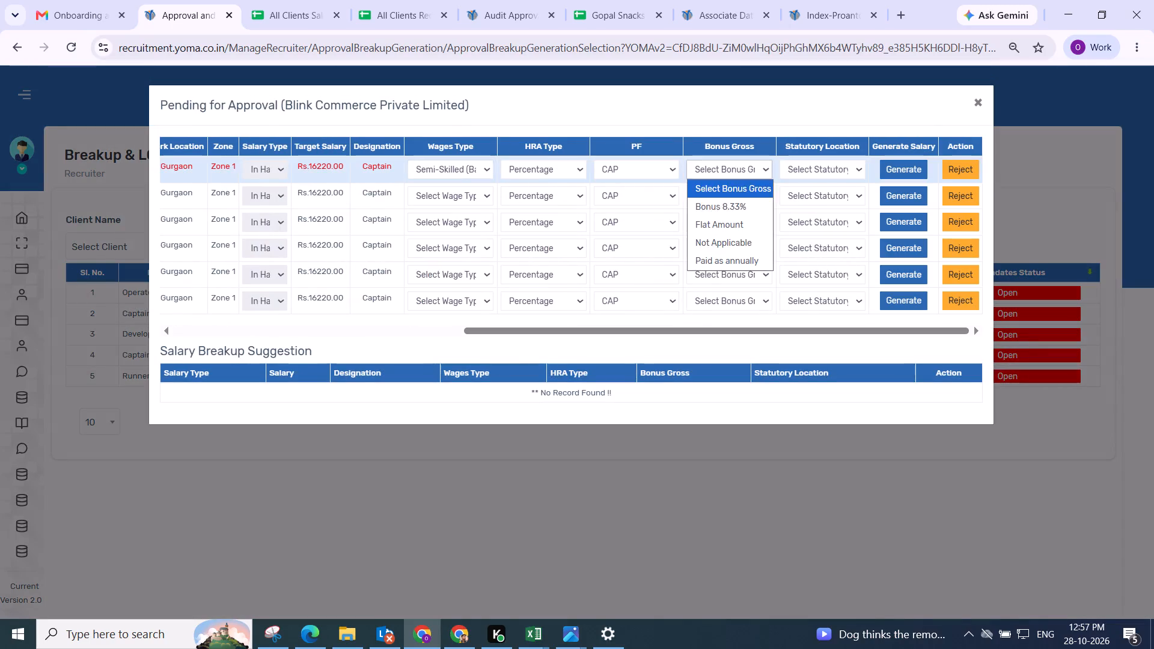
pyautogui.click(723, 207)
pyautogui.click(820, 168)
pyautogui.click(802, 224)
pyautogui.click(896, 174)
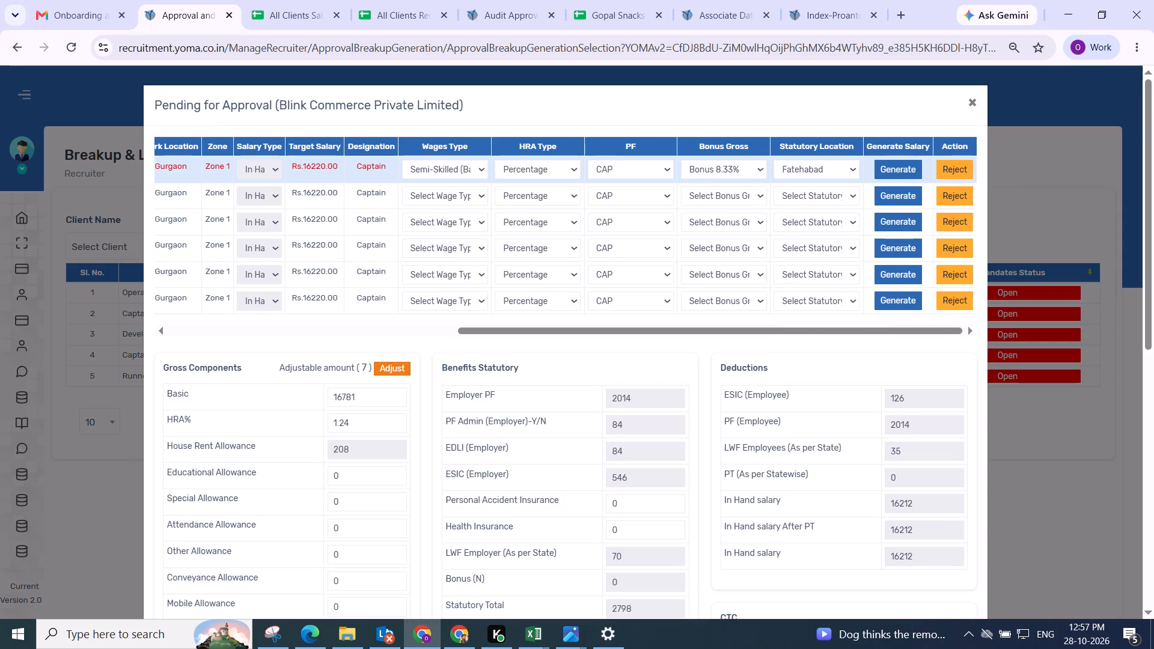
# Apply the adjustable amount to the Fatehabad-based Captain's salary and save the breakup.
pyautogui.click(396, 365)
pyautogui.scroll(-1, 438, 341)
pyautogui.moveTo(596, 260); pyautogui.dragTo(668, 278)
pyautogui.click(966, 372)
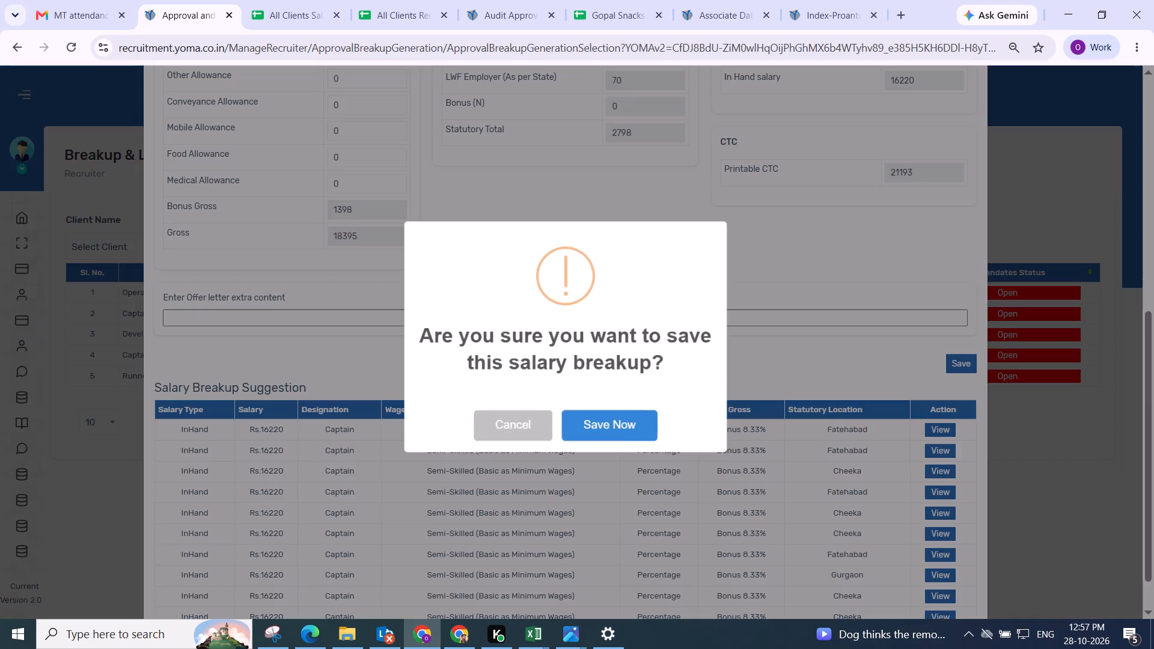
pyautogui.click(629, 419)
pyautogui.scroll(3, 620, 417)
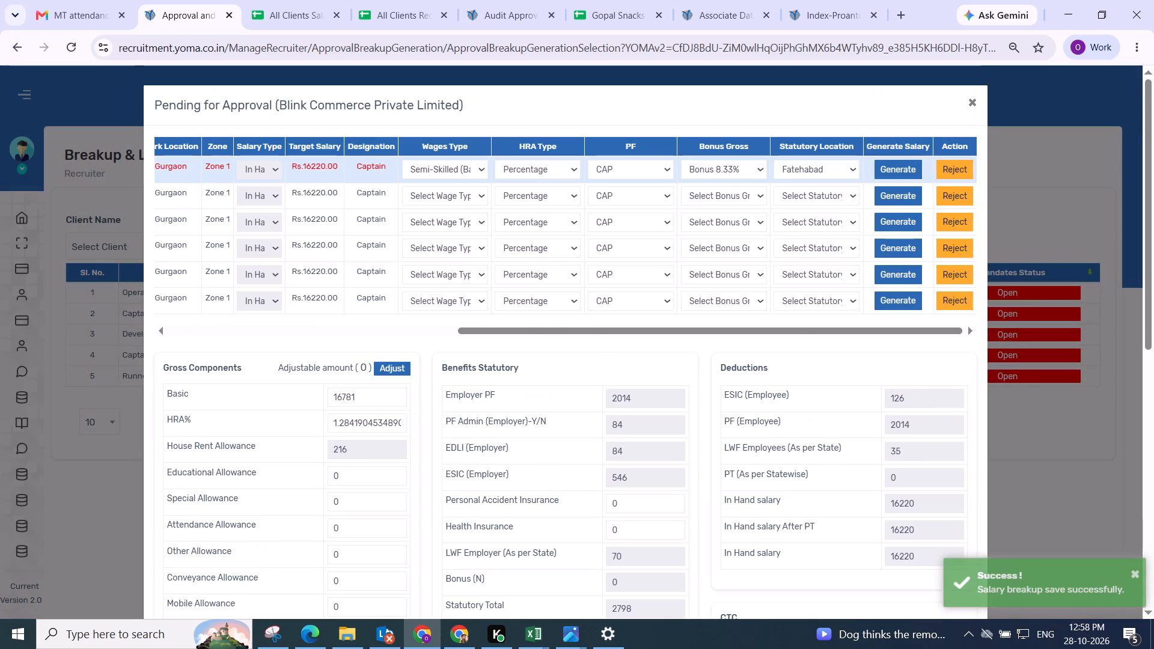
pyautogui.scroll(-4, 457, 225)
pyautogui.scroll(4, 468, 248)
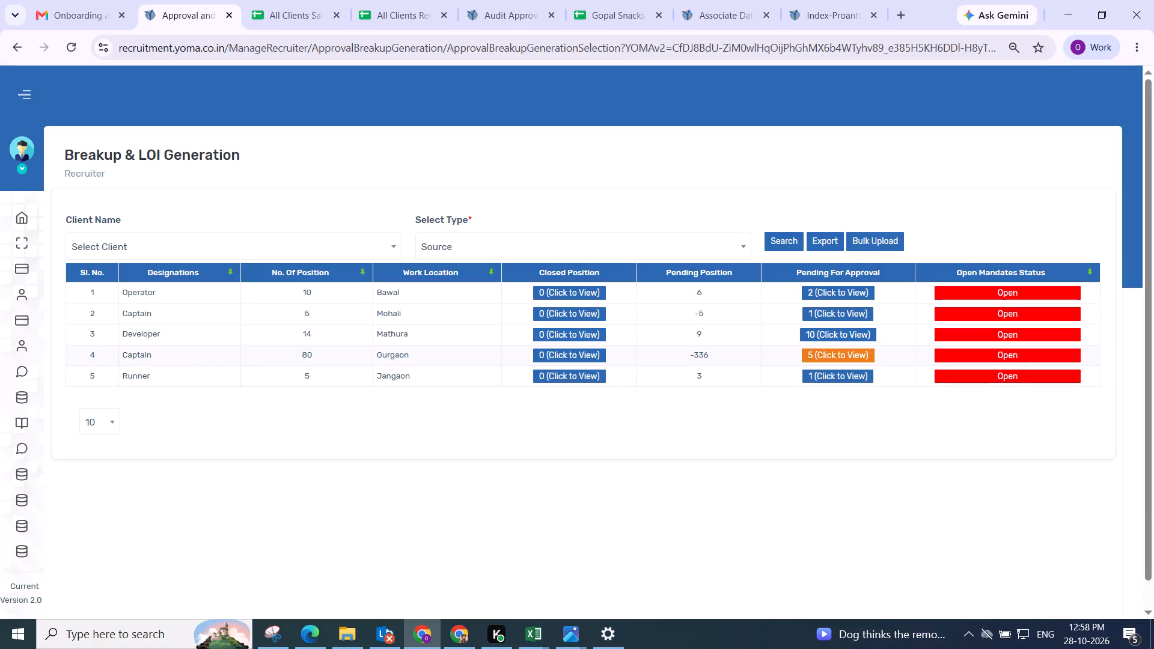
# Generate the first remaining pending Gurgaon Captain's salary with Semi-Skilled (Basic as Minimum Wages), Bonus 8.33% and statutory location Fatehabad.
pyautogui.click(834, 356)
pyautogui.click(396, 310)
pyautogui.moveTo(397, 301); pyautogui.dragTo(1146, 302)
pyautogui.click(435, 163)
pyautogui.click(451, 273)
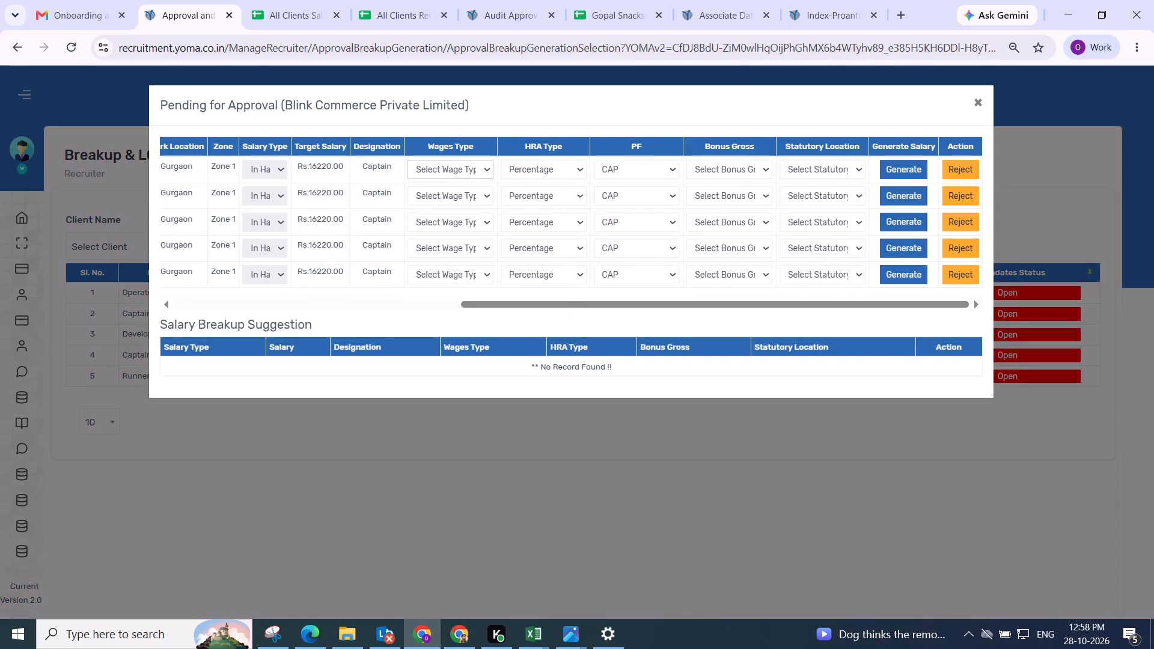
pyautogui.click(459, 165)
pyautogui.click(459, 209)
pyautogui.click(459, 173)
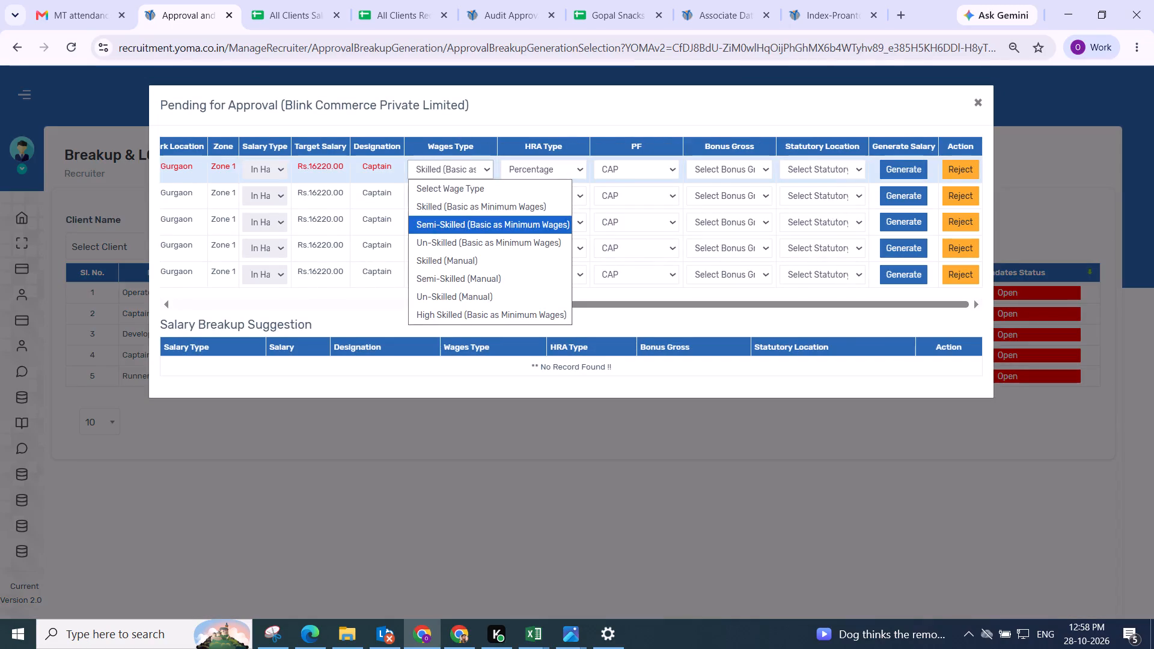
pyautogui.moveTo(457, 221); pyautogui.dragTo(462, 219)
pyautogui.click(728, 178)
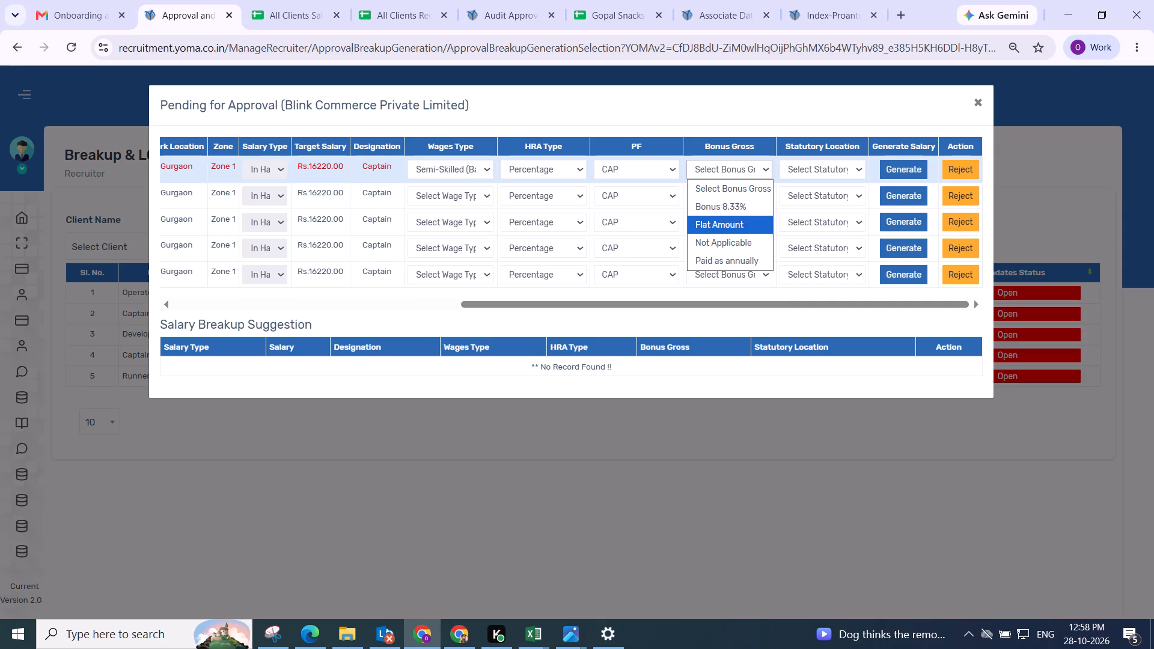
pyautogui.click(724, 204)
pyautogui.click(830, 166)
pyautogui.click(799, 224)
pyautogui.click(897, 175)
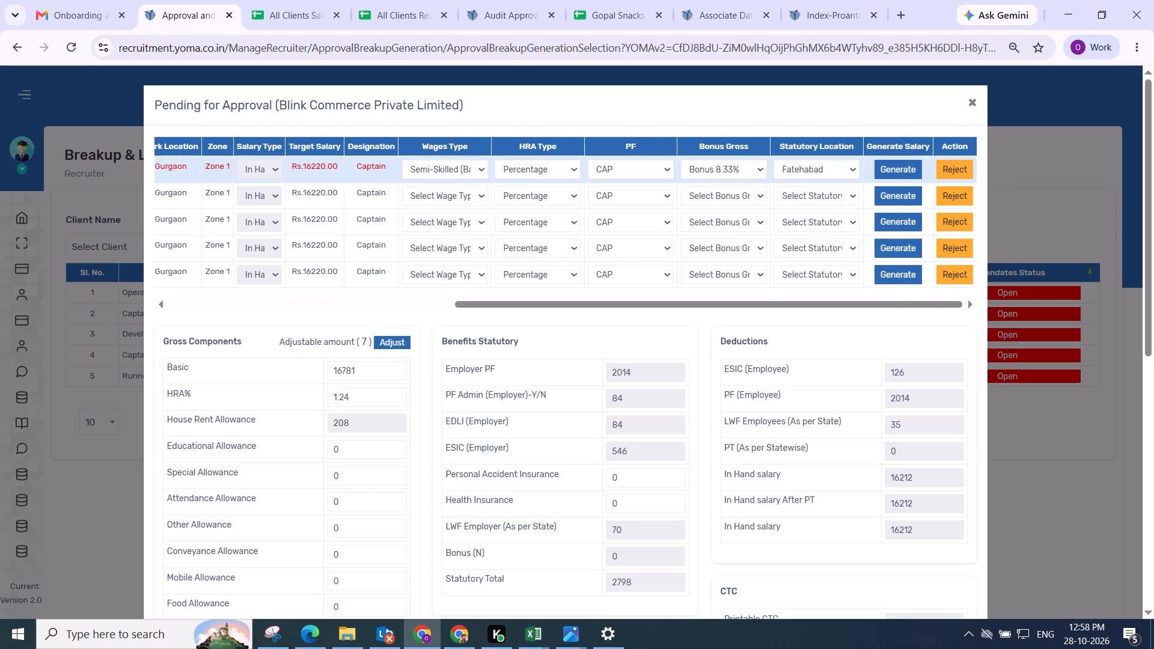
# Apply the adjustable amount to this second Fatehabad-based Captain's salary and save the breakup.
pyautogui.click(394, 345)
pyautogui.scroll(-1, 411, 316)
pyautogui.click(448, 204)
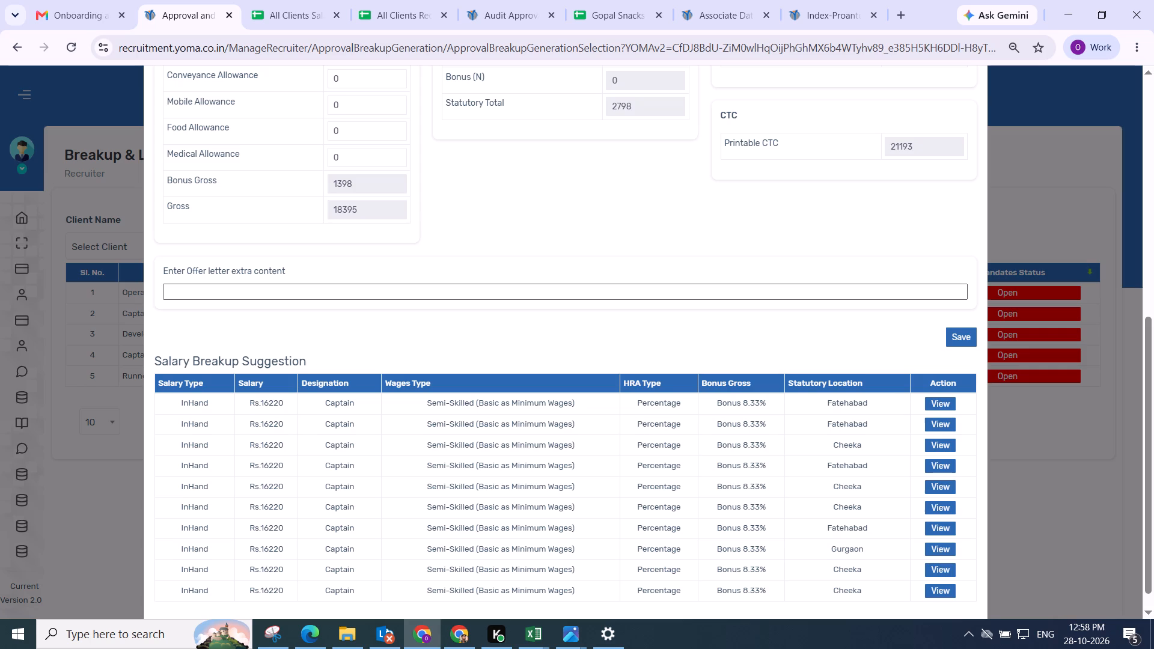
pyautogui.click(955, 338)
pyautogui.click(614, 419)
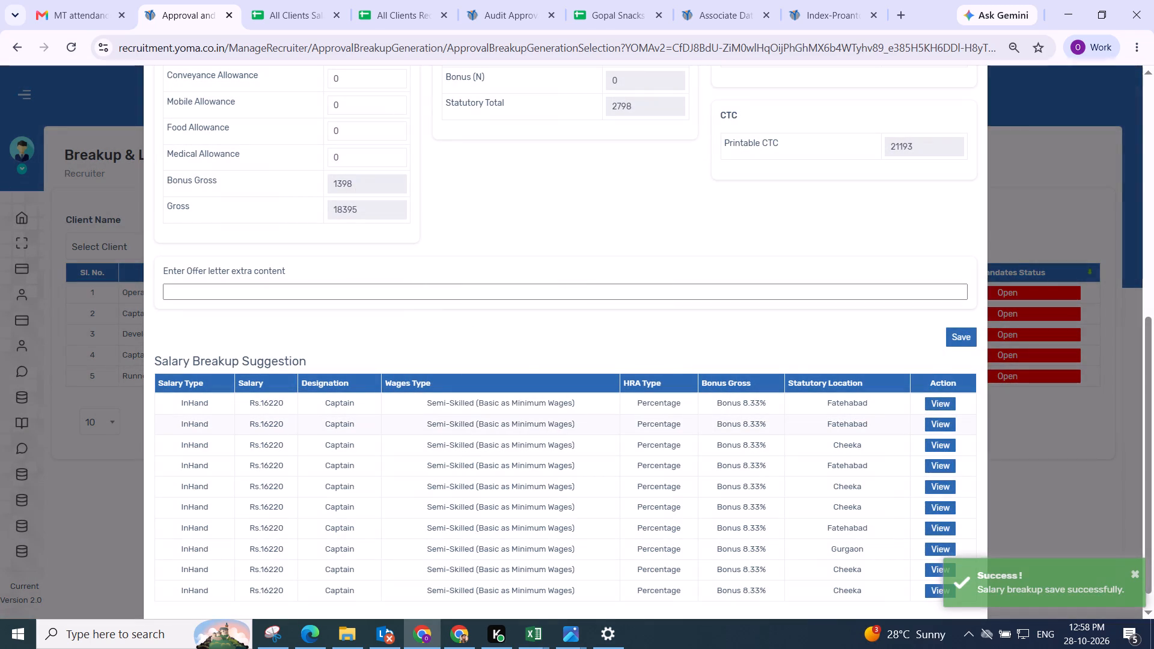